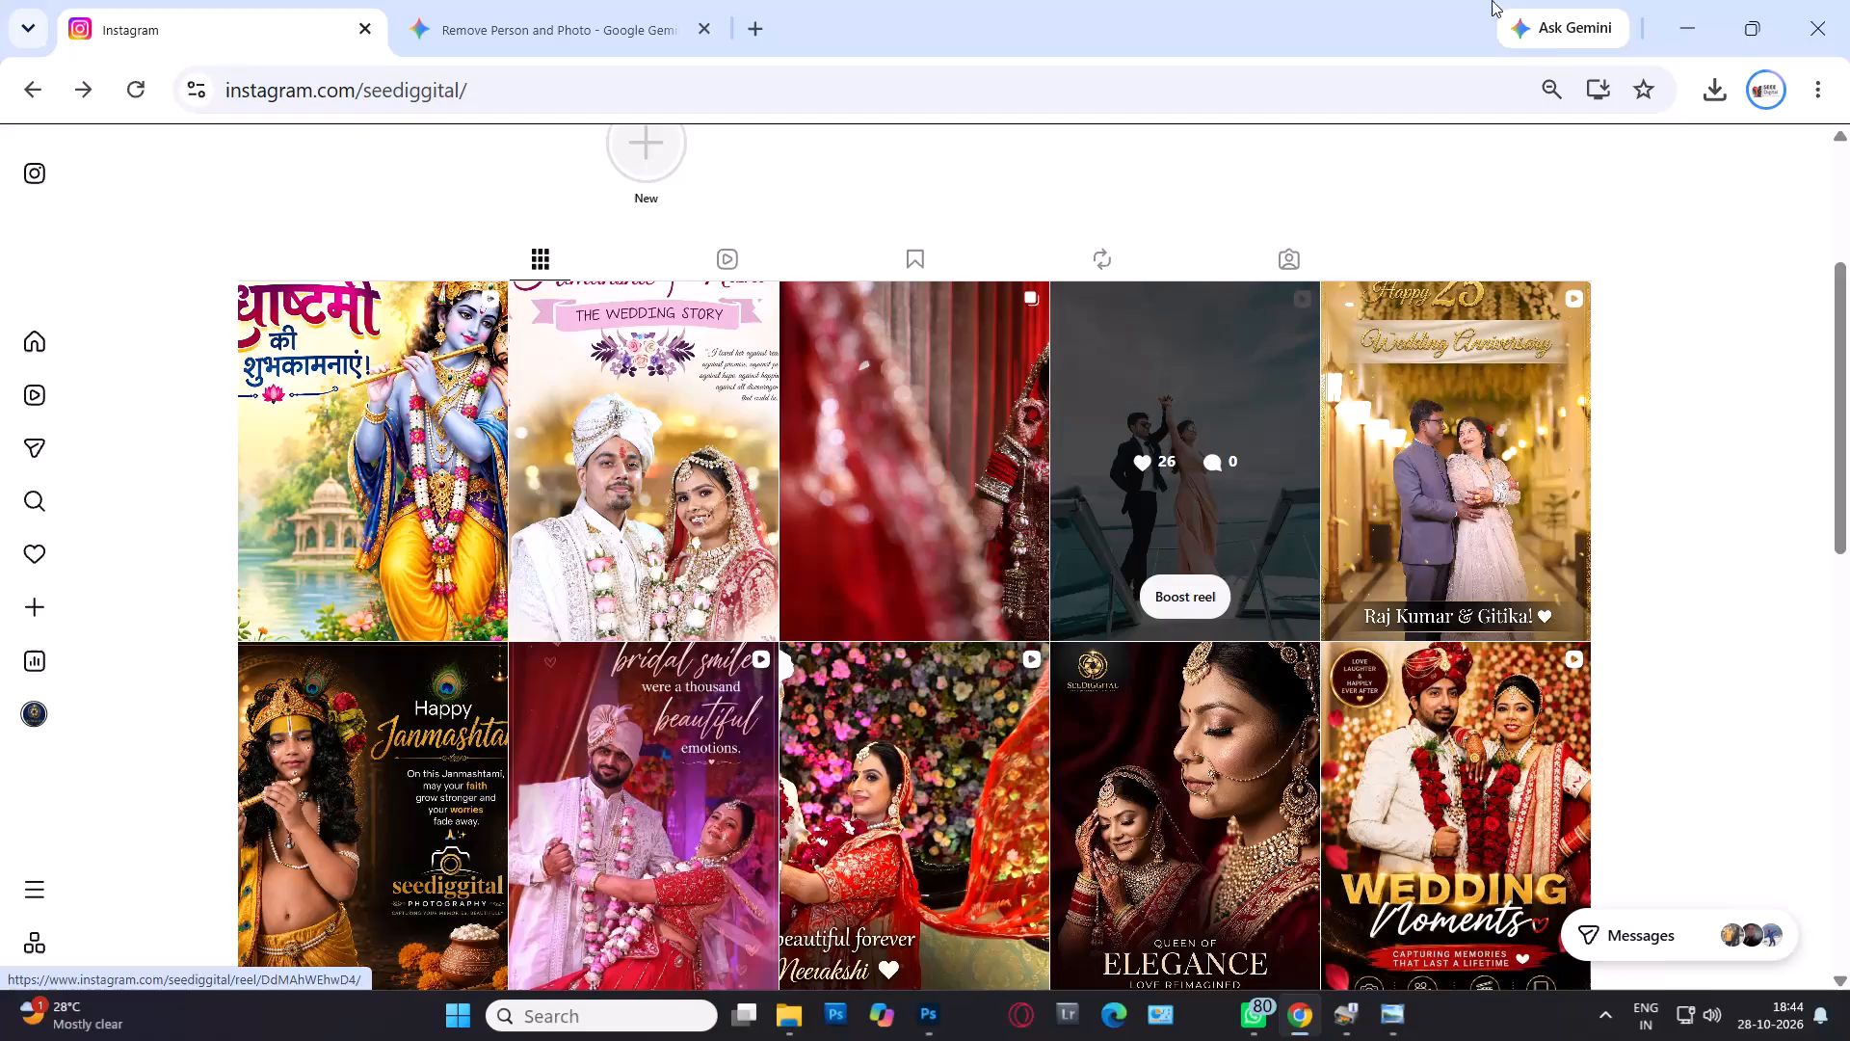
Look through the company's site photos in Windows Photo Viewer, from DSC04831.JPG to DSC04845.JPG, to choose one for editing.
left_click(1697, 27)
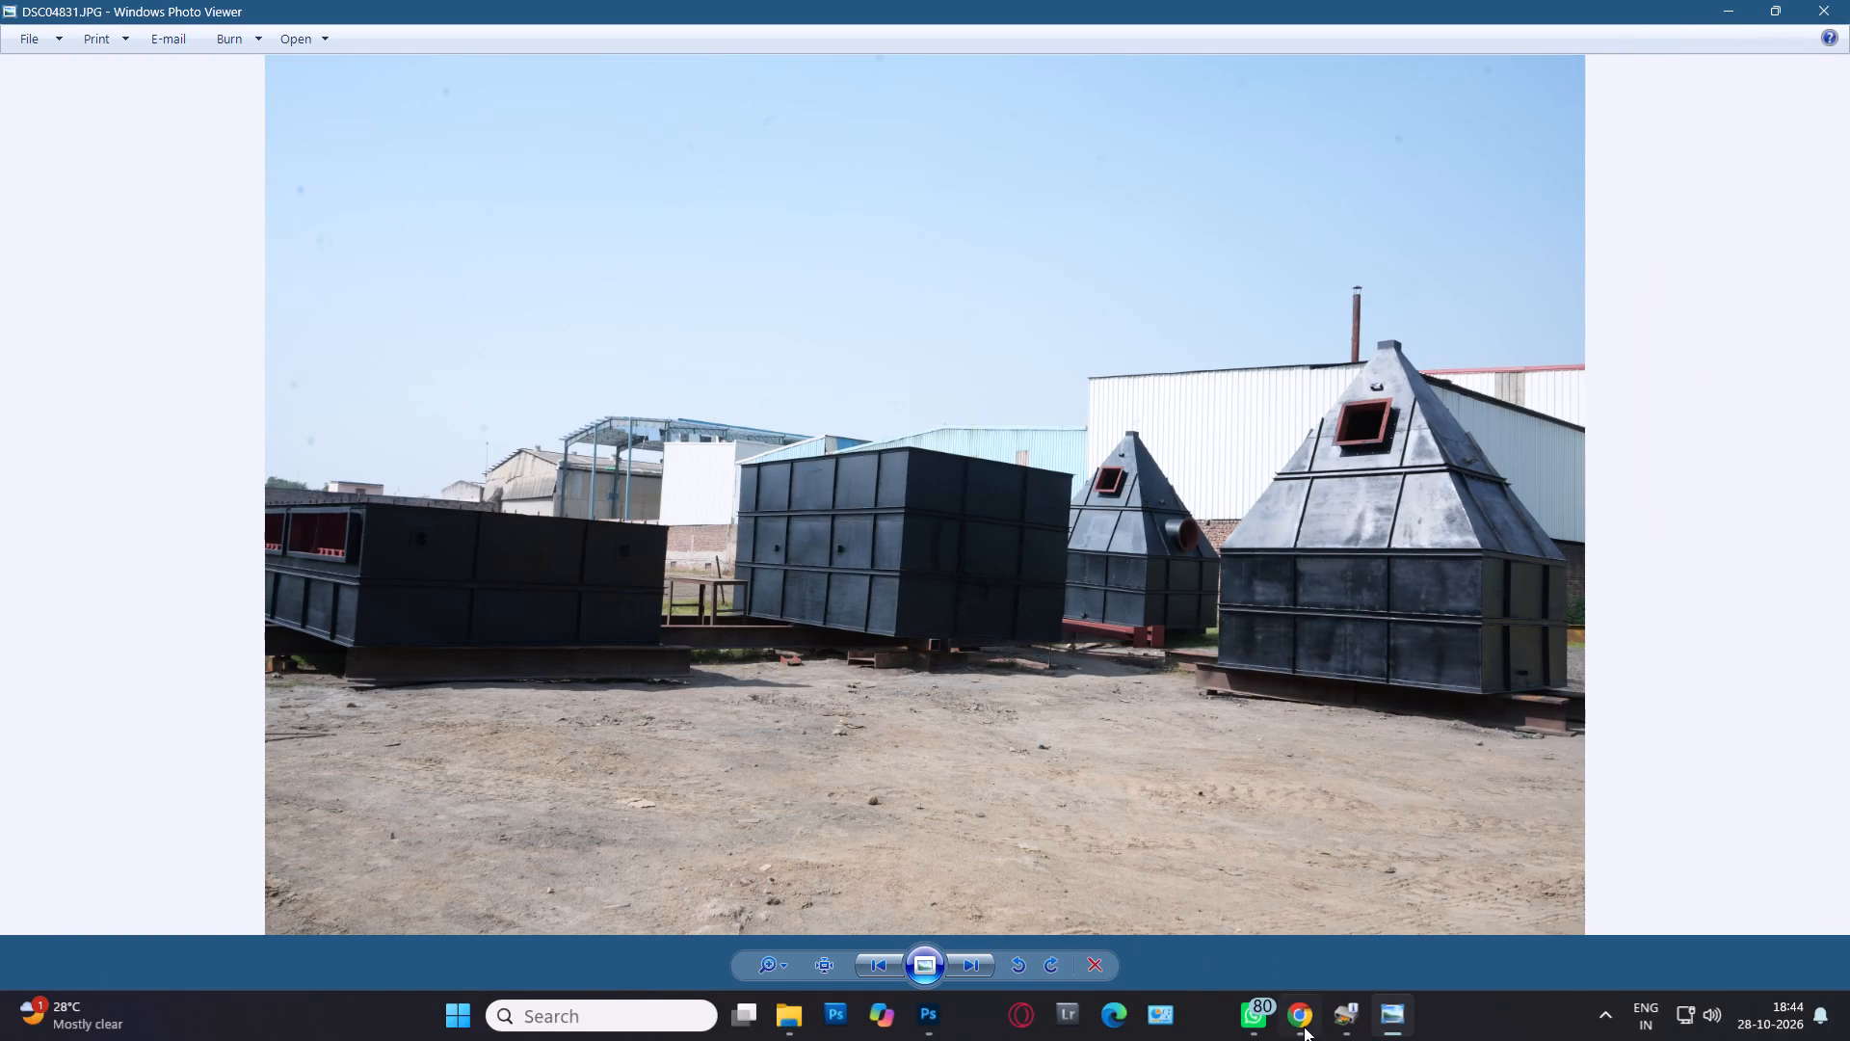
left_click(927, 1025)
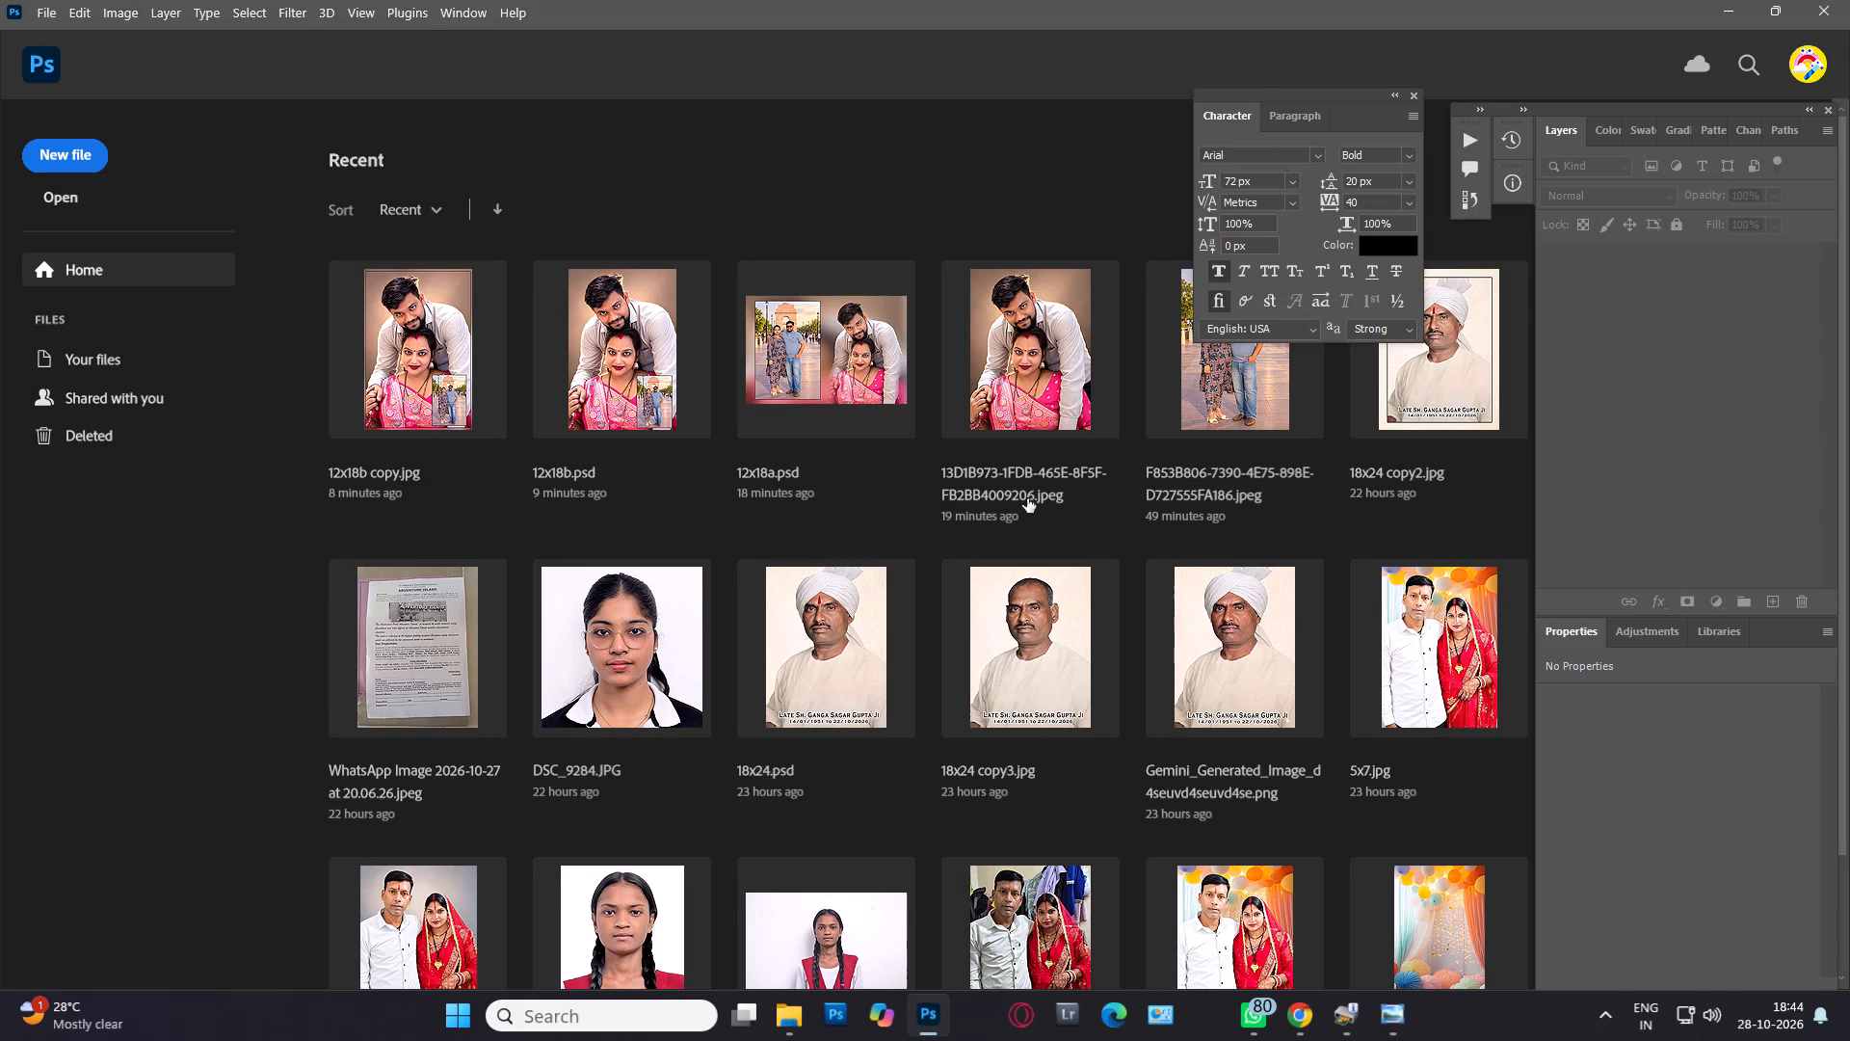
left_click(1375, 1012)
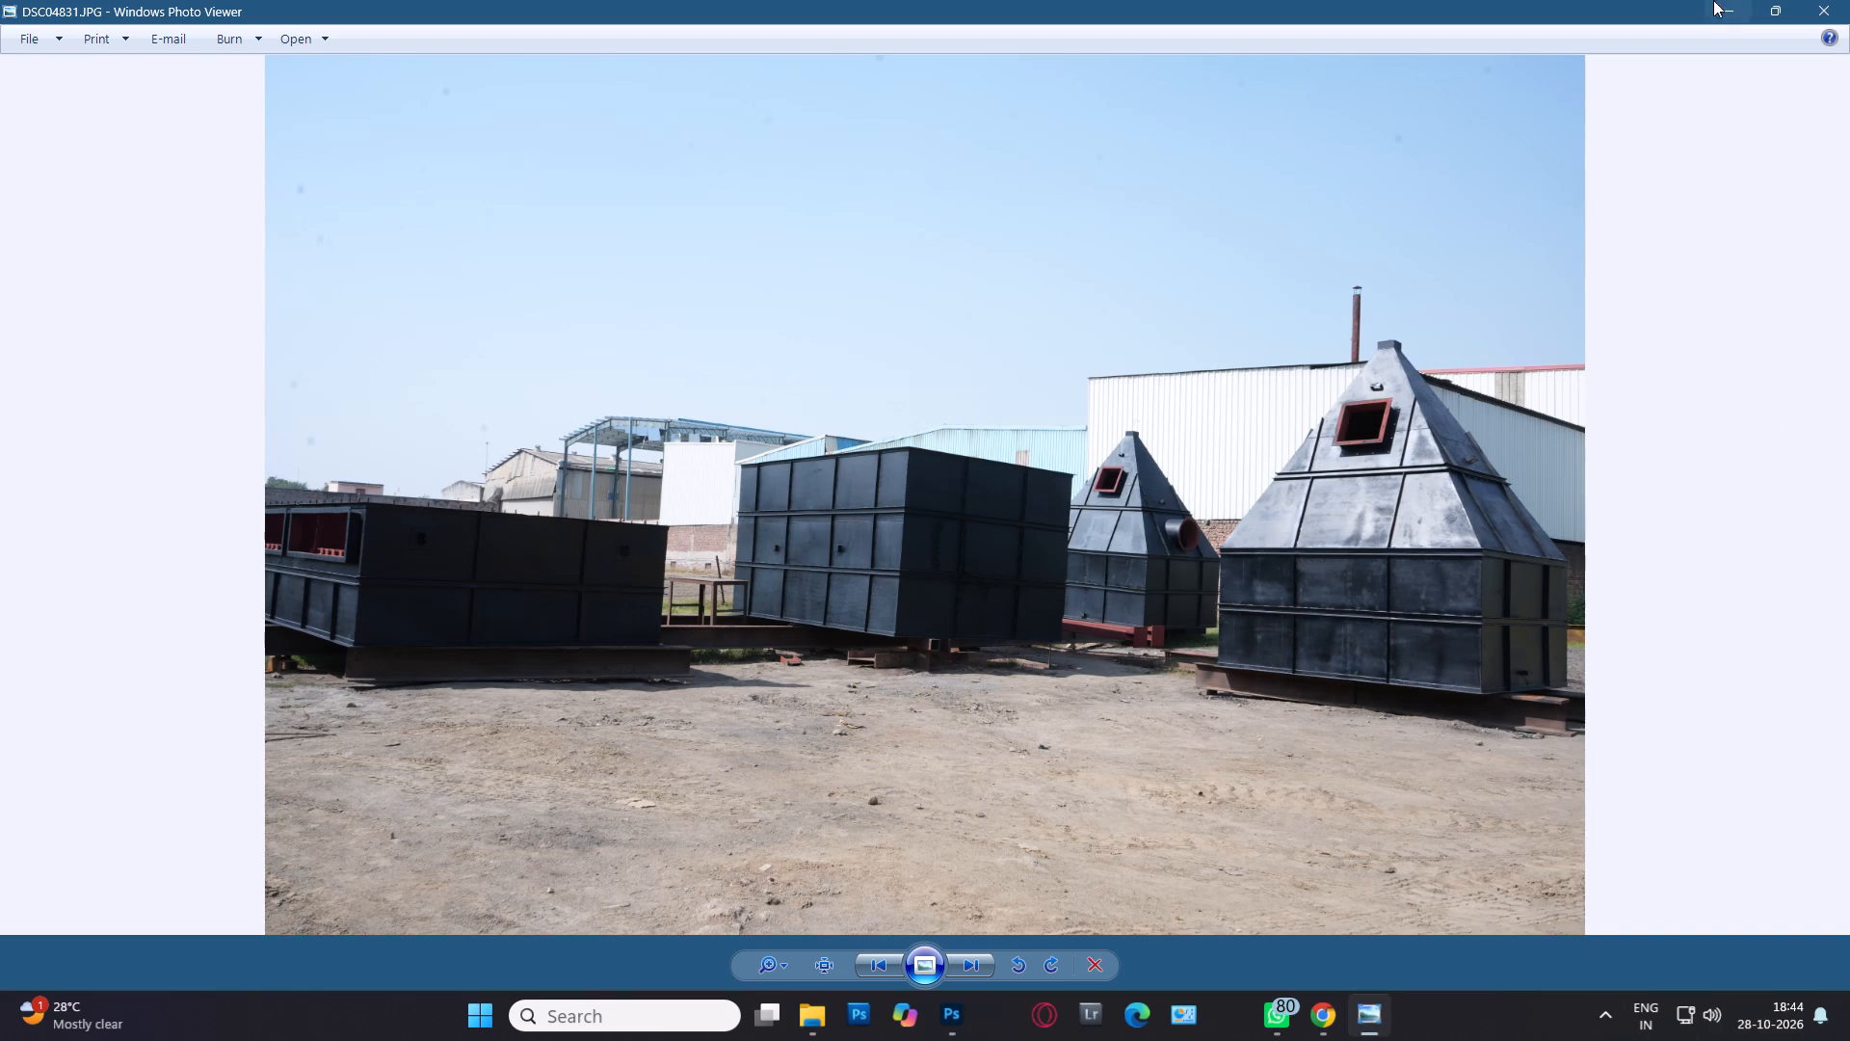
key("Right")
key("Right")
key("Right")
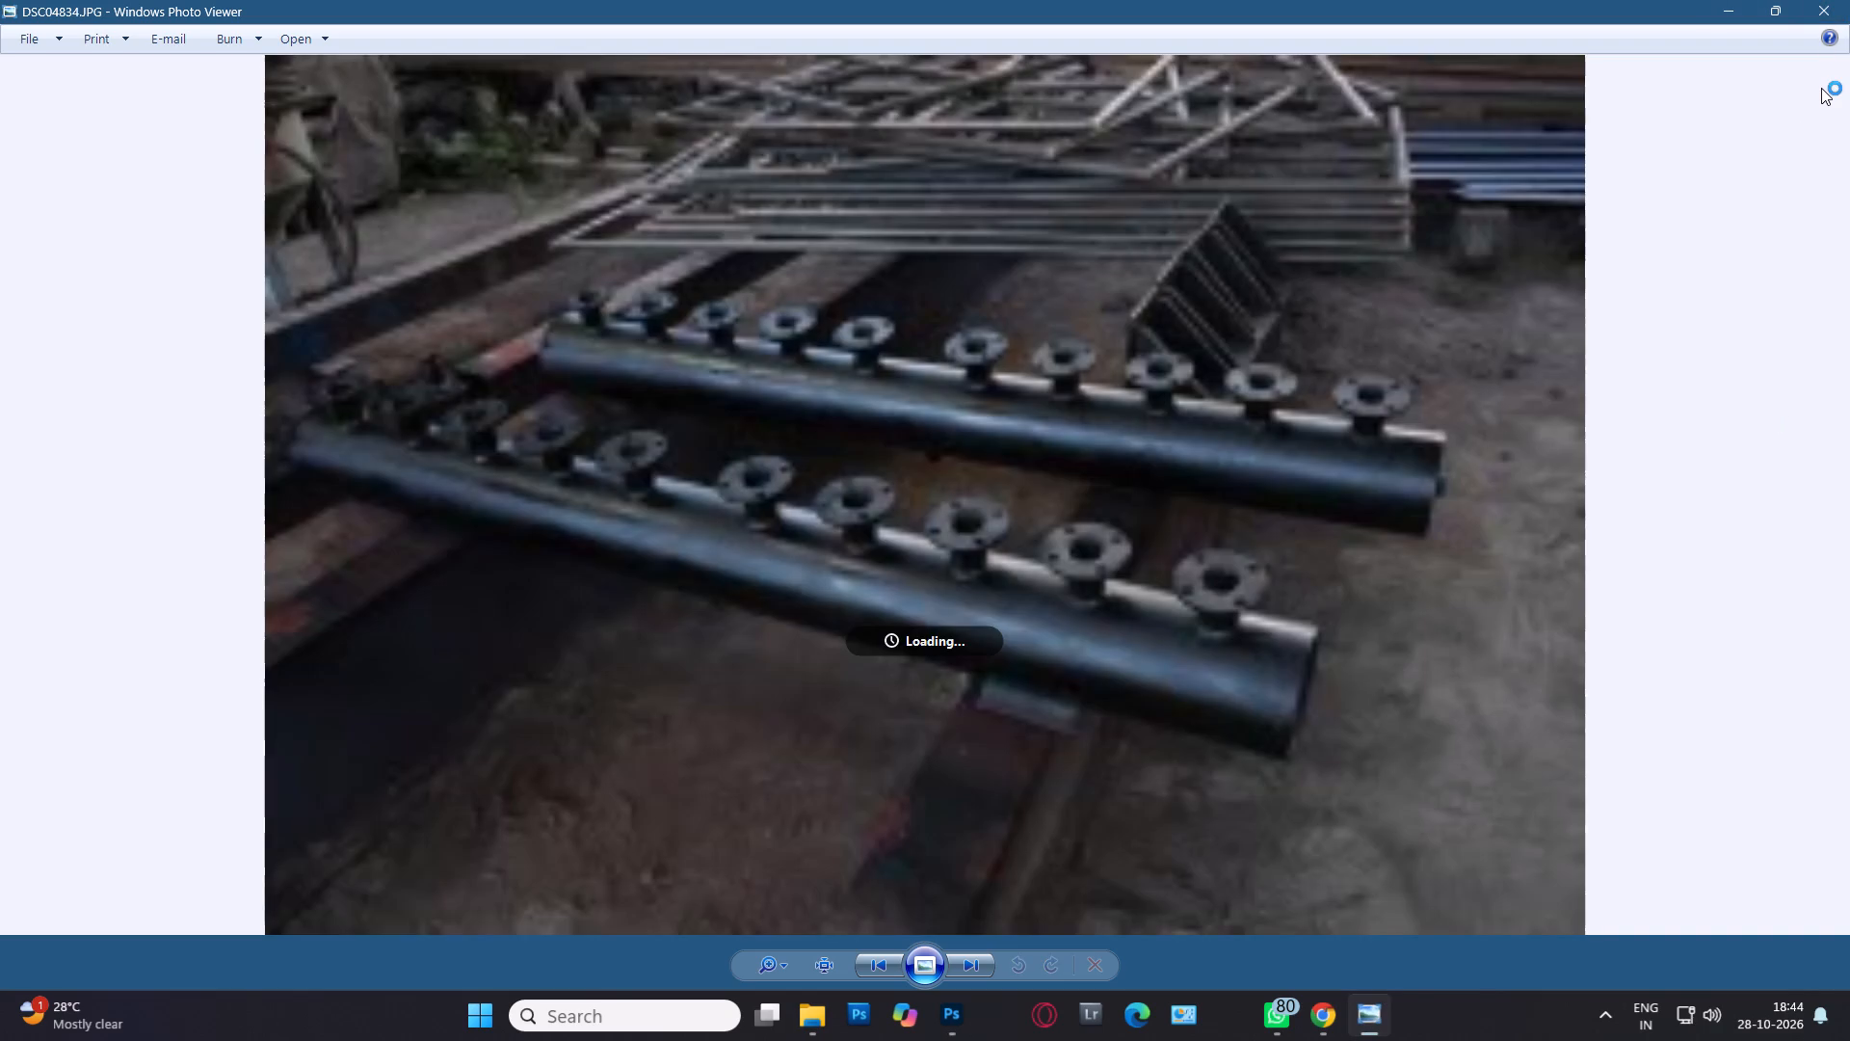
key("Right")
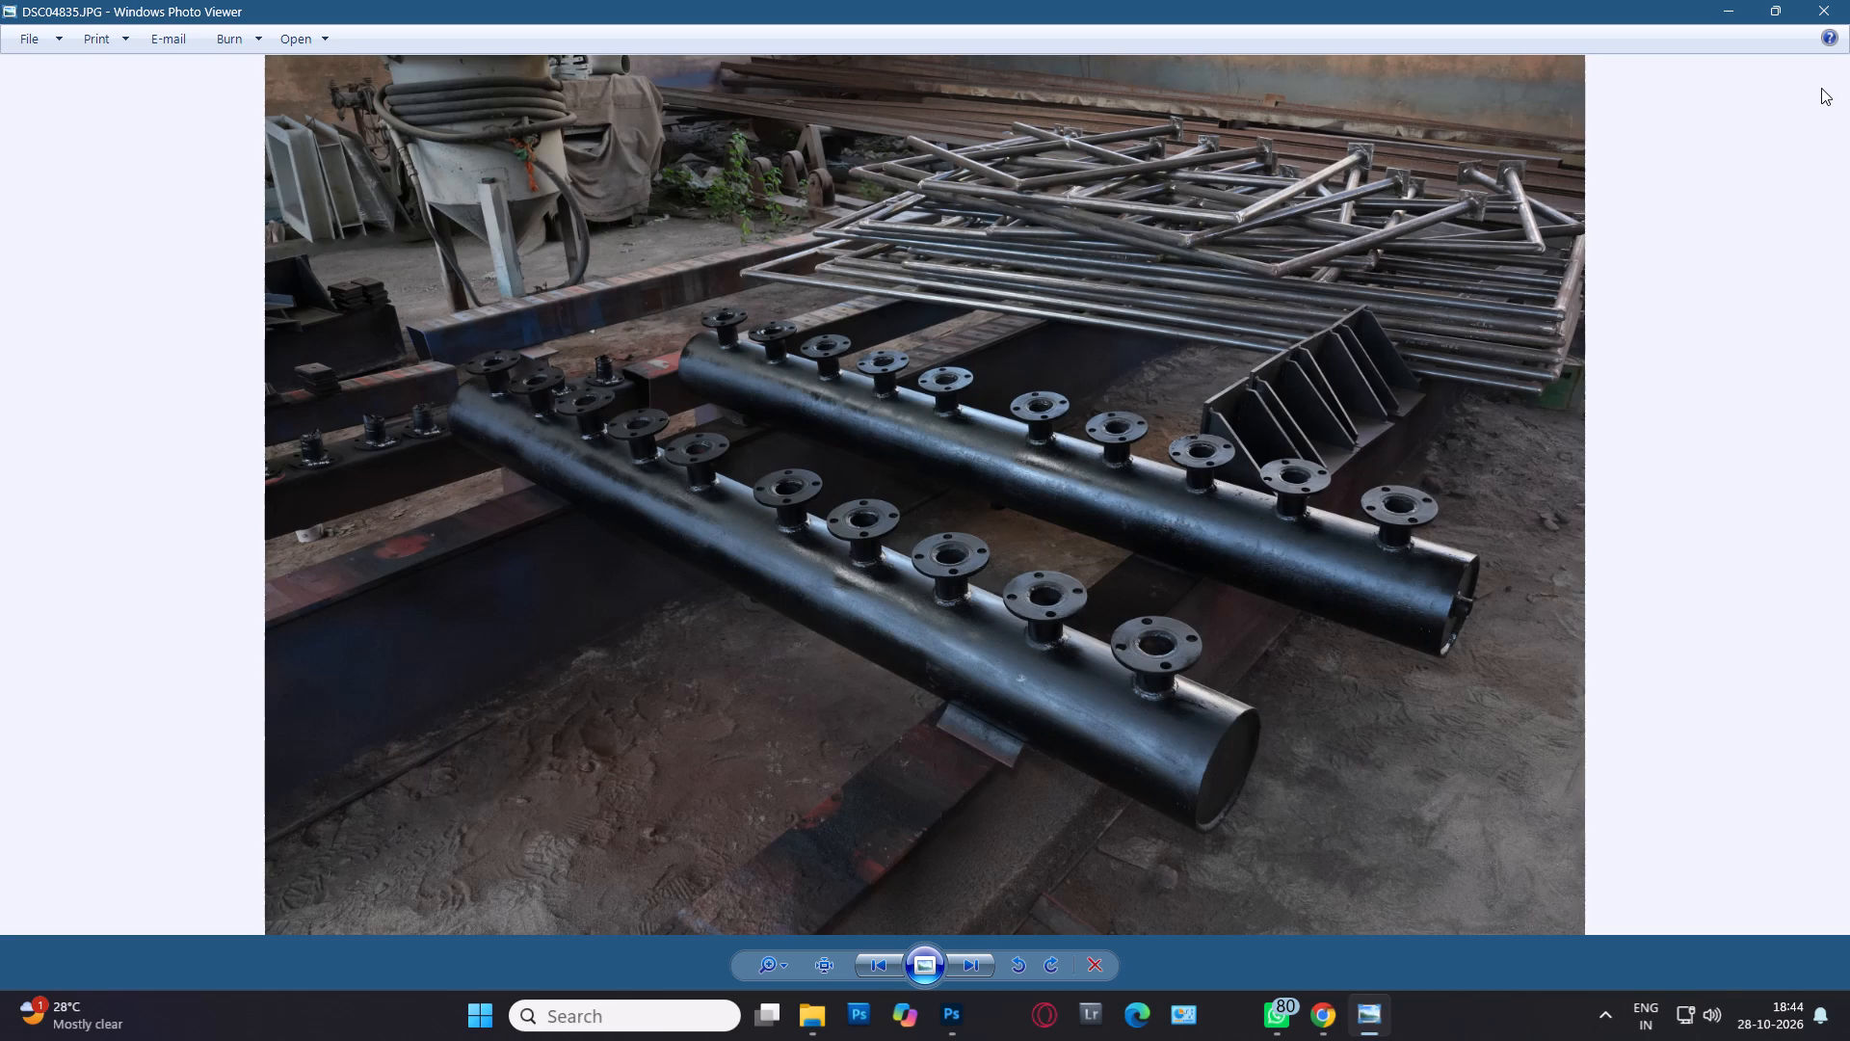
key("Right")
key("Right")
key("Right")
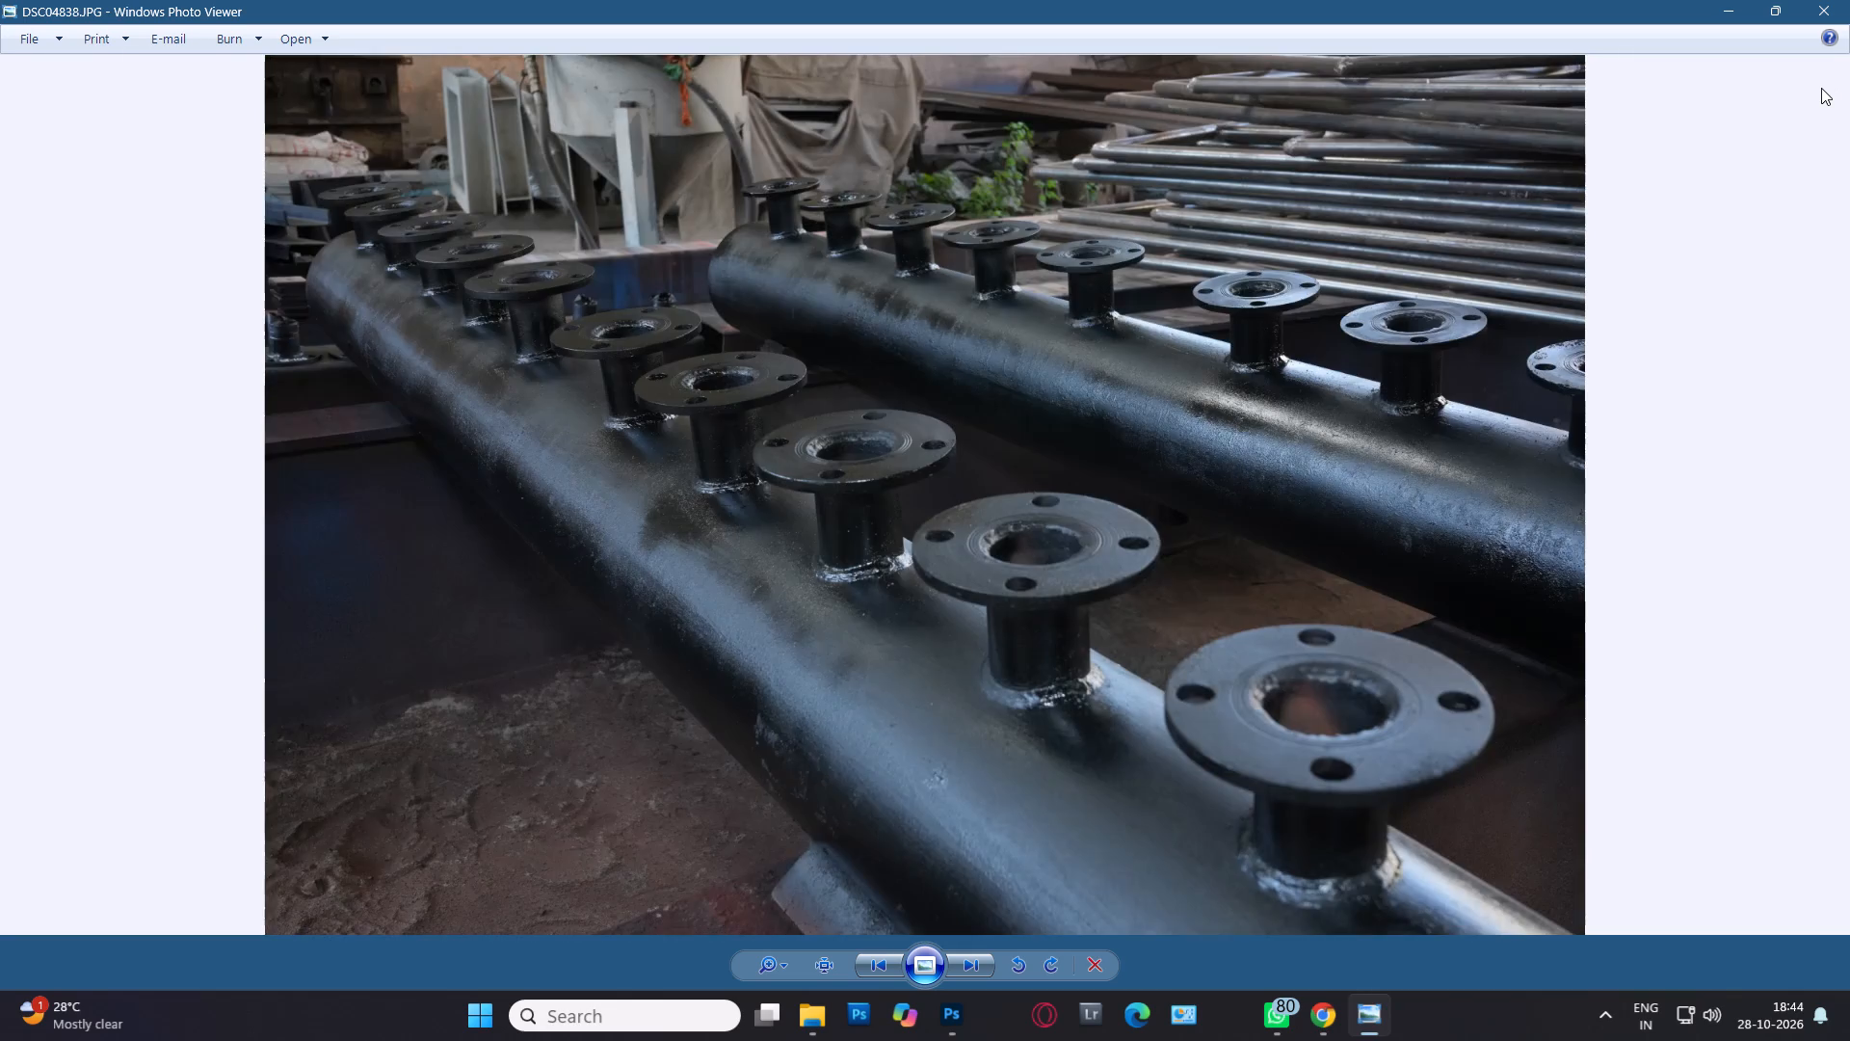
key("Right")
key("Right")
key("Right")
key("Right")
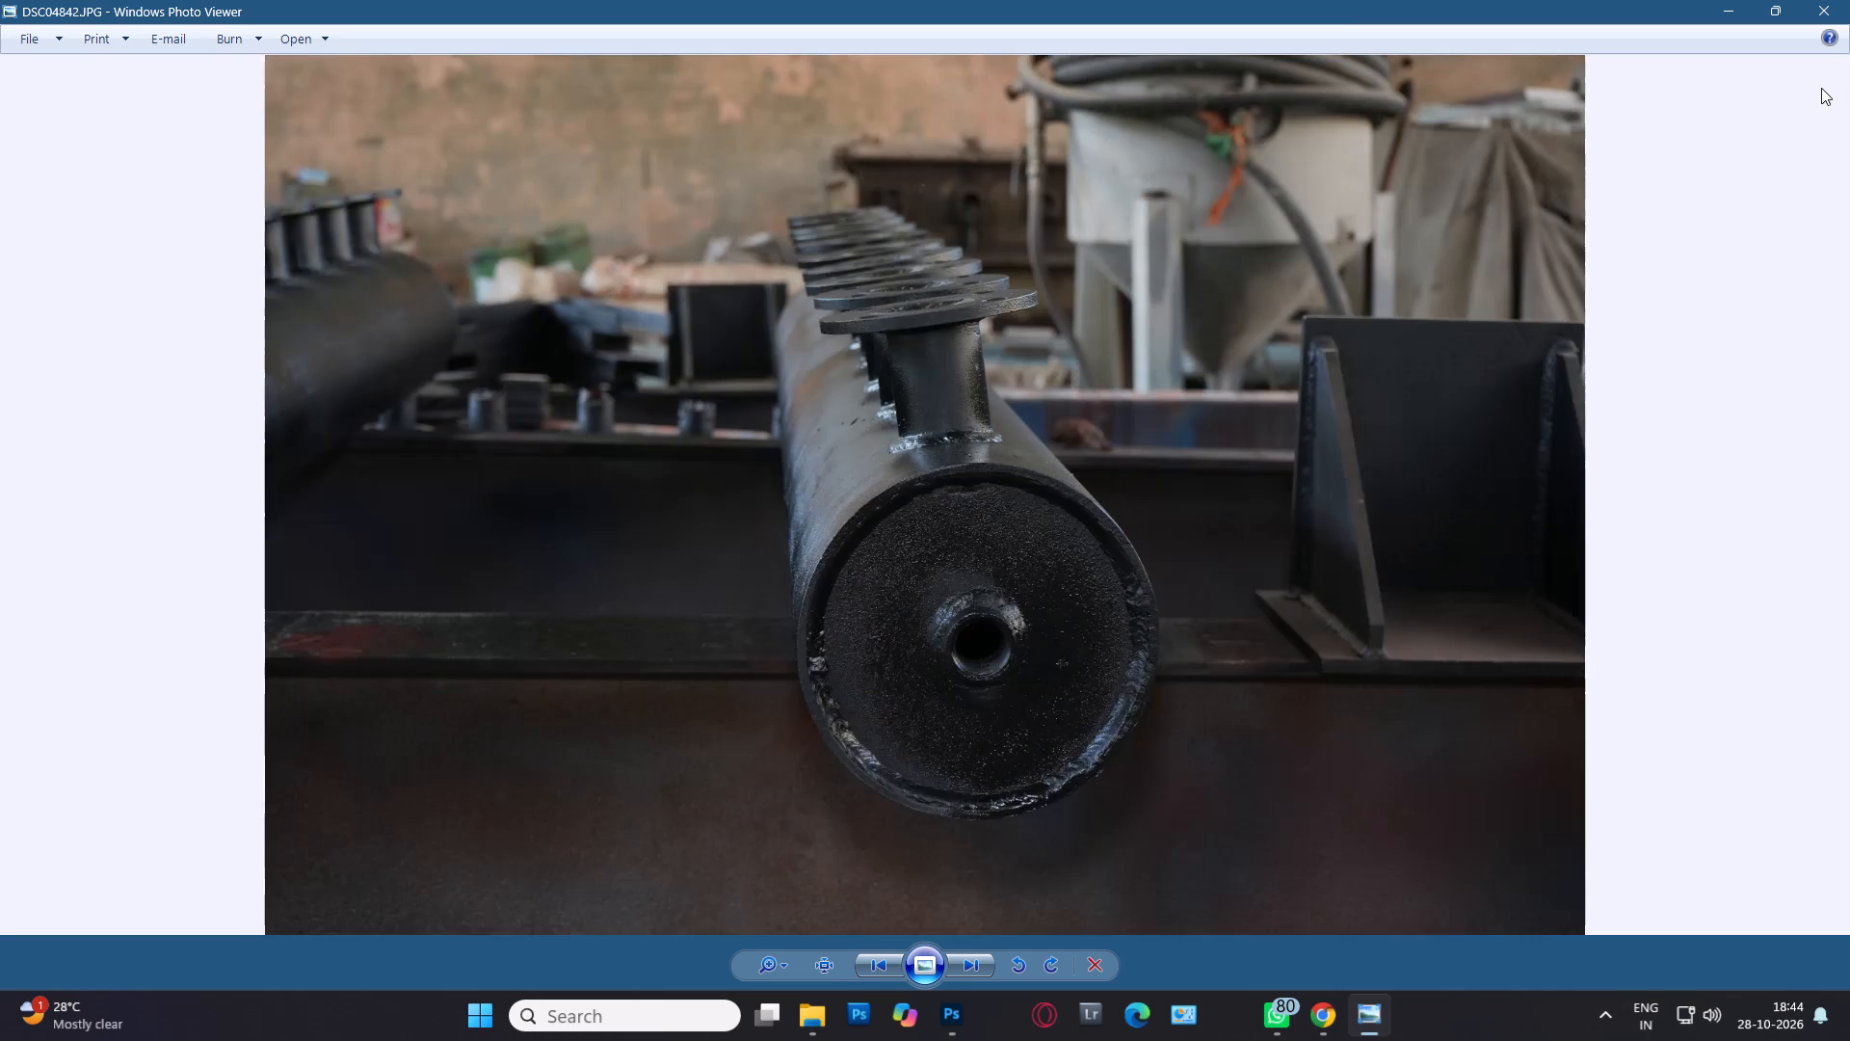
key("Right")
key("Right")
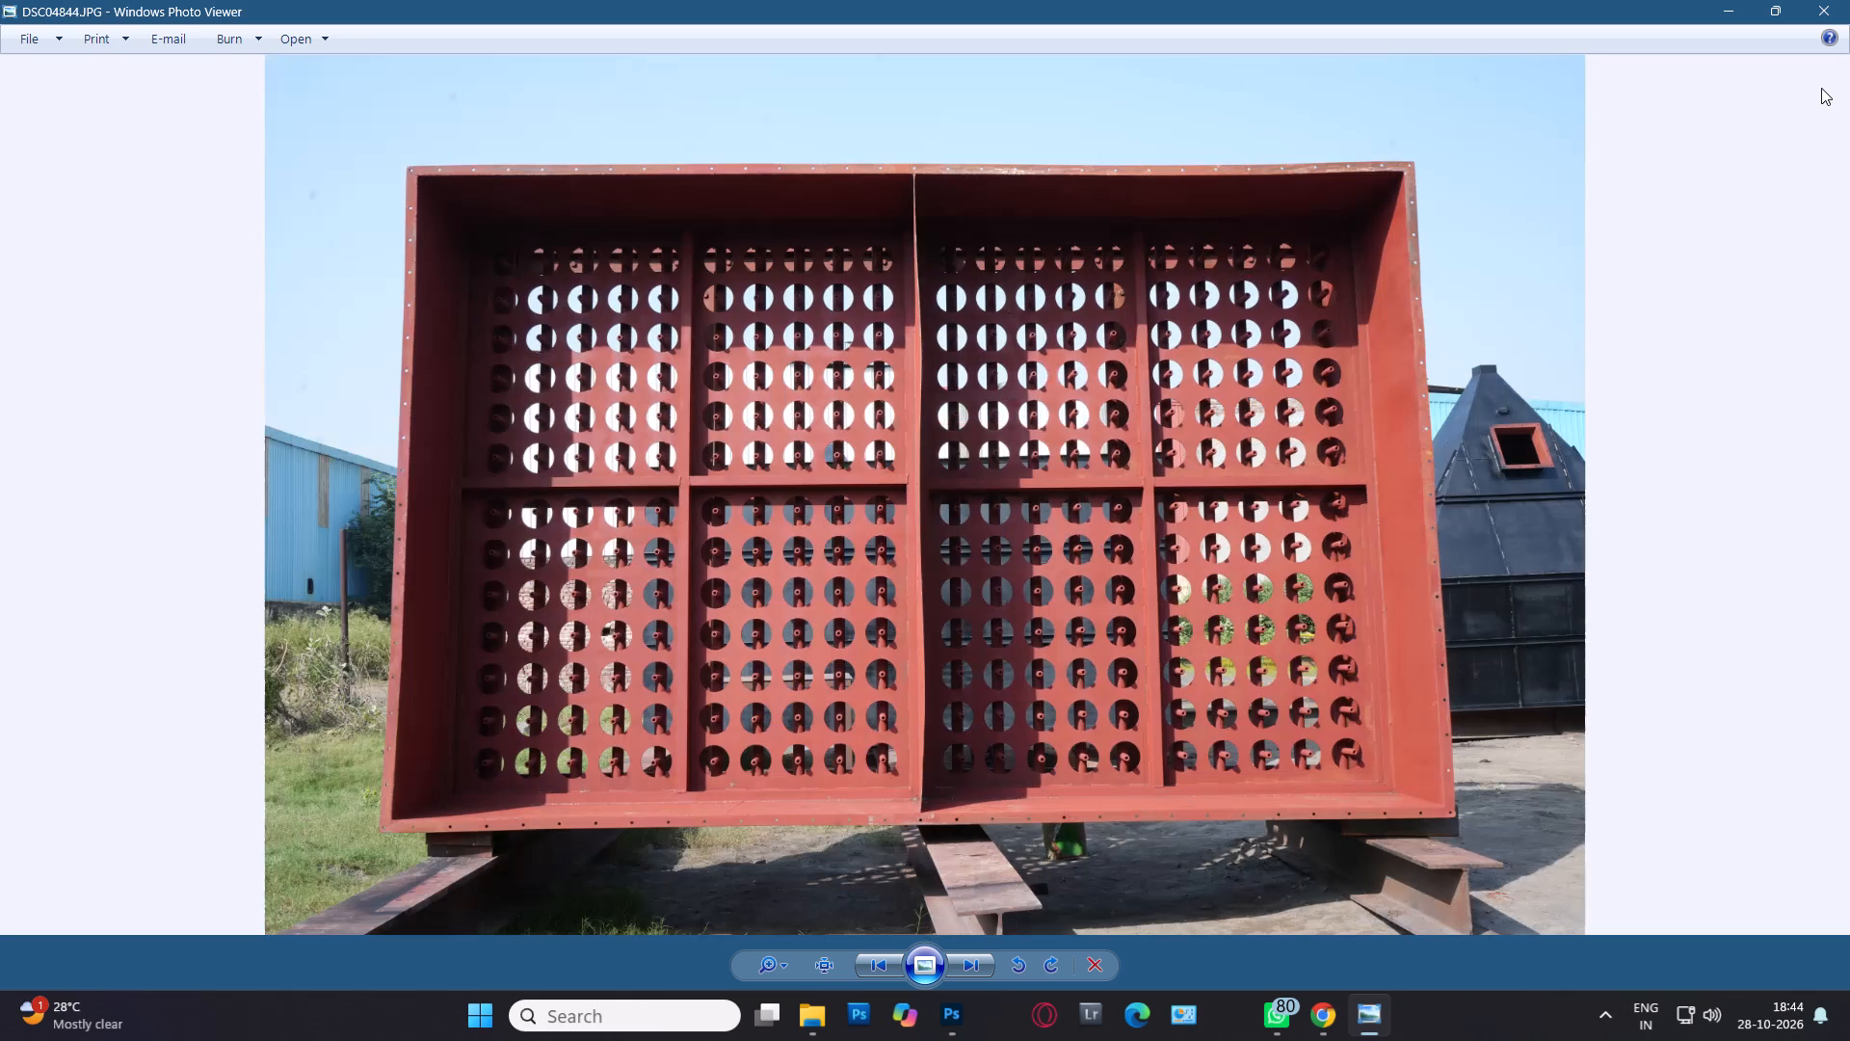
key("Right")
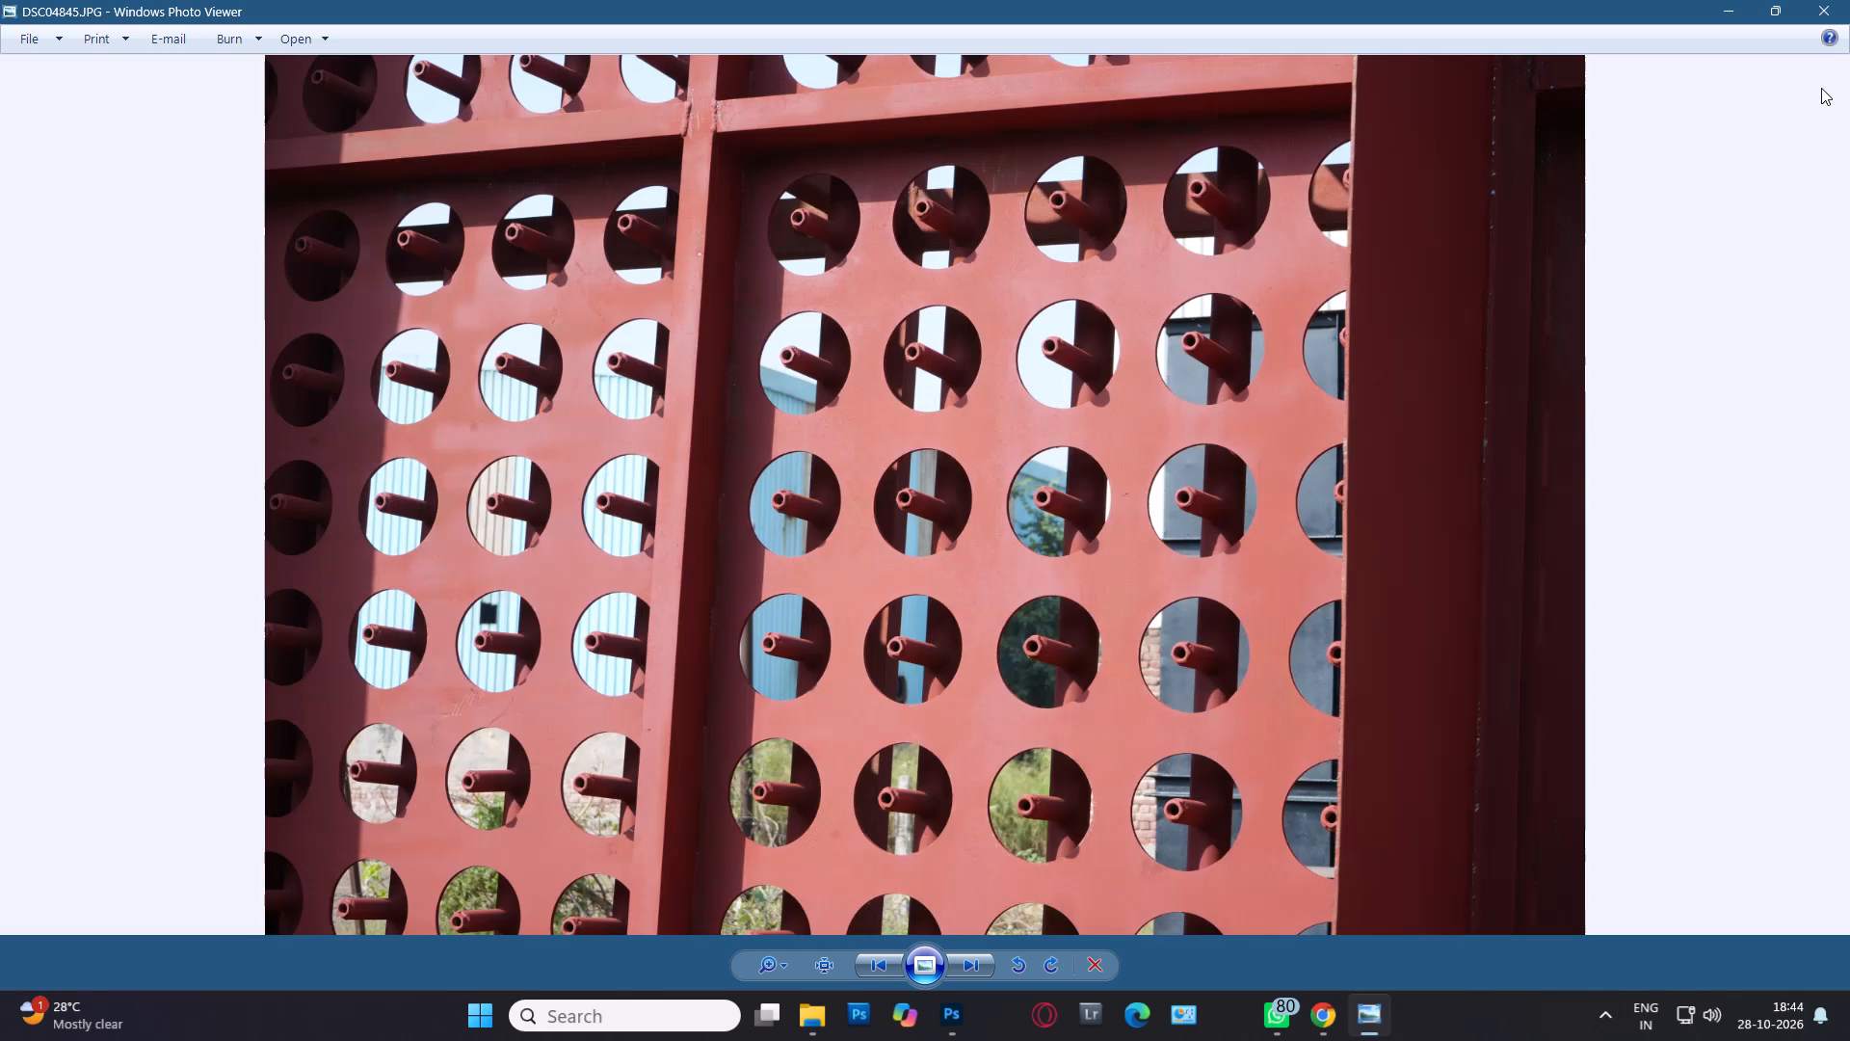
key("Left")
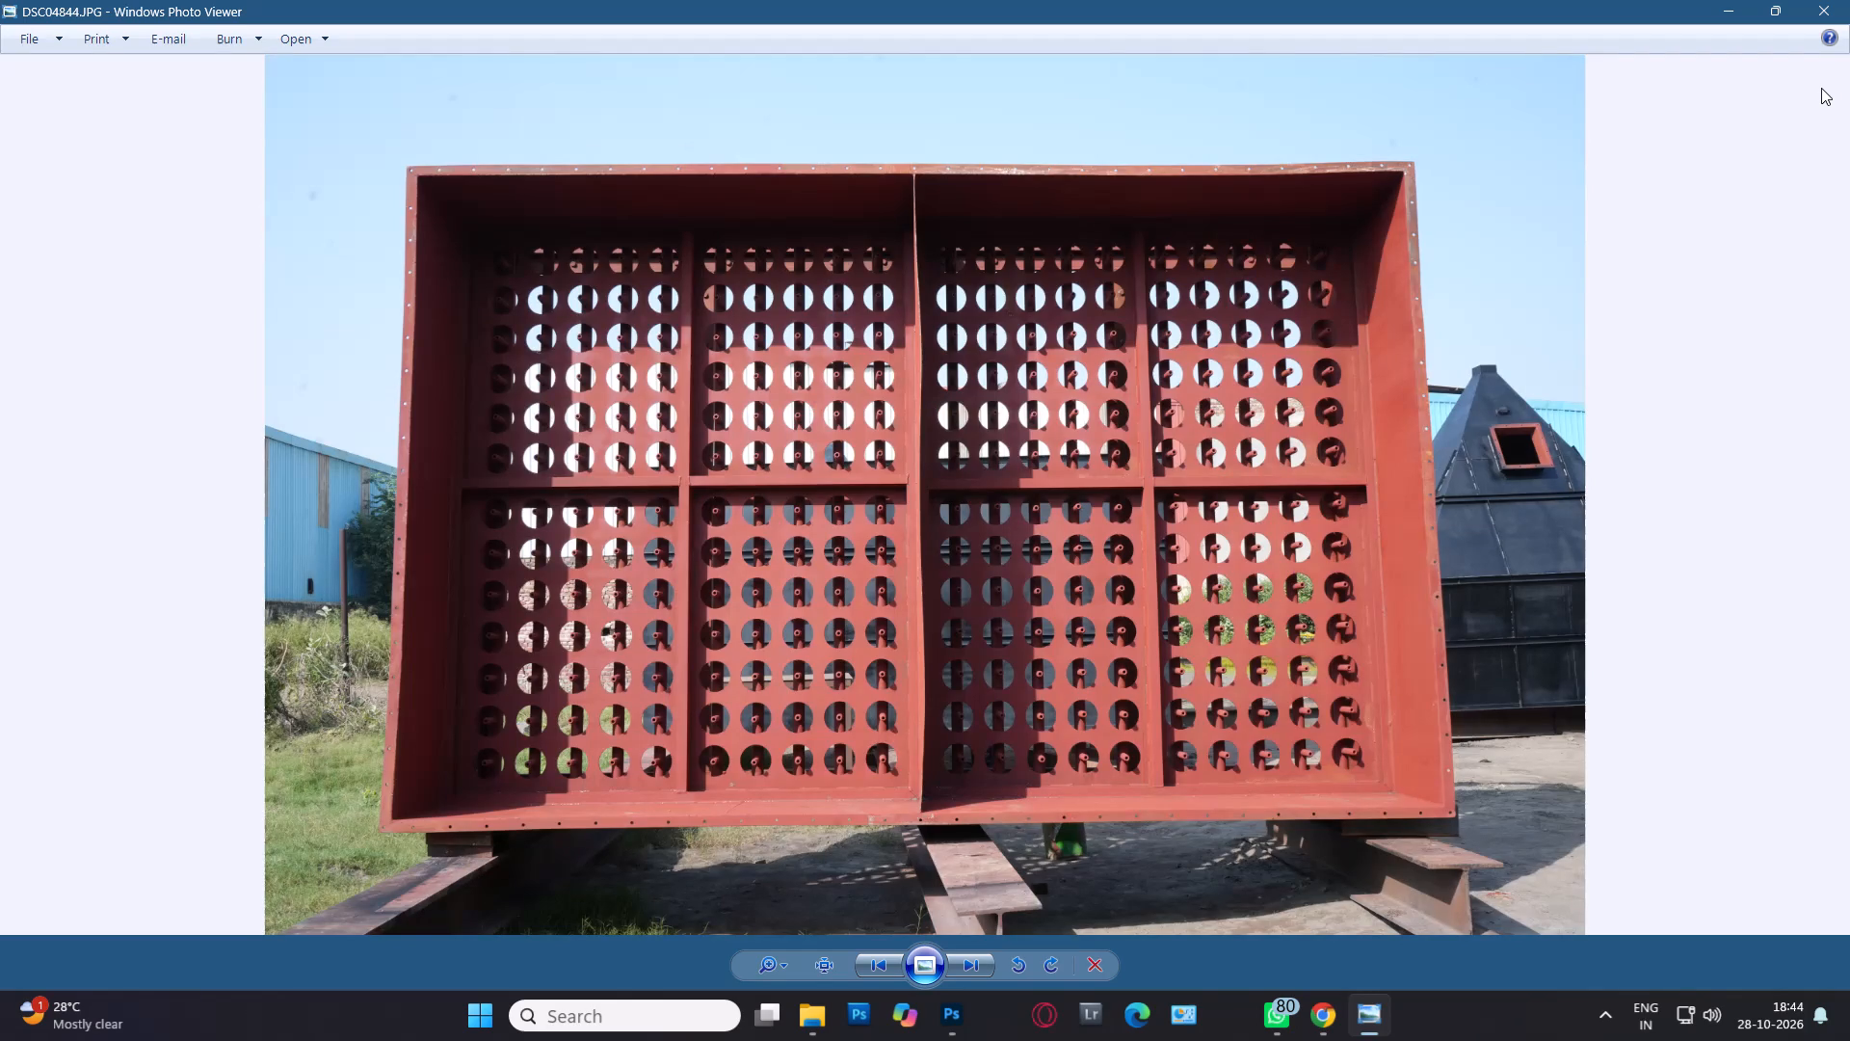
left_click(1821, 4)
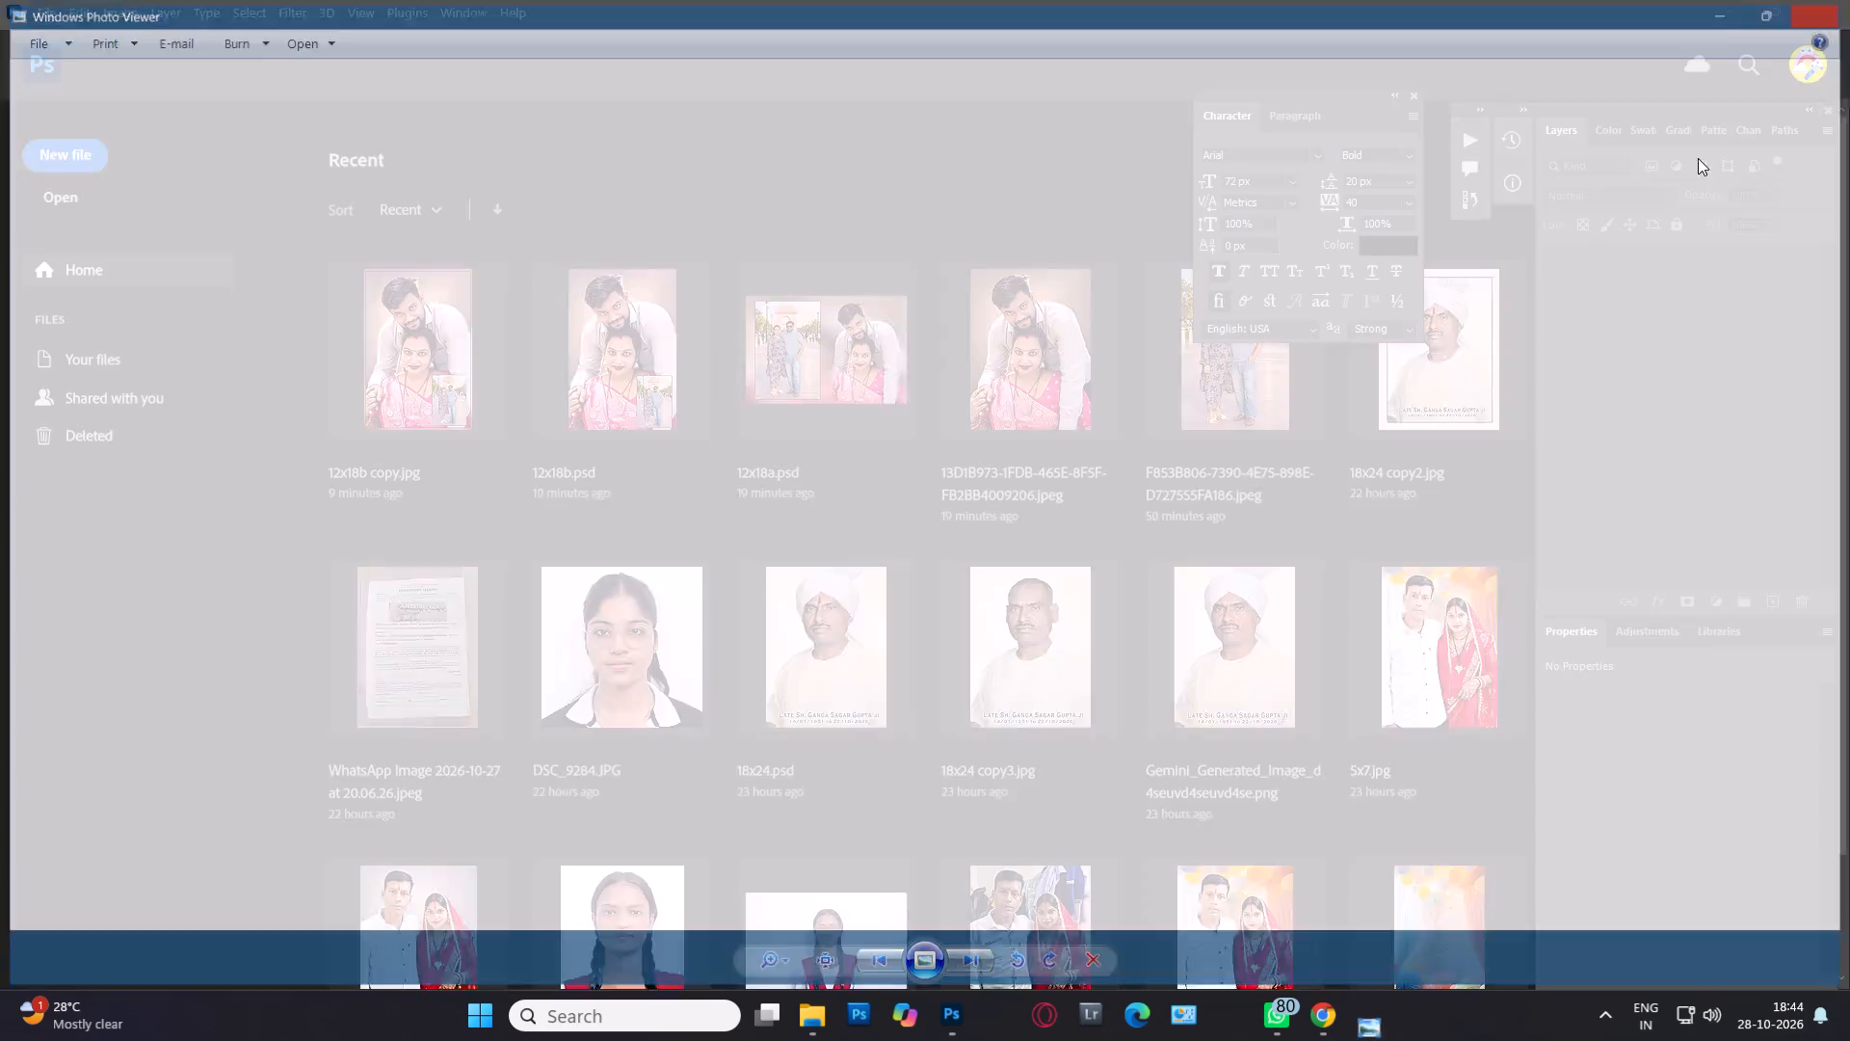
Open DSC04844.JPG from the 100MSDCF folder in Photoshop and collapse the floating Character panel.
left_click(841, 1020)
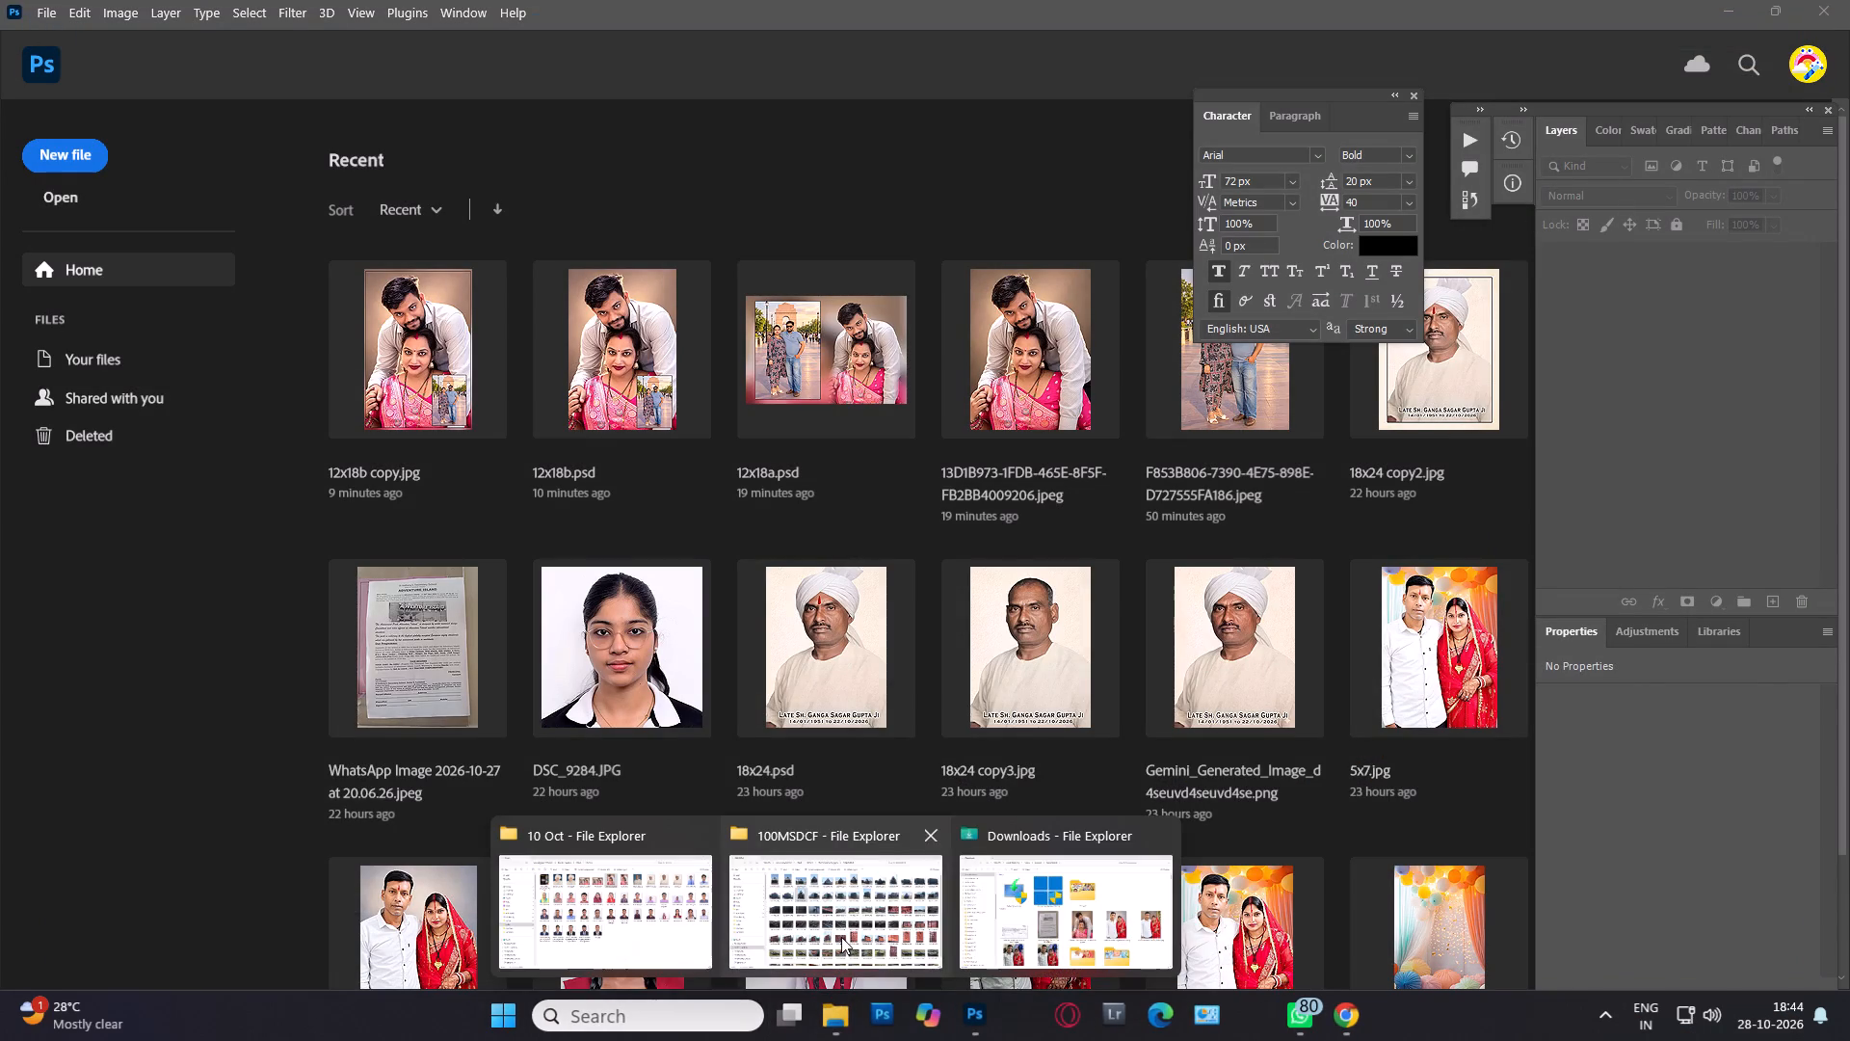
left_click(800, 894)
scroll(960, 870, "down", 9)
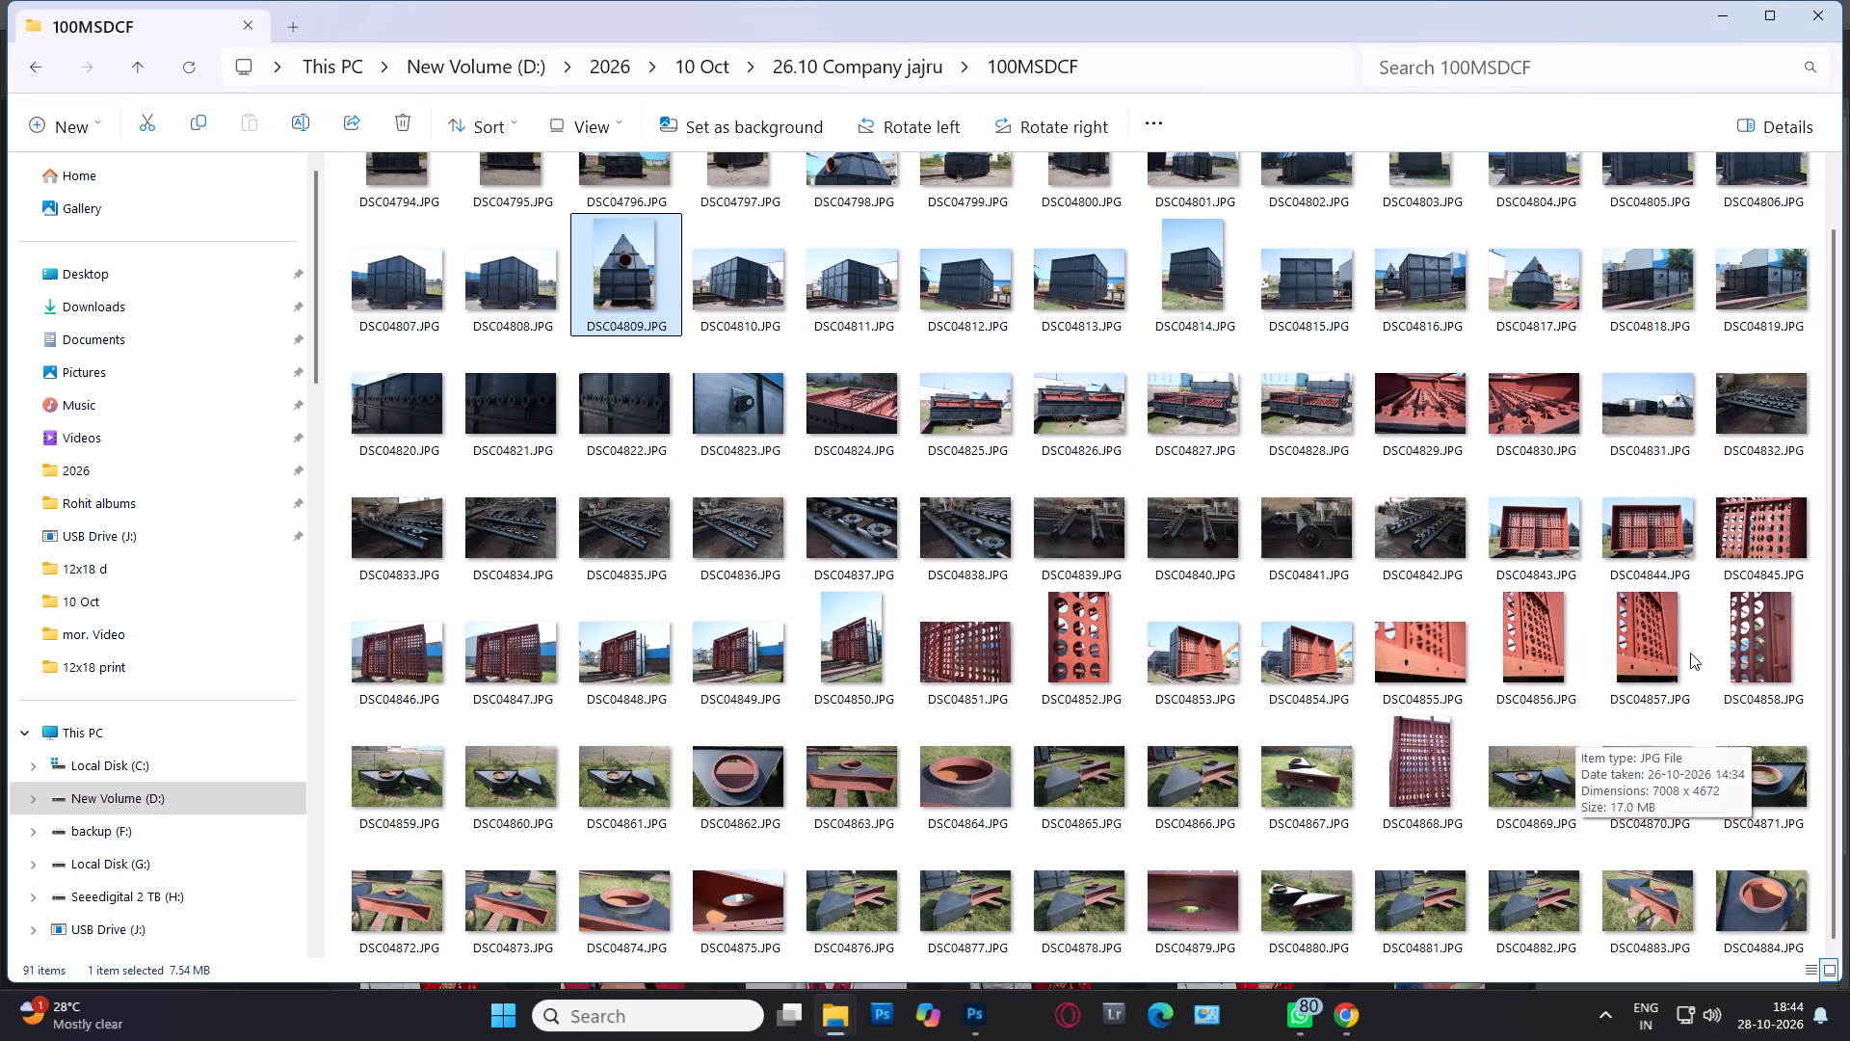
double_click(1528, 533)
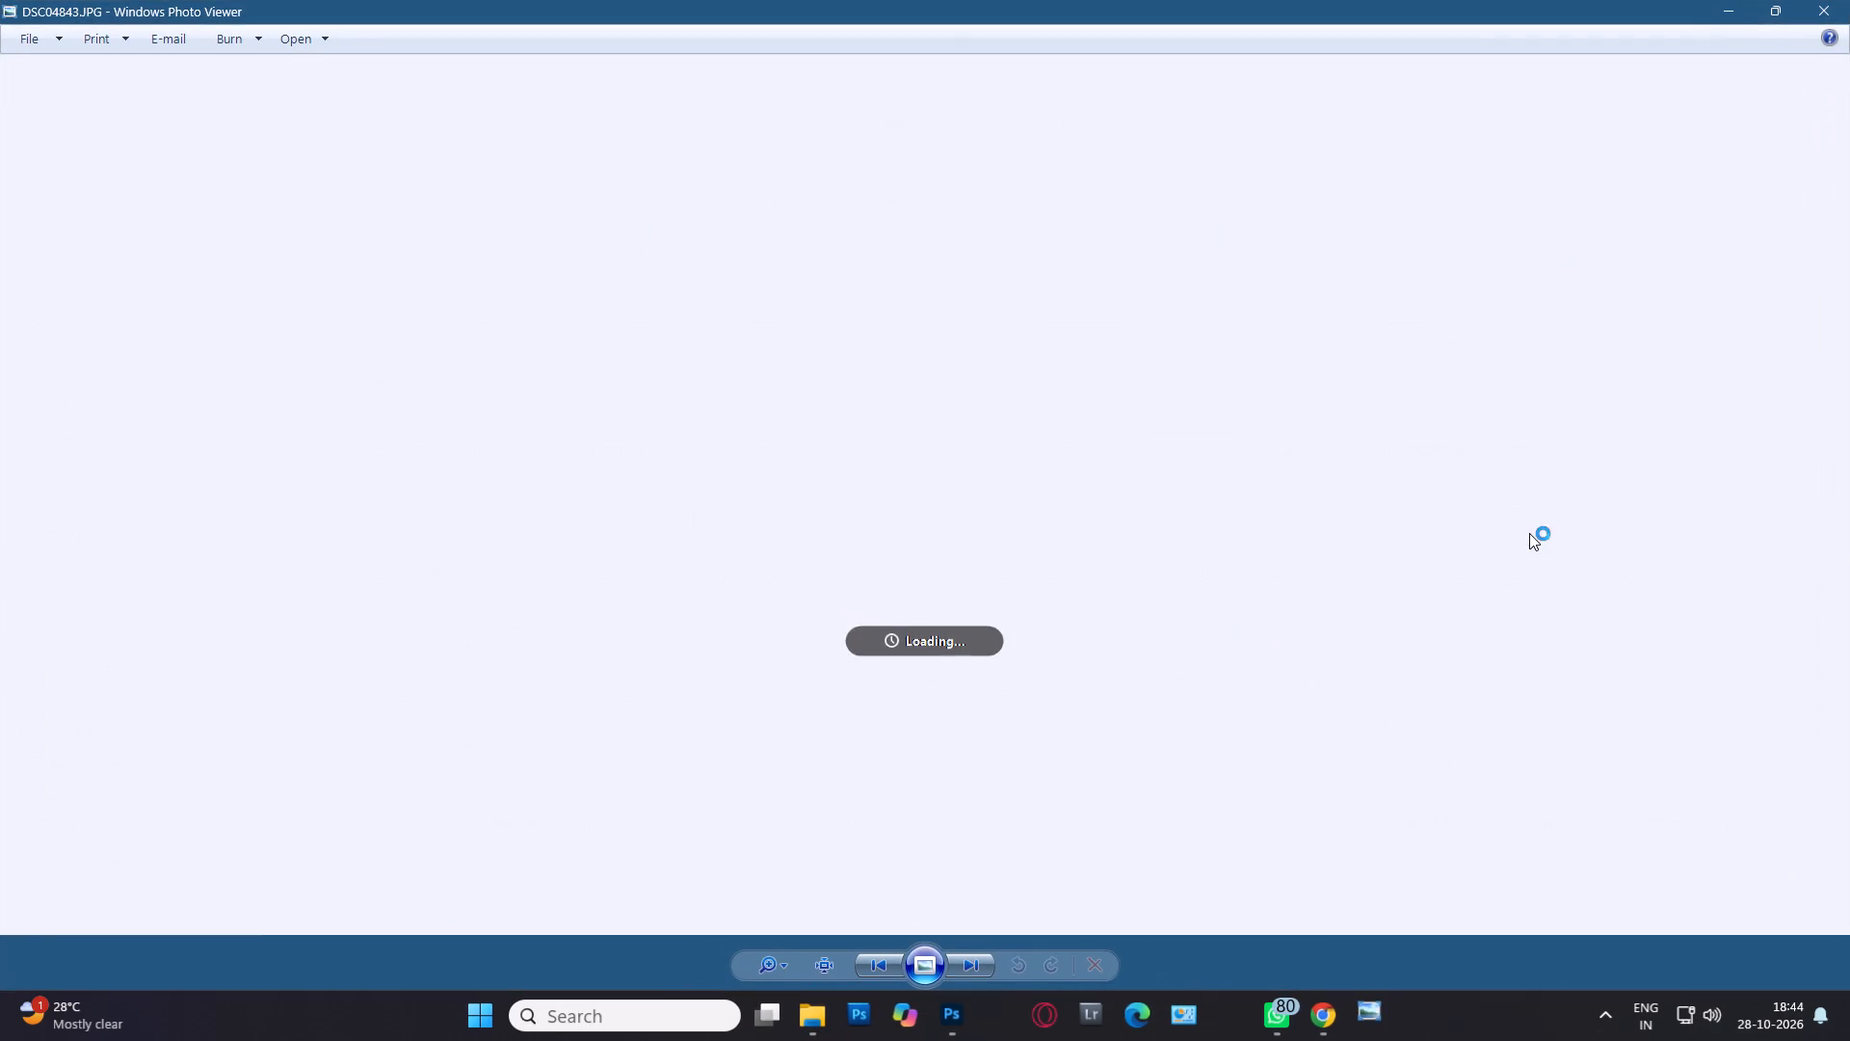
key("Right")
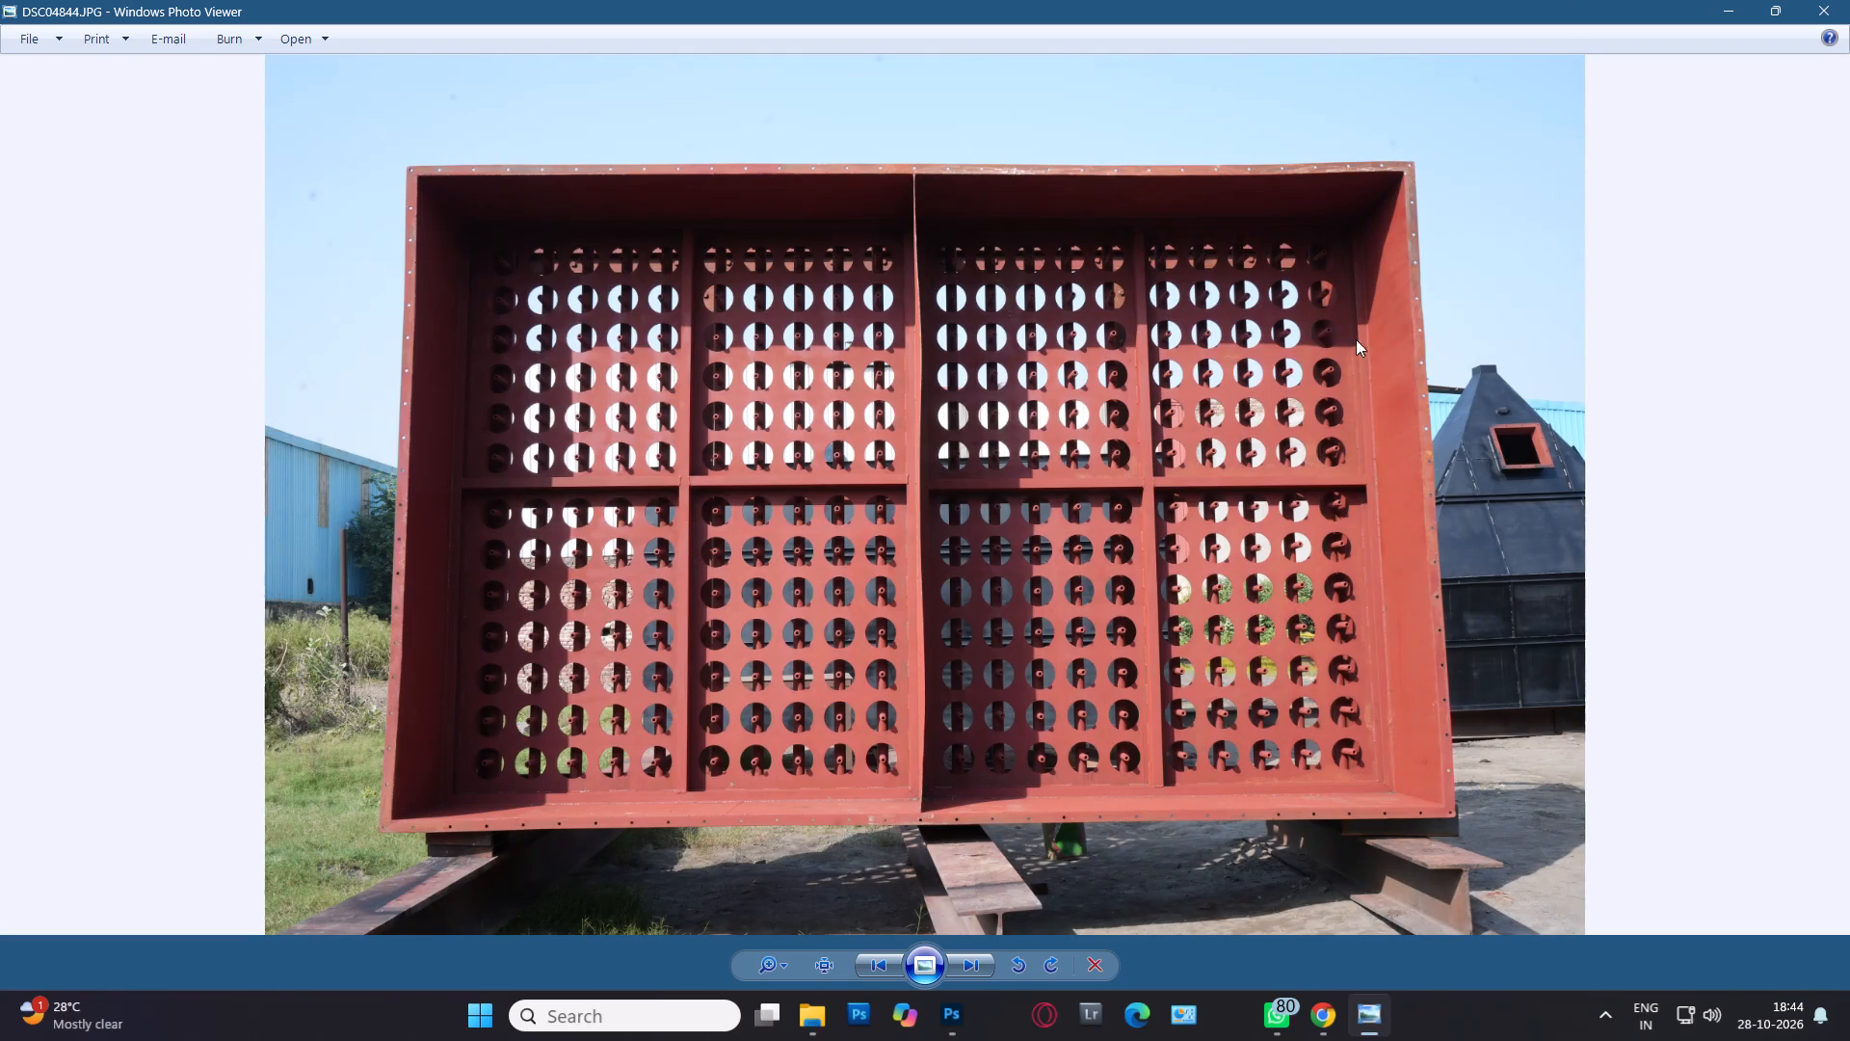
left_click(1843, 0)
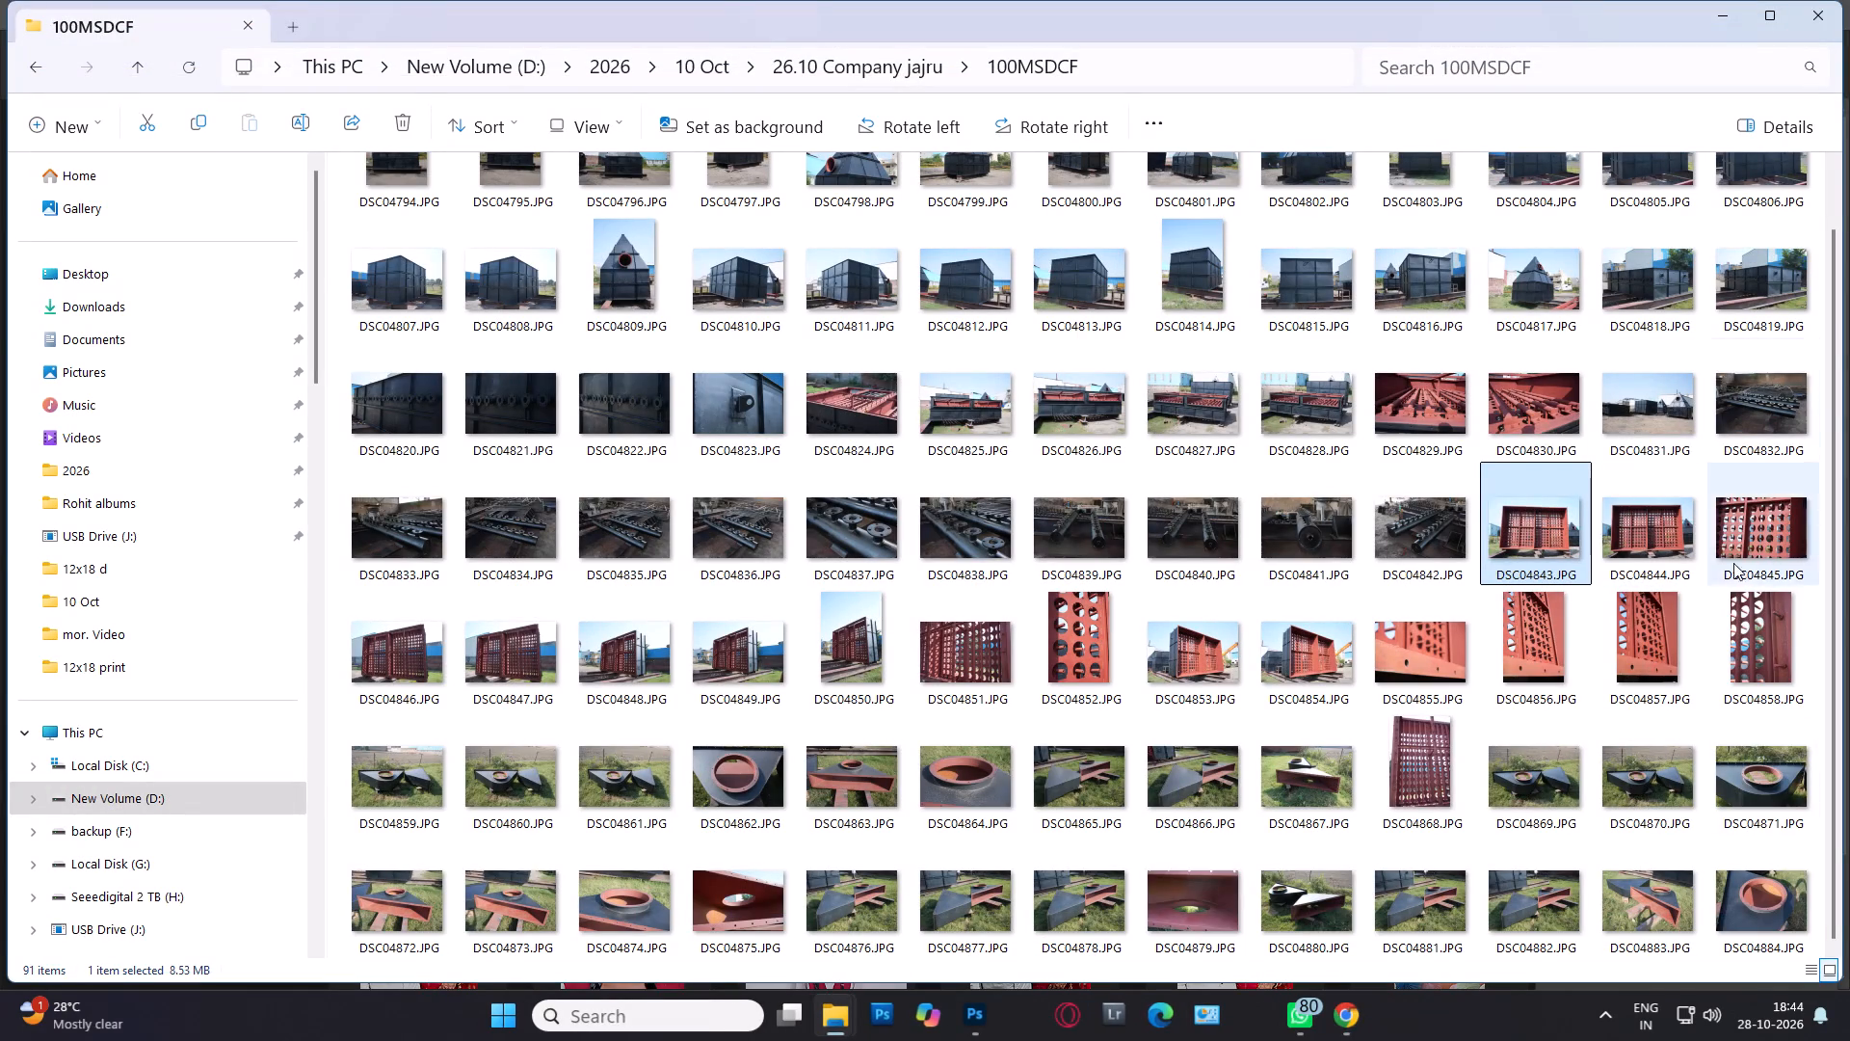
left_click_drag(1663, 513, 967, 1024)
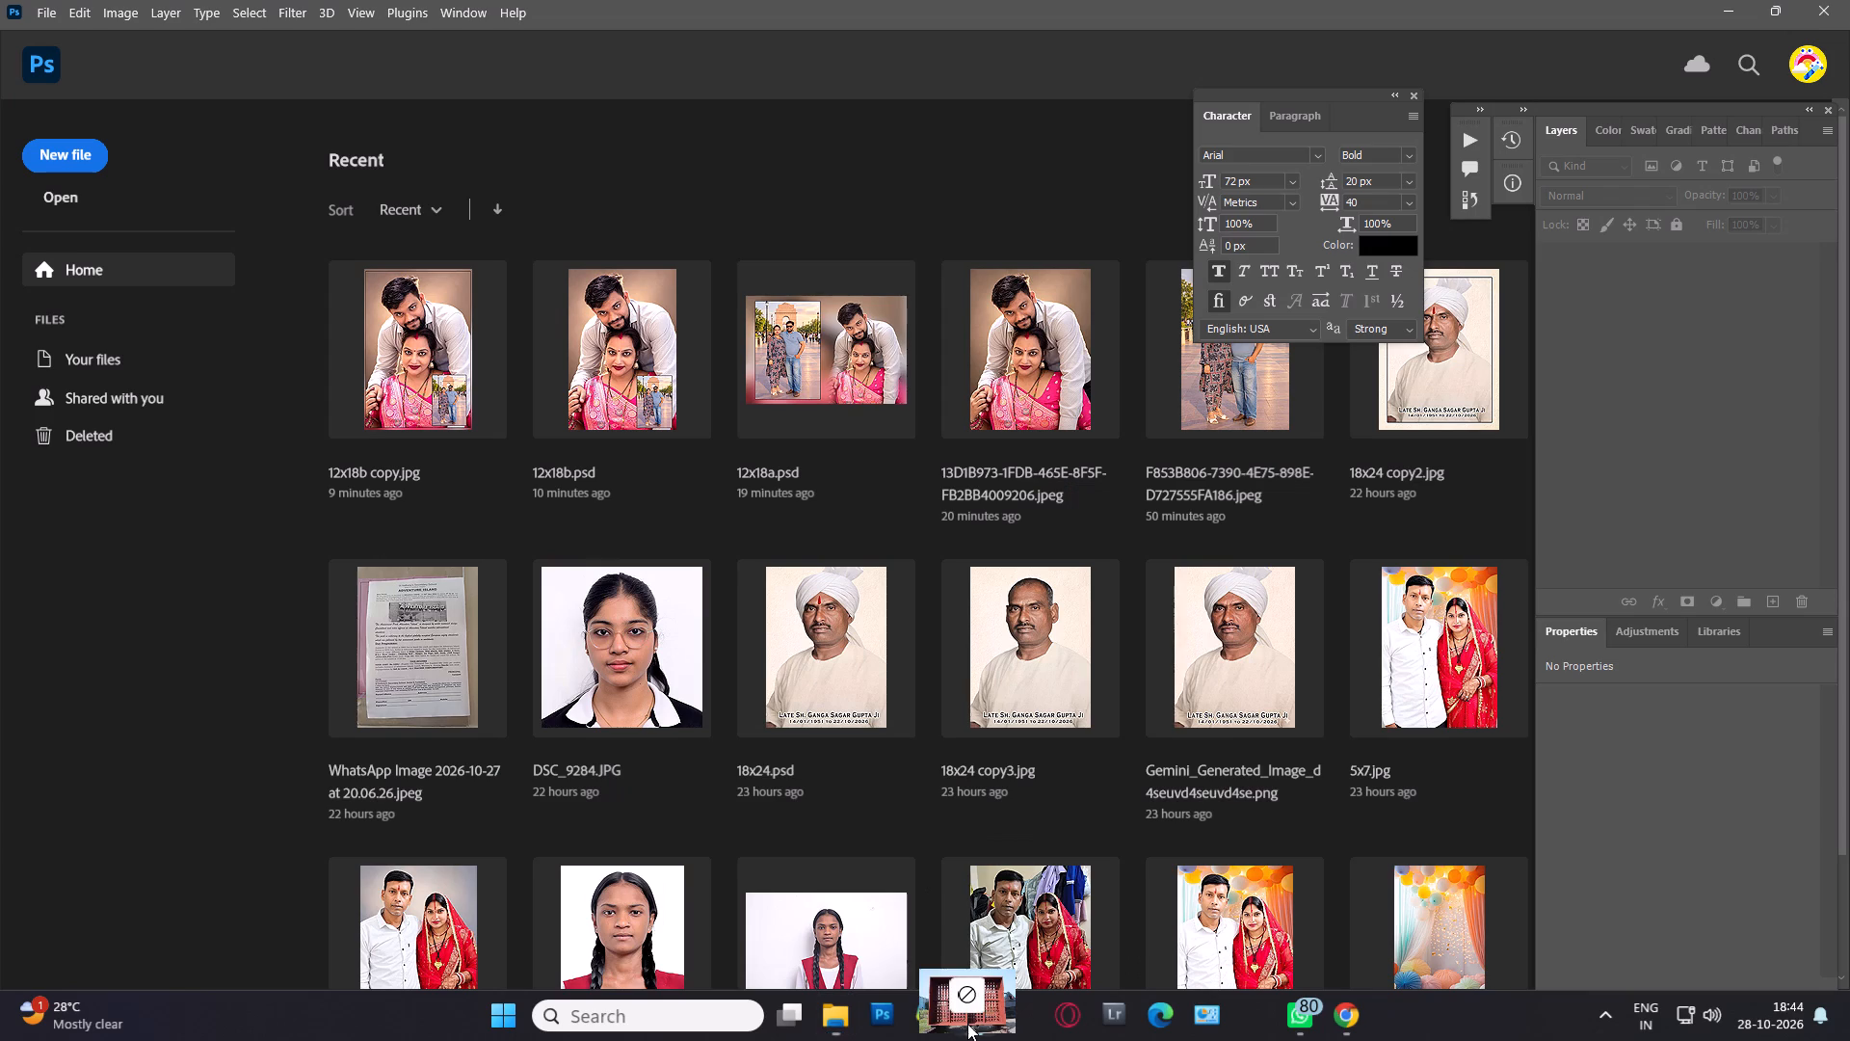
left_click_drag(967, 1024, 787, 232)
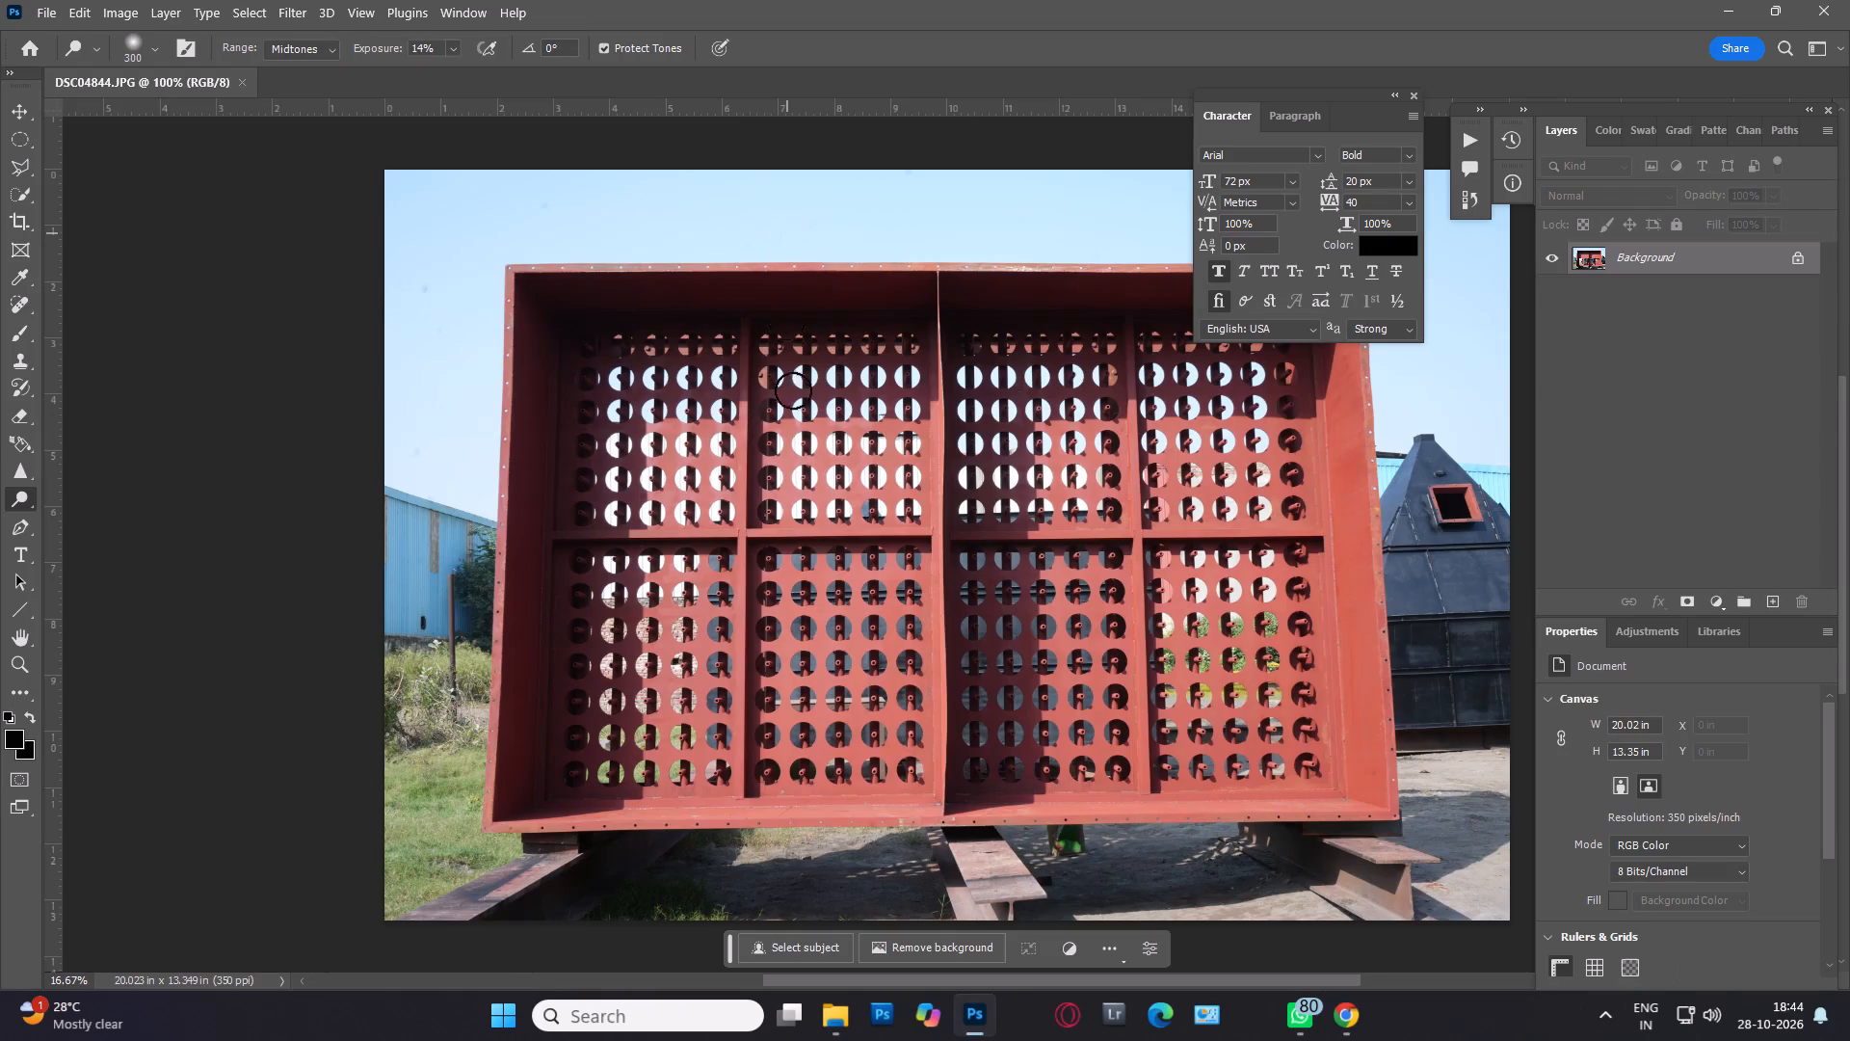
left_click(1395, 93)
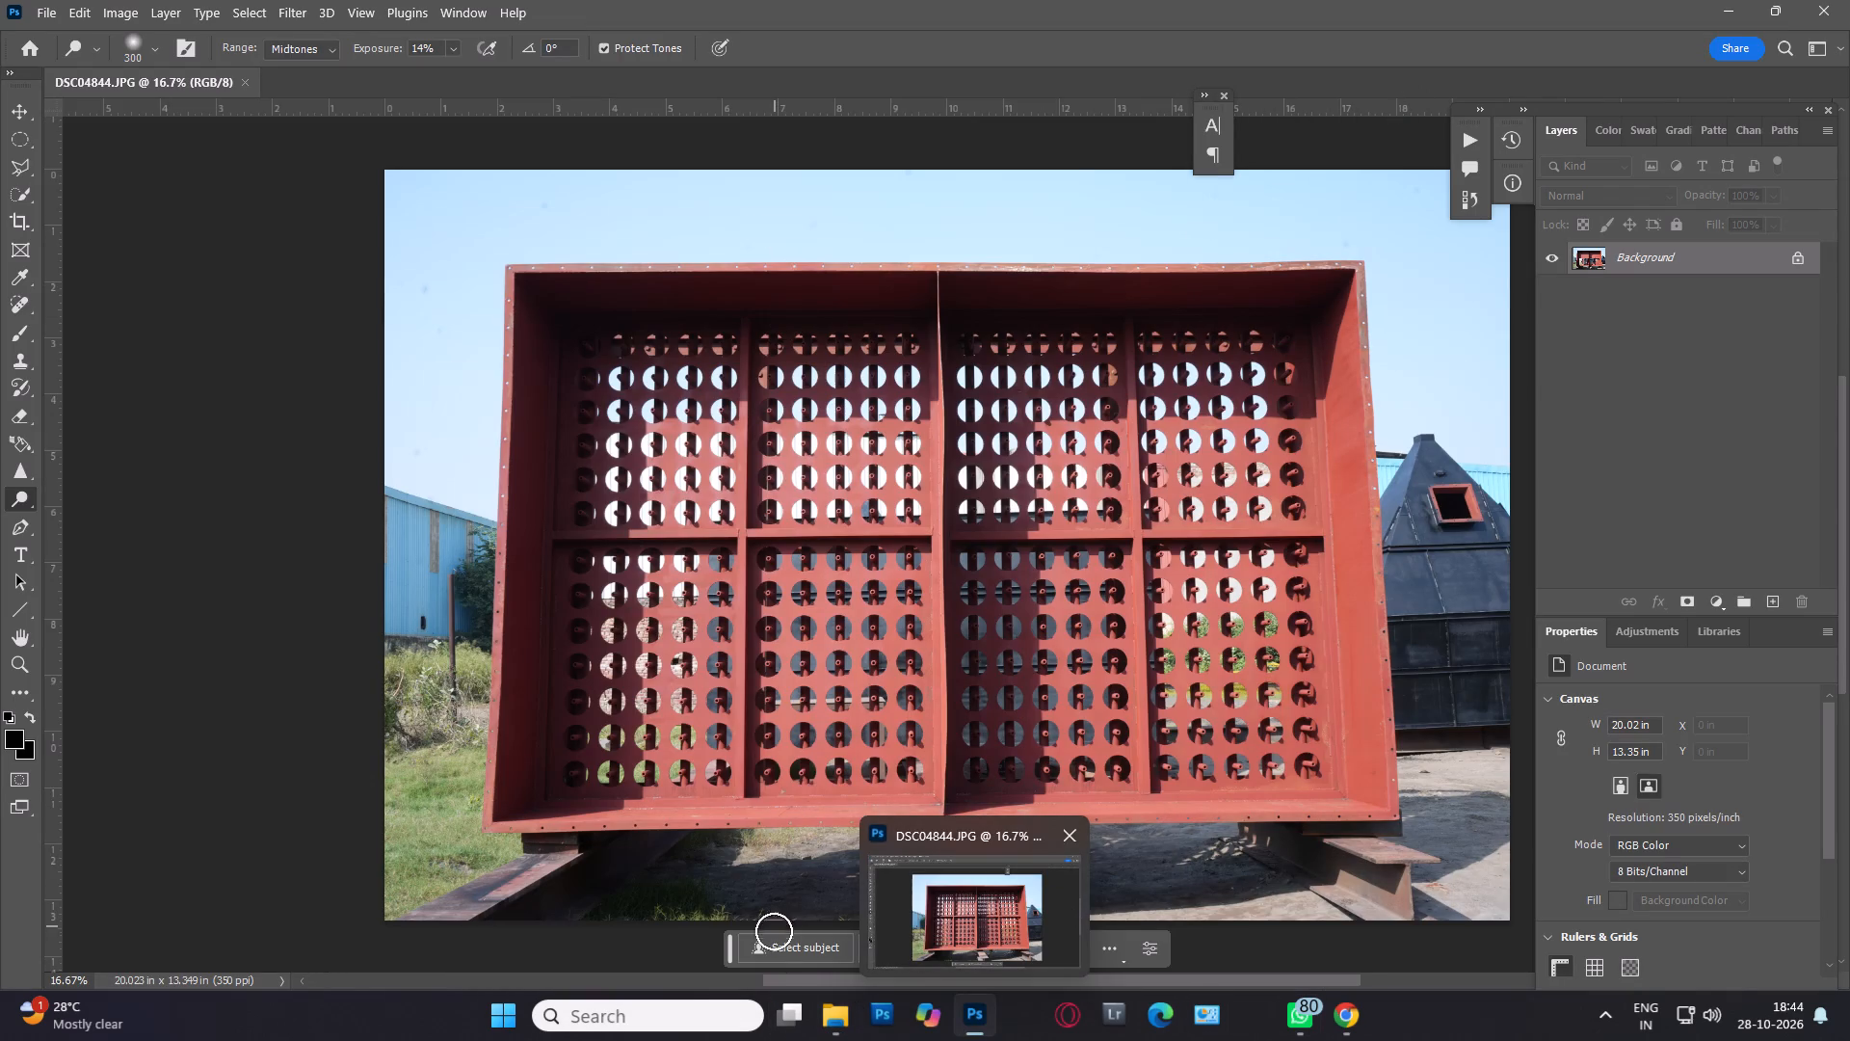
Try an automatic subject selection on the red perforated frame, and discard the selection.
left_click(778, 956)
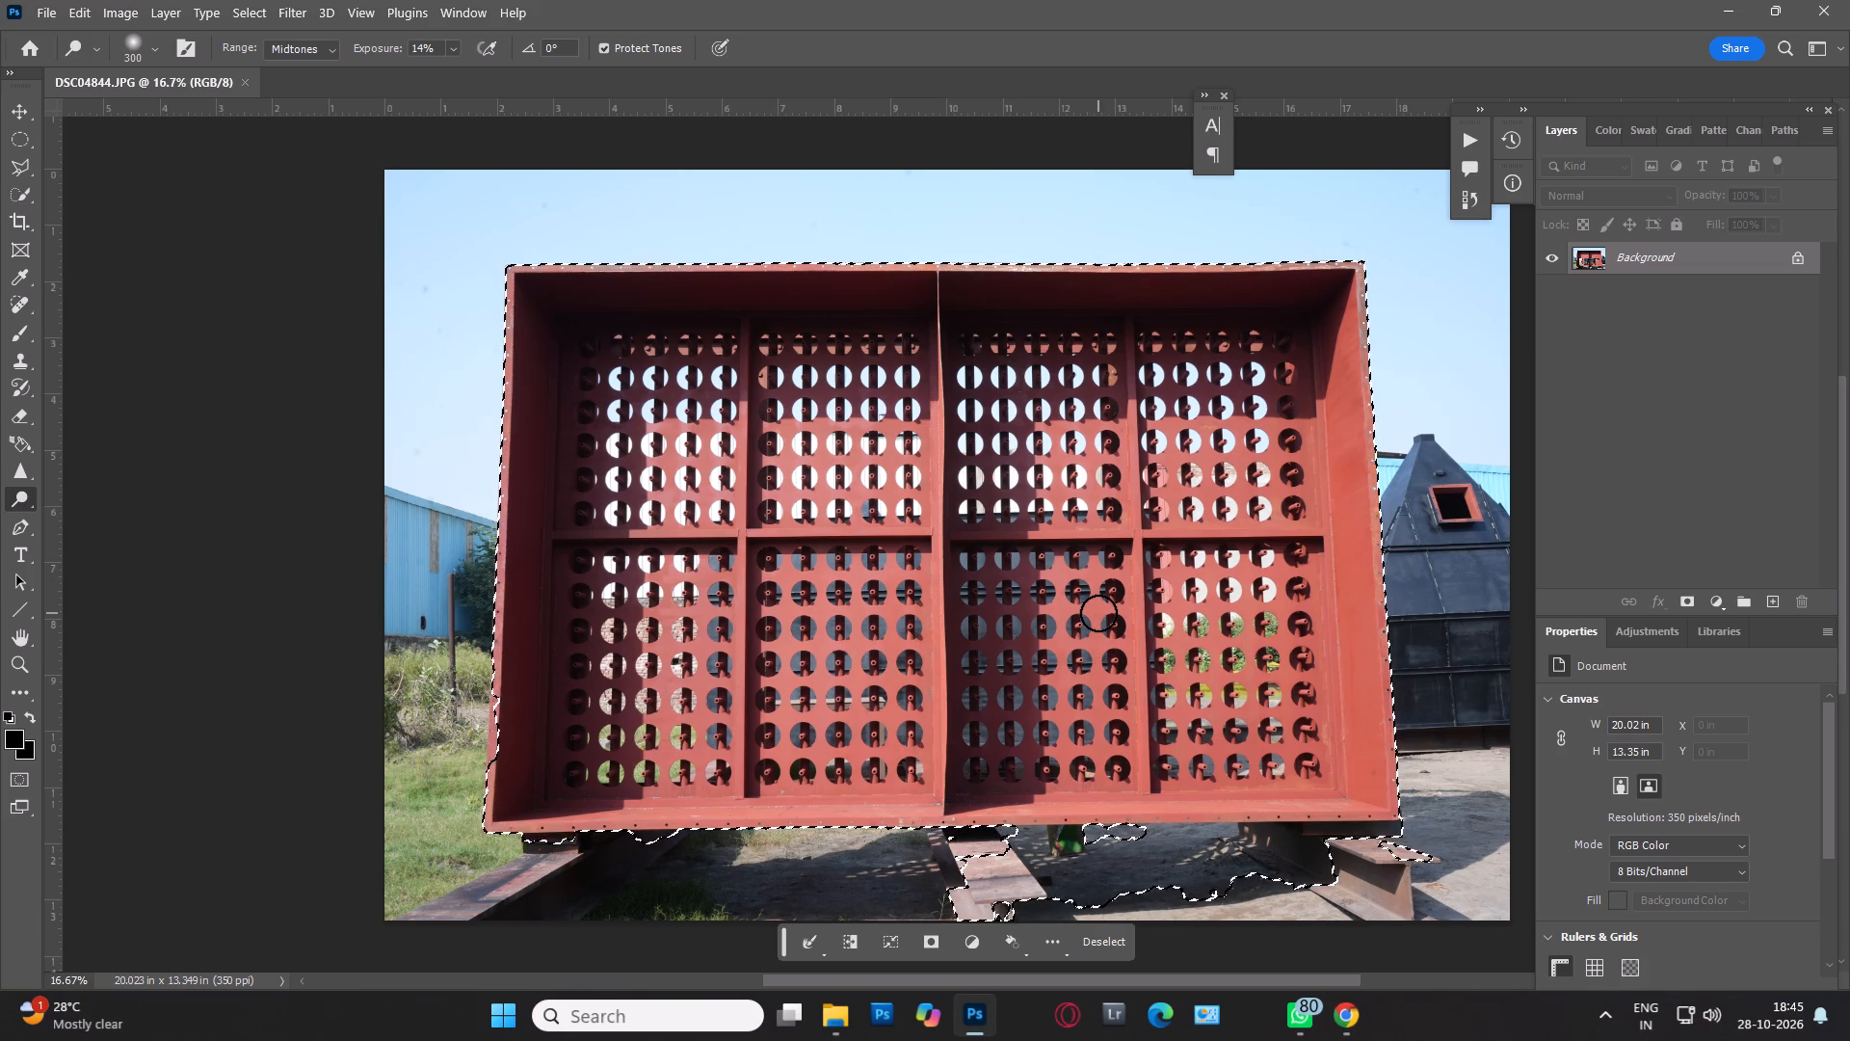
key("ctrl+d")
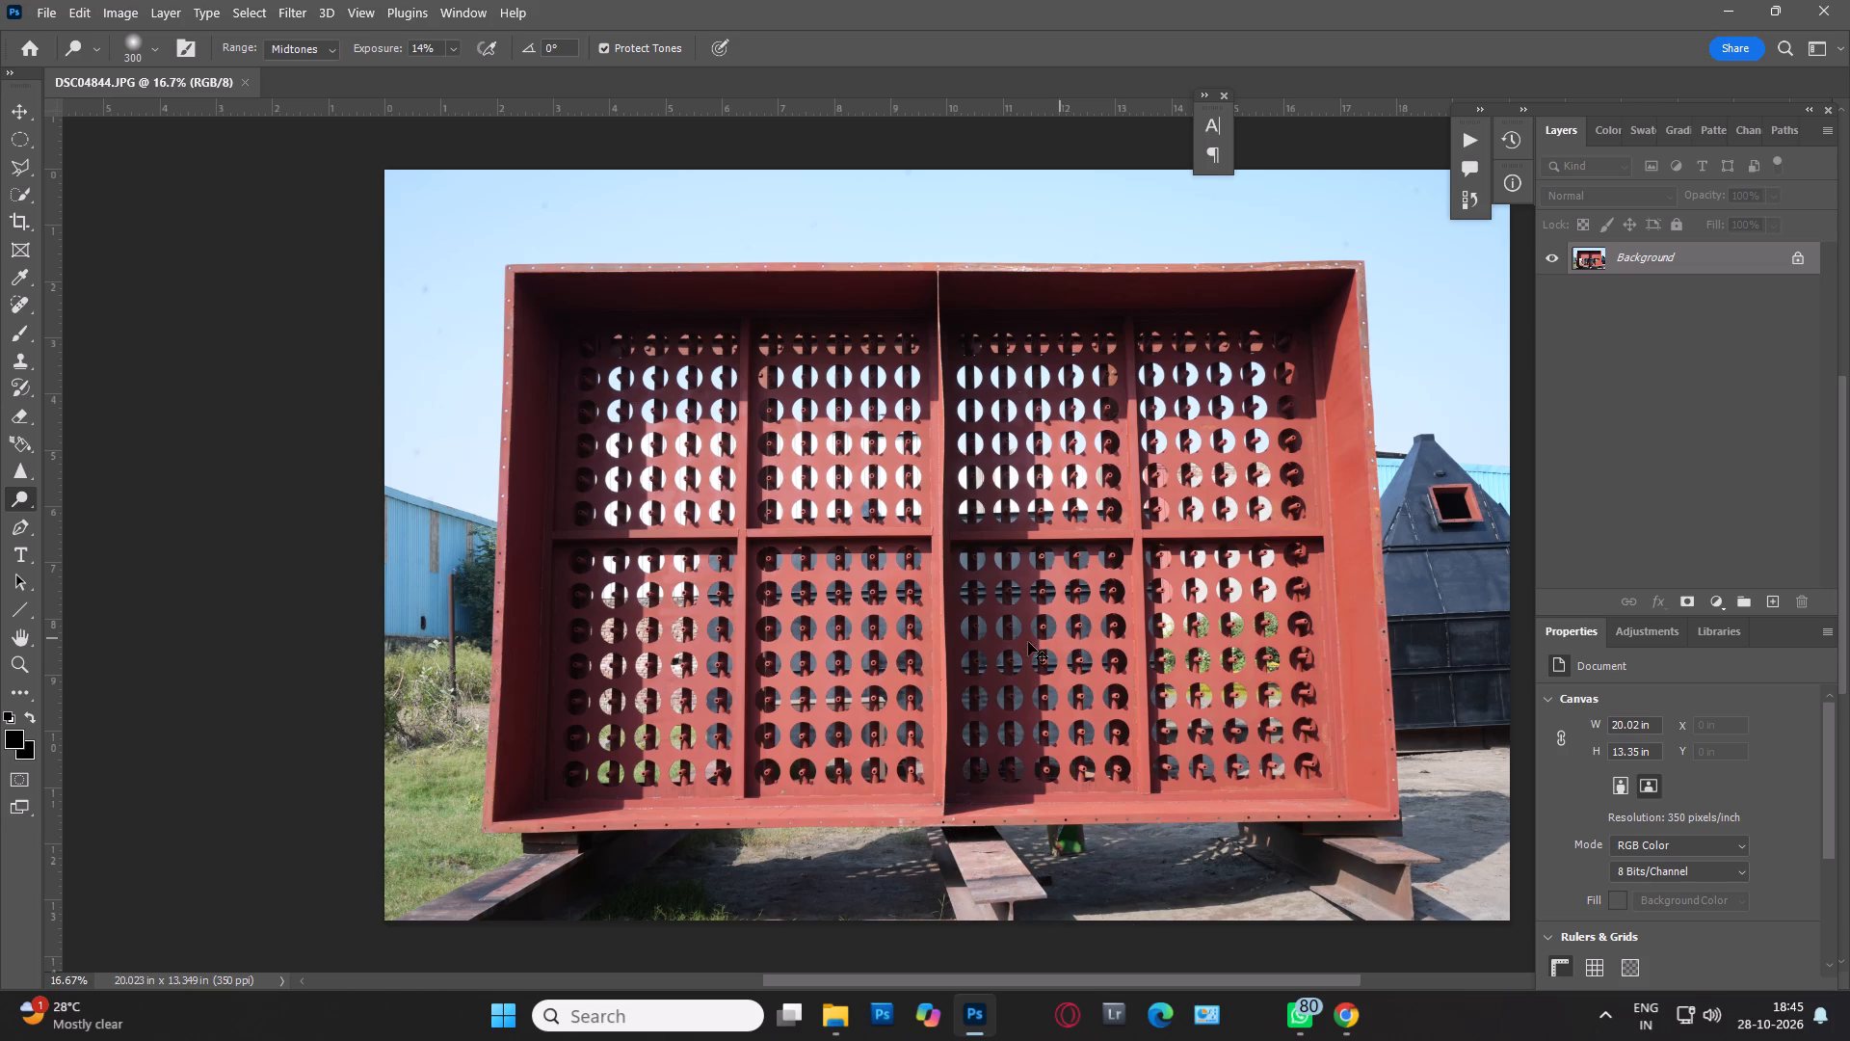
Outline the red perforated frame from corner to corner with the Polygonal Lasso to make a closed selection.
key("ctrl+plus")
key("ctrl+plus")
key("space")
key("space")
key("space")
key("space")
key("space")
key("space")
key("space")
key("space")
key("space")
key("space")
key("space")
key("space")
key("space")
key("space")
key("space")
key("space")
key("space")
key("space")
key("space")
key("space")
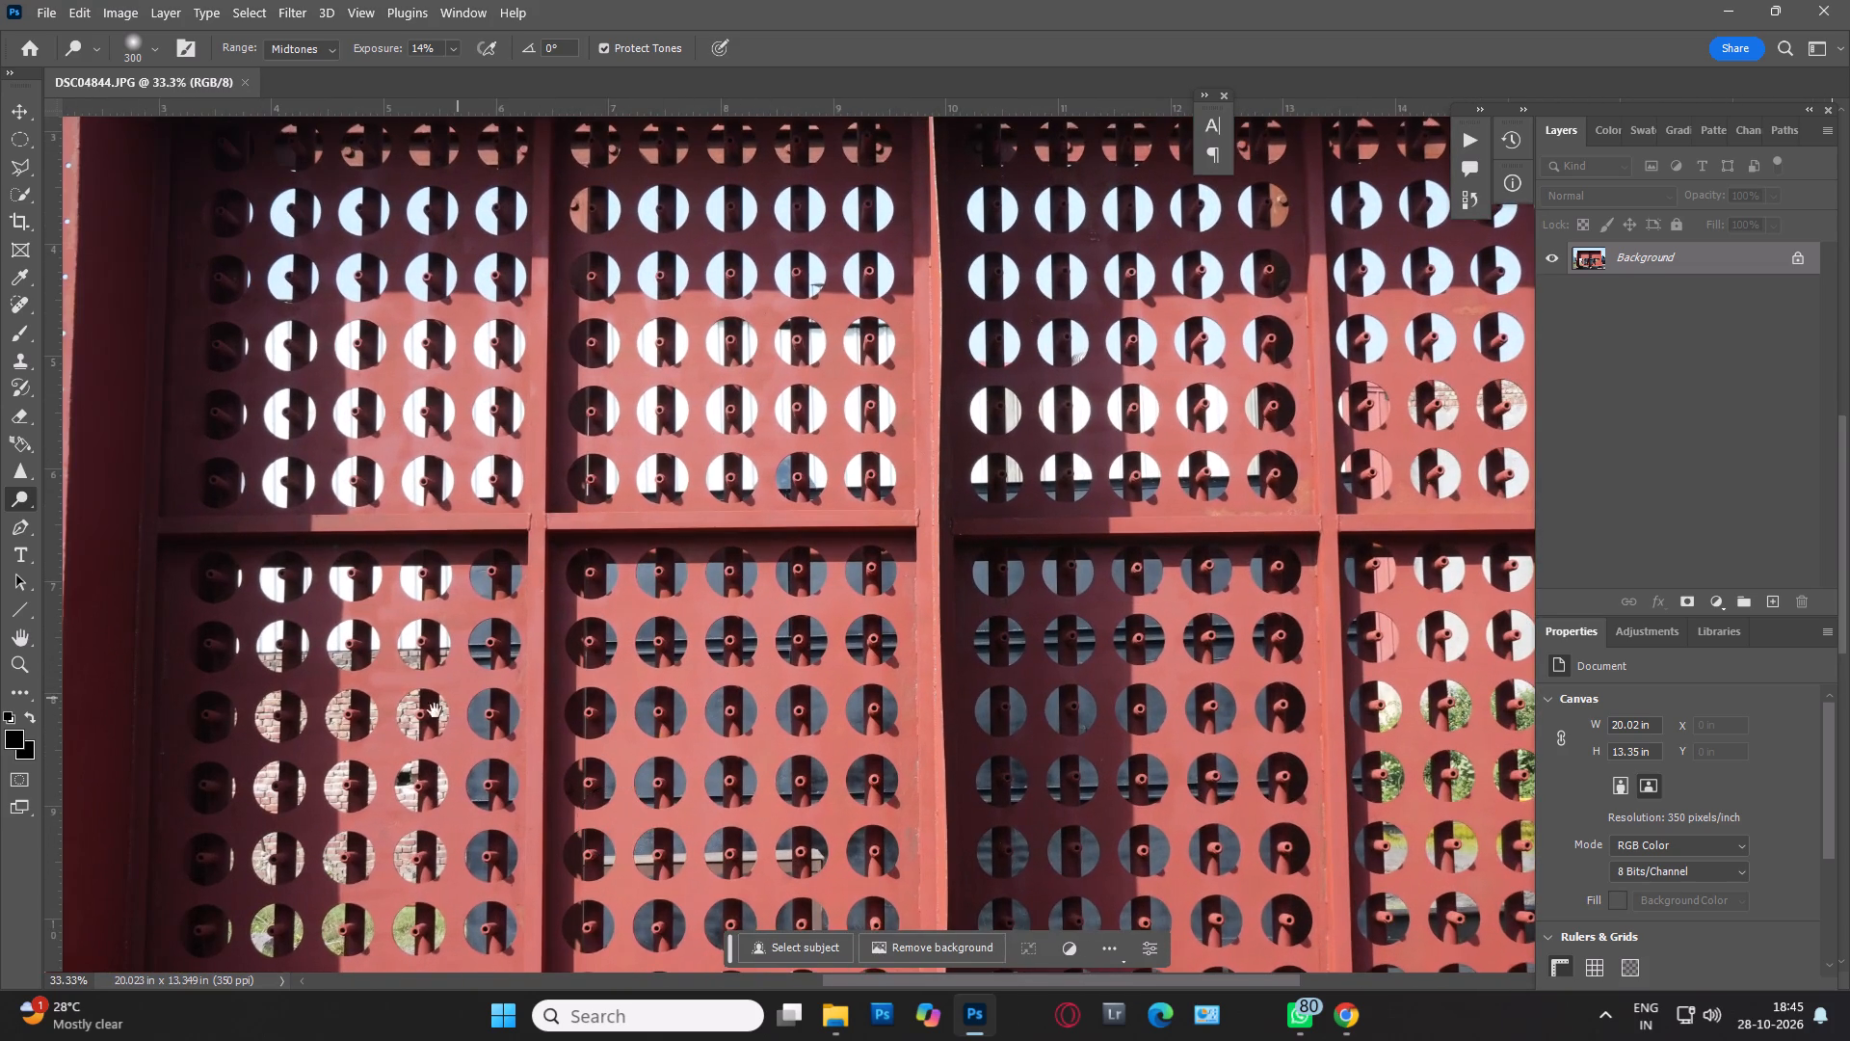
left_click_drag(436, 729, 1014, 262)
left_click_drag(787, 415, 806, 628)
key("l")
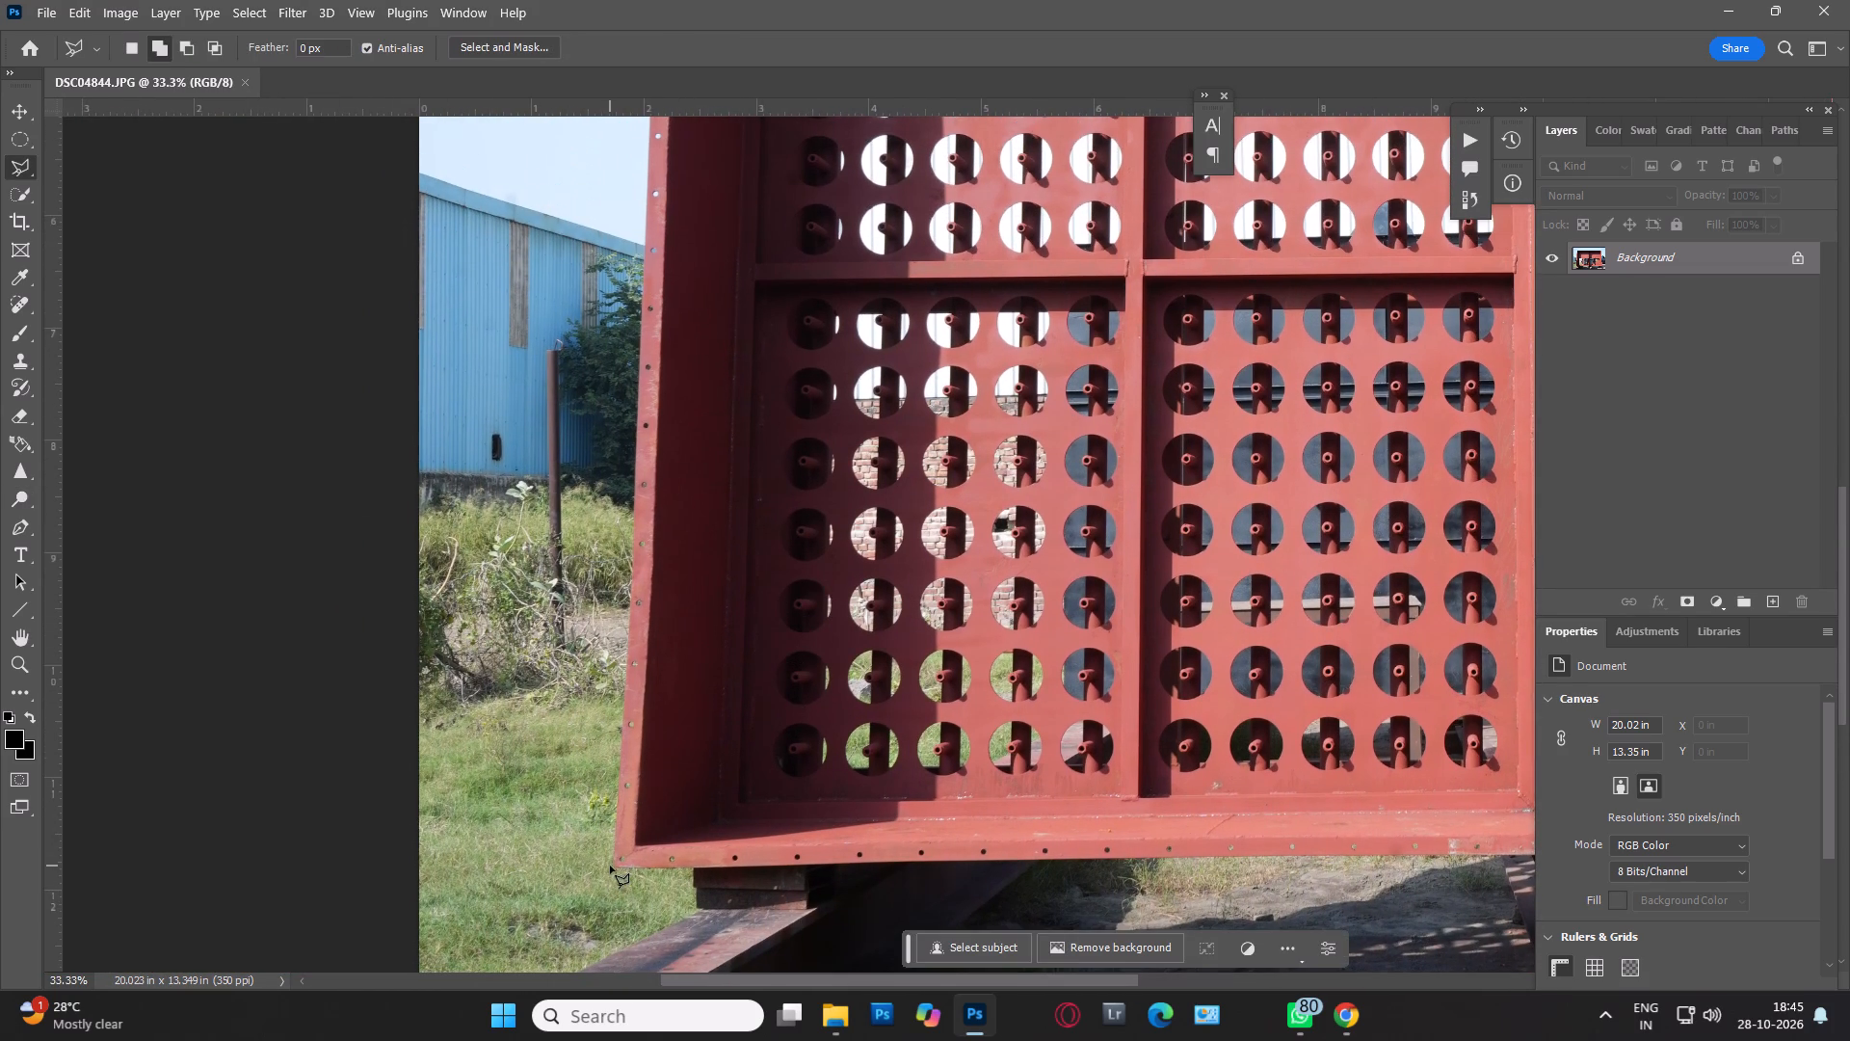
left_click(614, 864)
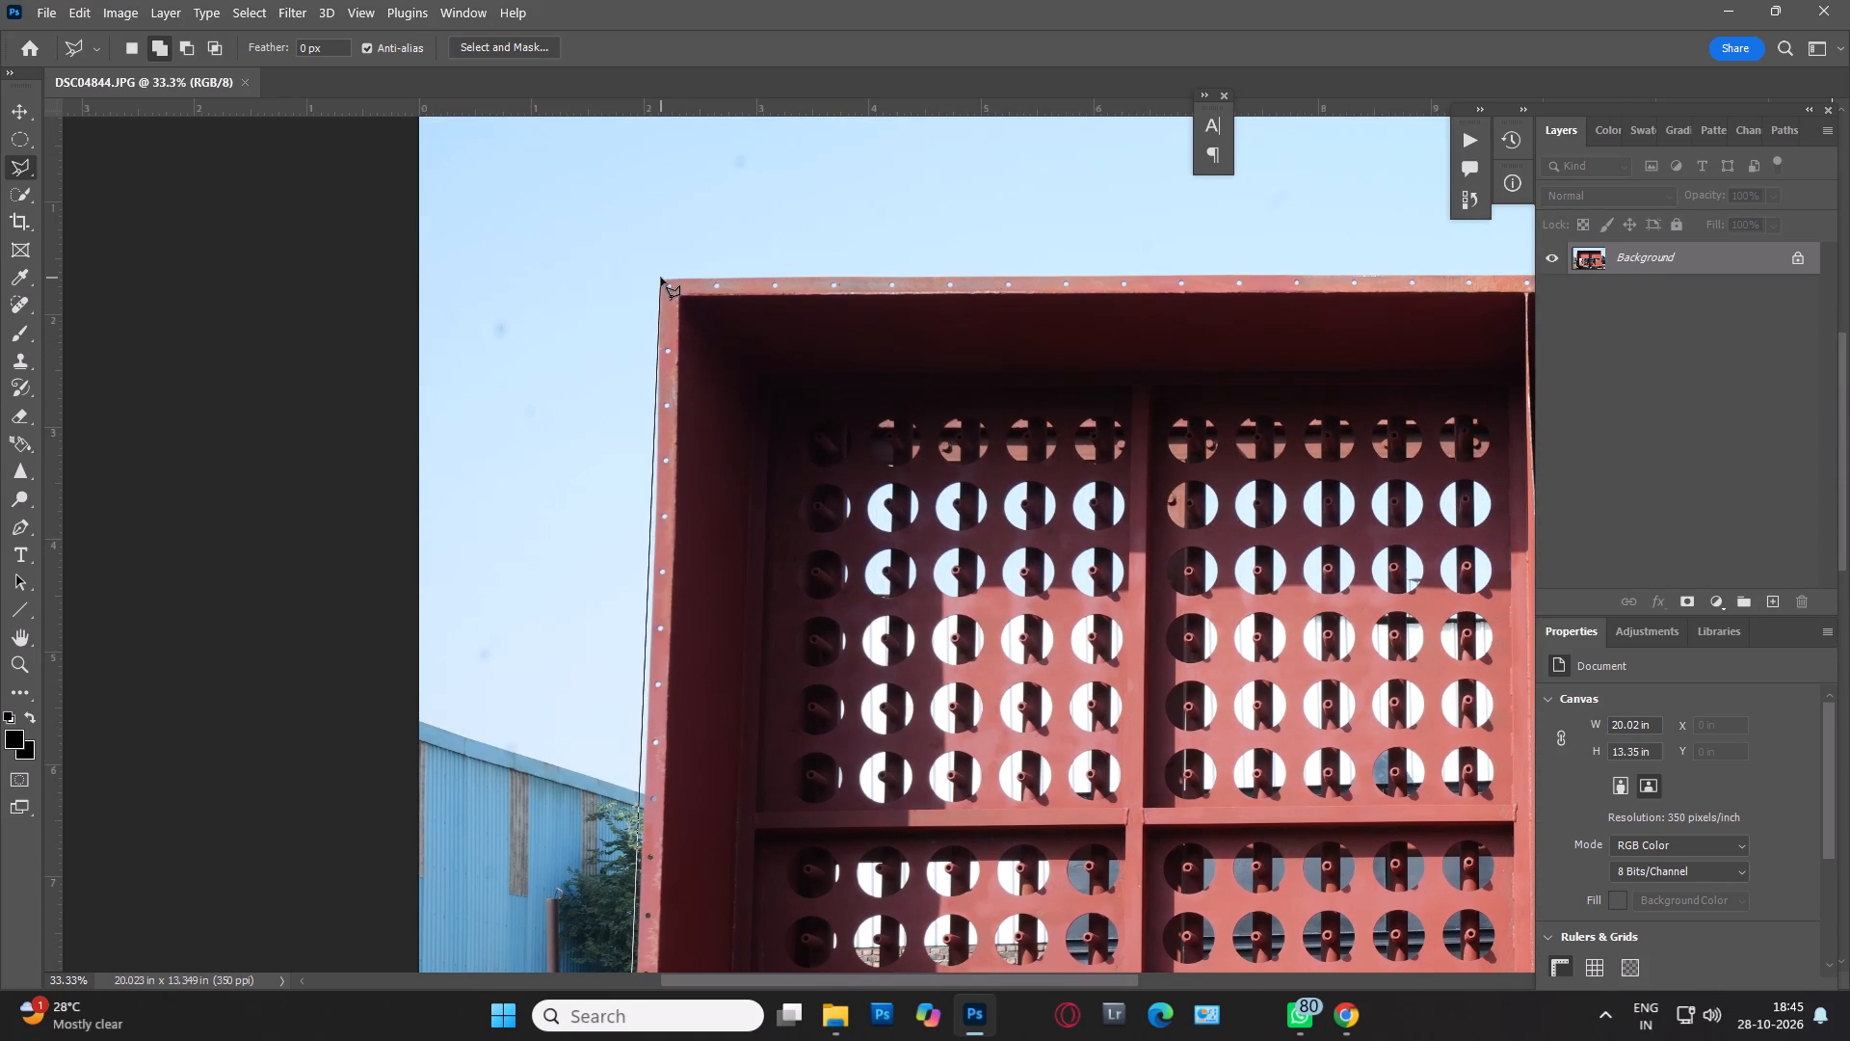
left_click(661, 279)
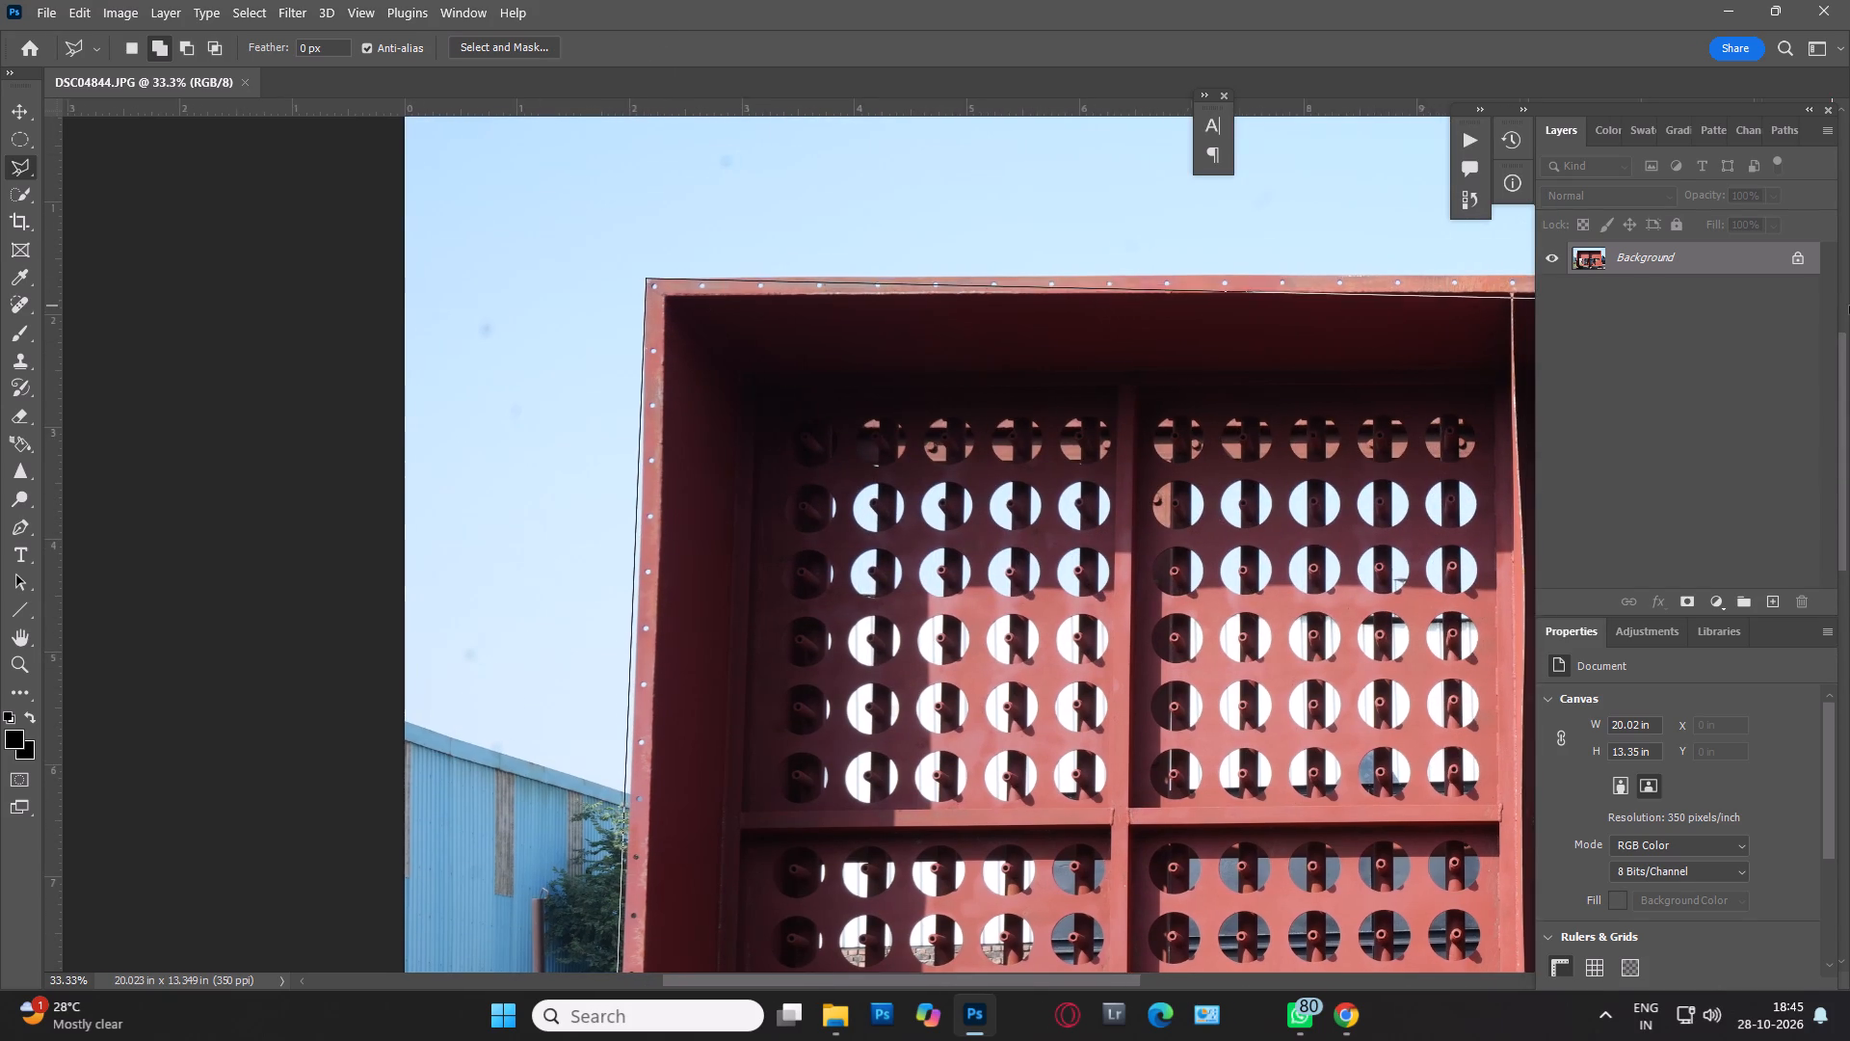
key("space")
key("space")
key("space")
key("space")
key("space")
key("space")
key("space")
key("space")
key("space")
key("space")
key("space")
key("space")
key("space")
key("space")
key("space")
key("space")
key("space")
key("space")
key("space")
key("space")
left_click_drag(1339, 470, 0, 541)
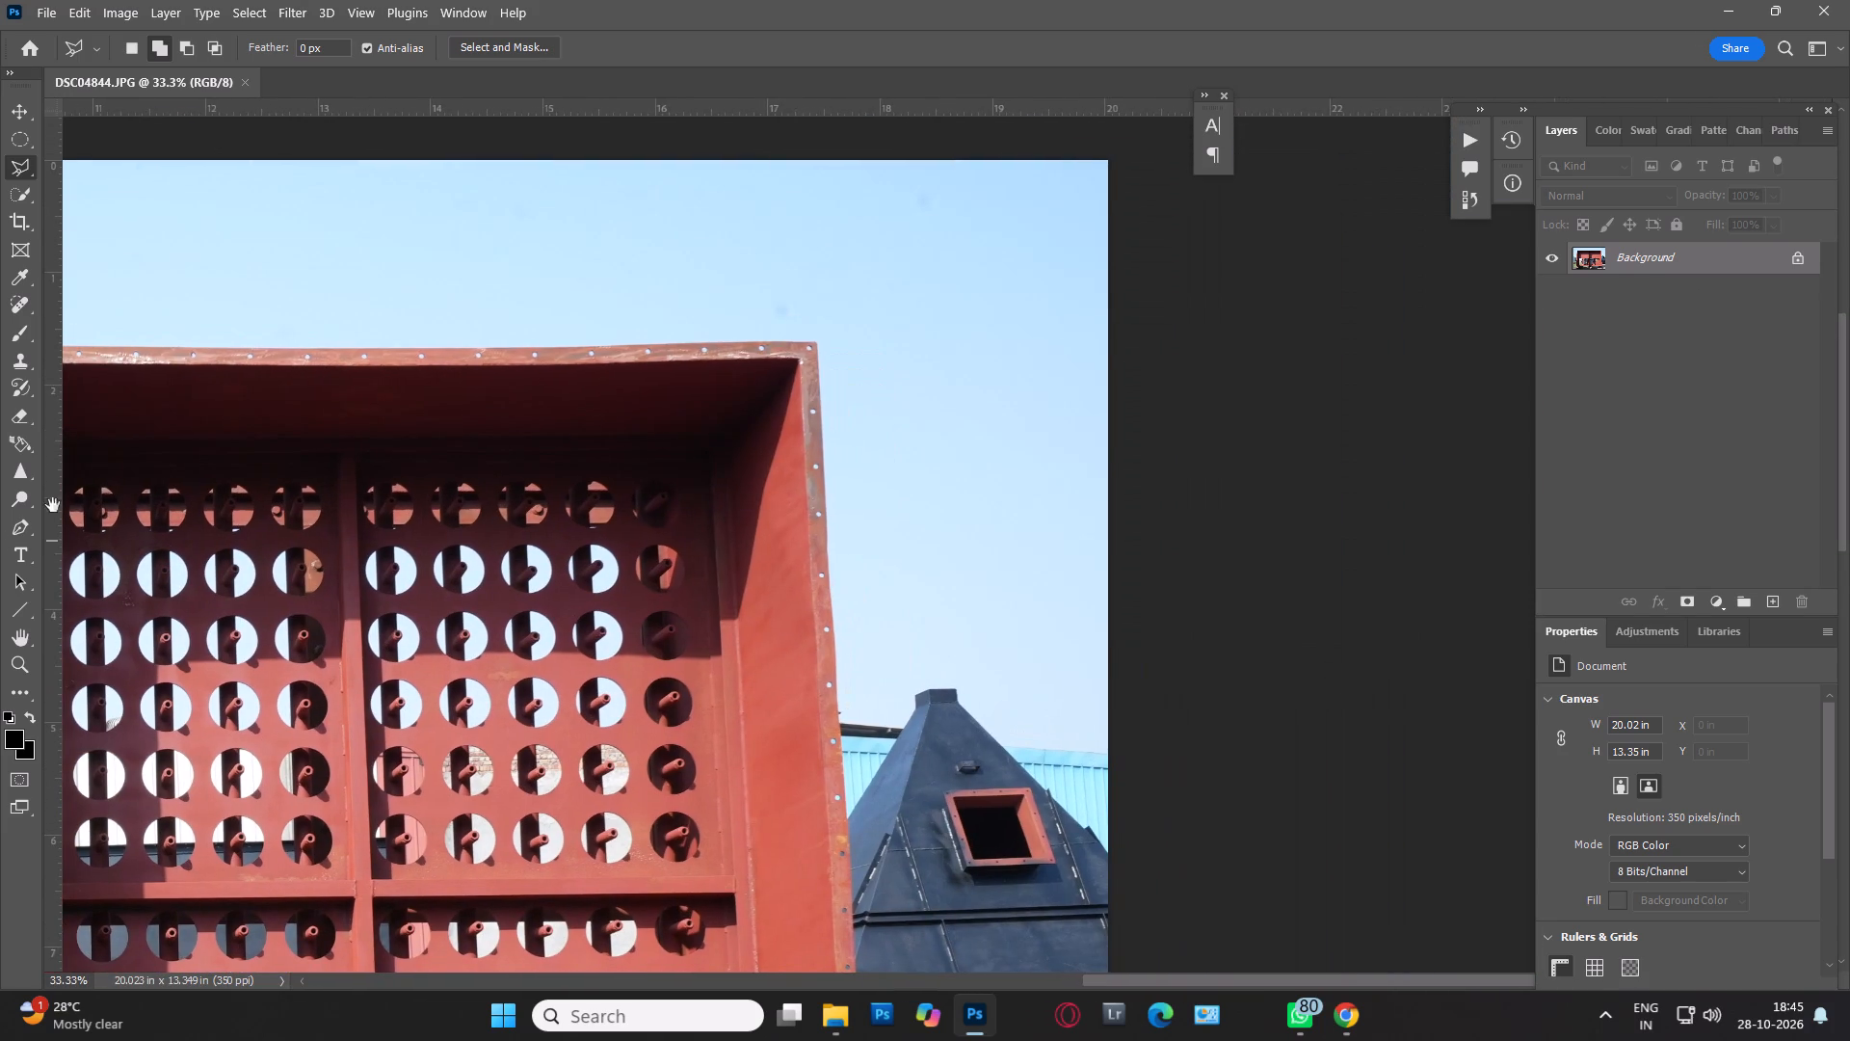
left_click(814, 343)
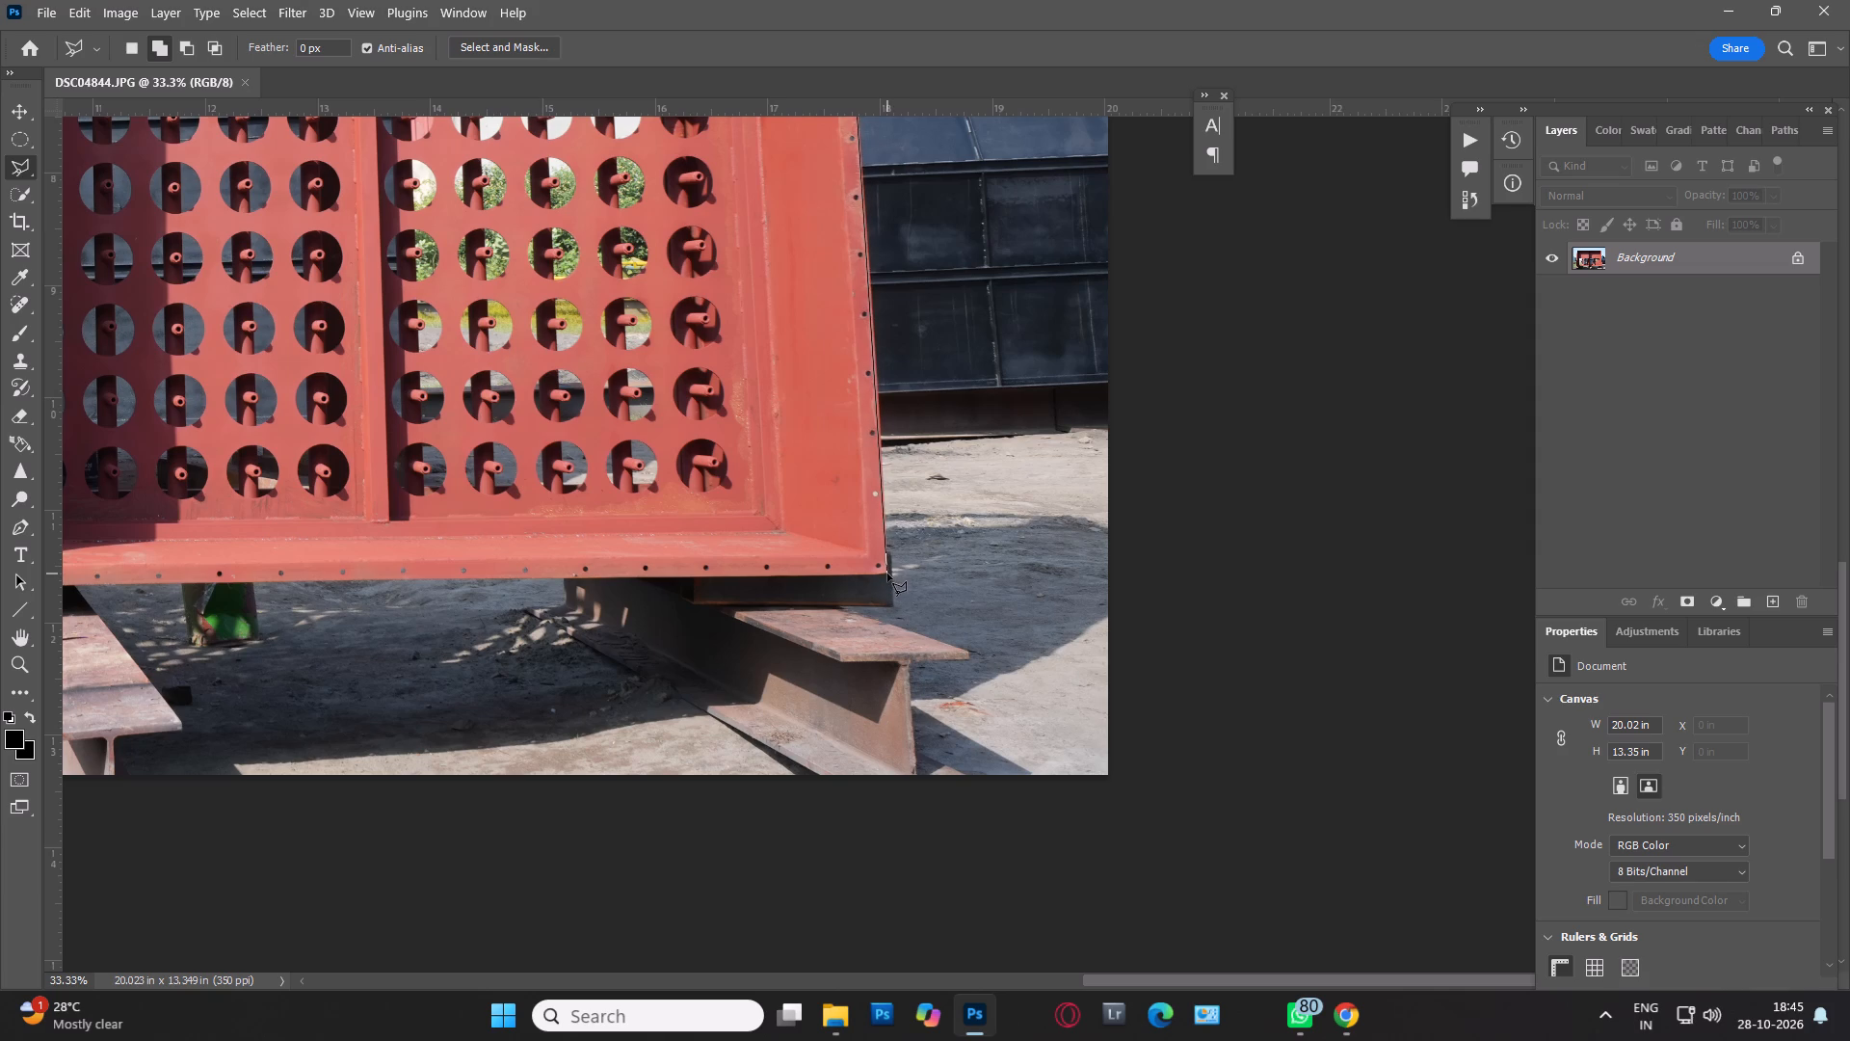
left_click(887, 574)
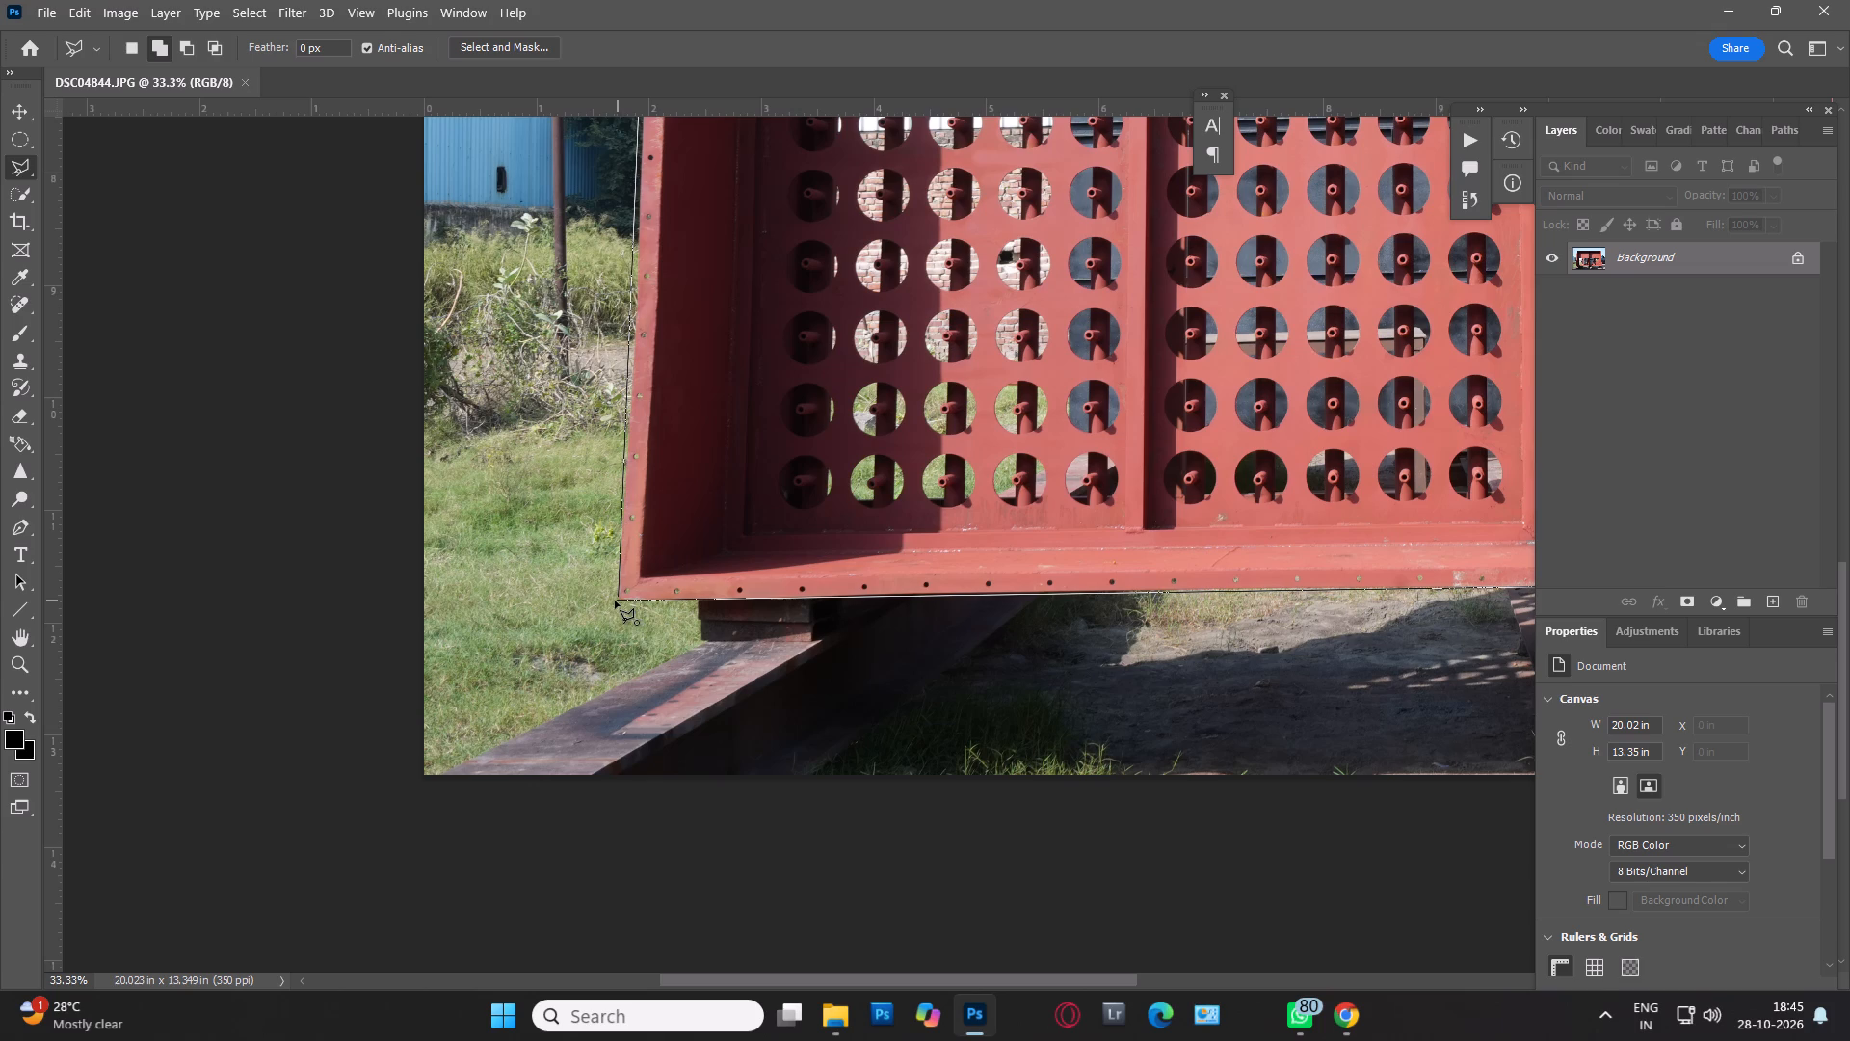
left_click(618, 601)
Copy the selected red frame and paste it in place as a new layer.
key("space")
key("space")
key("space")
key("space")
key("space")
key("space")
key("space")
key("space")
key("space")
key("space")
key("space")
key("space")
key("space")
key("space")
key("space")
key("space")
key("space")
key("space")
key("space")
key("space")
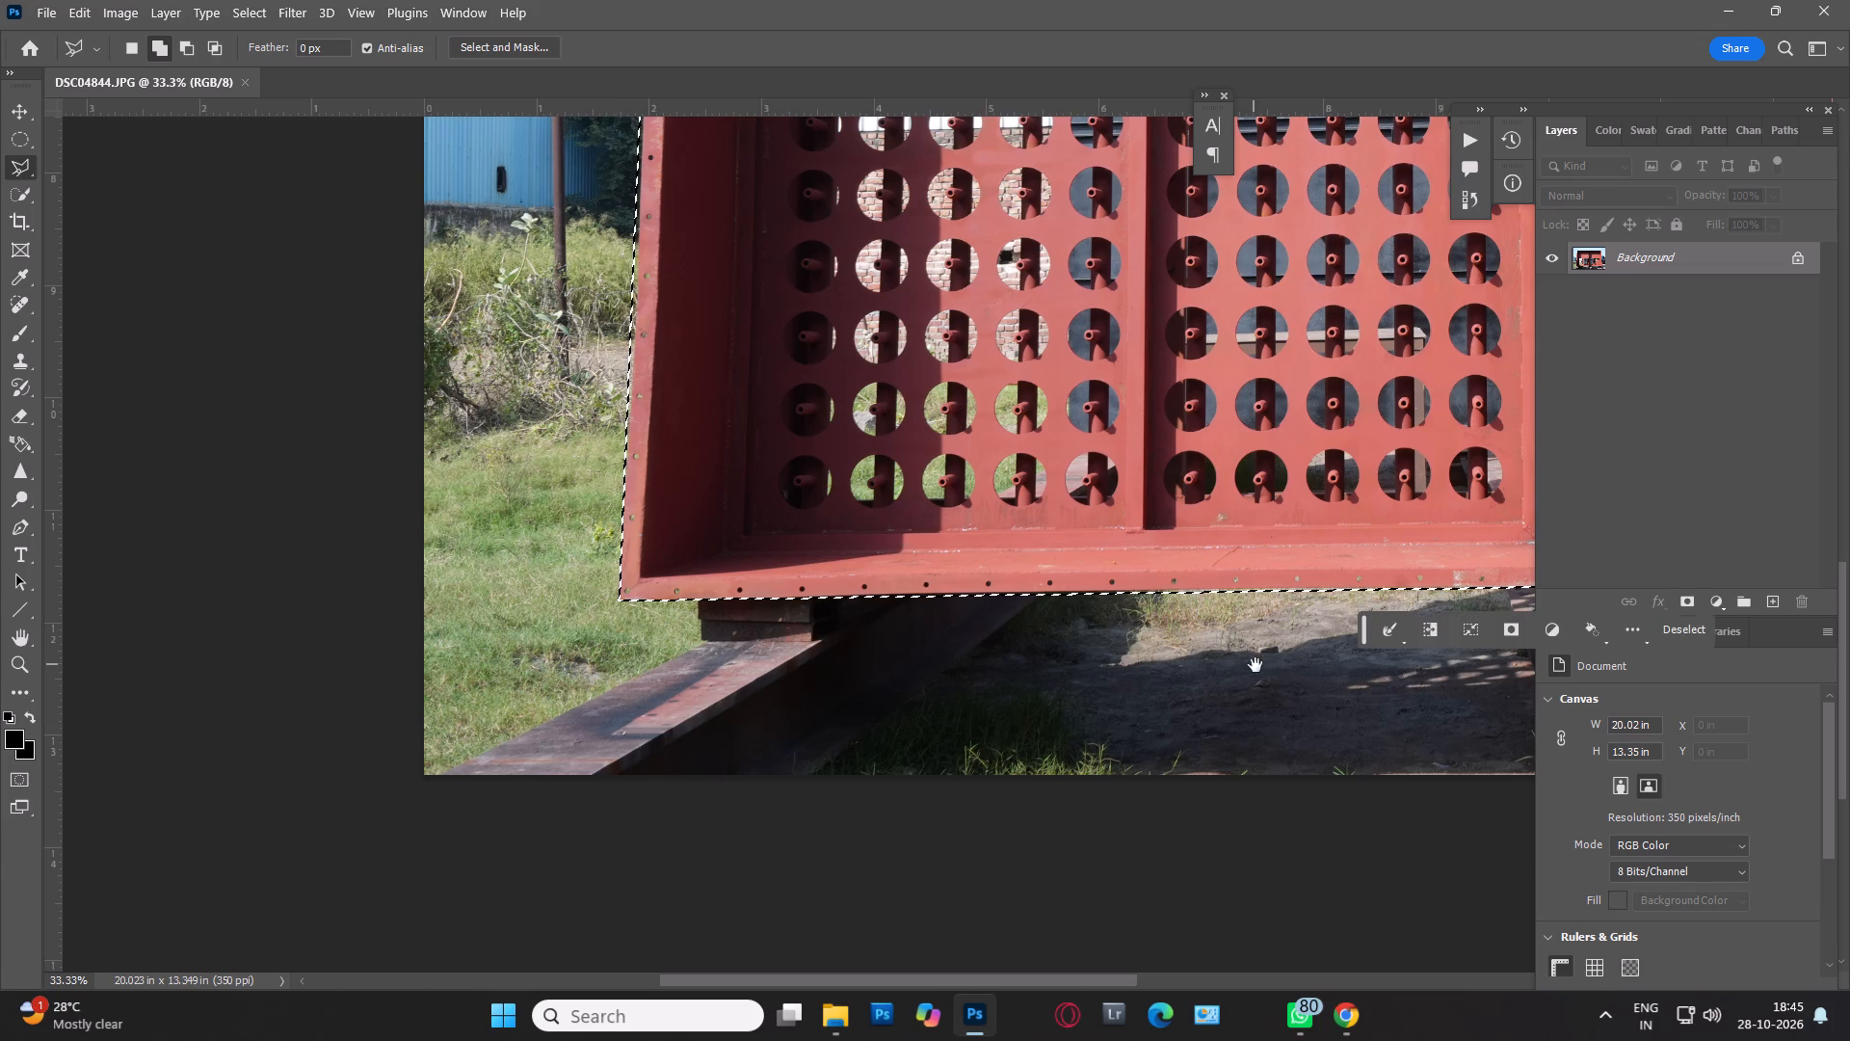
left_click_drag(1255, 665, 238, 676)
left_click_drag(936, 639, 875, 783)
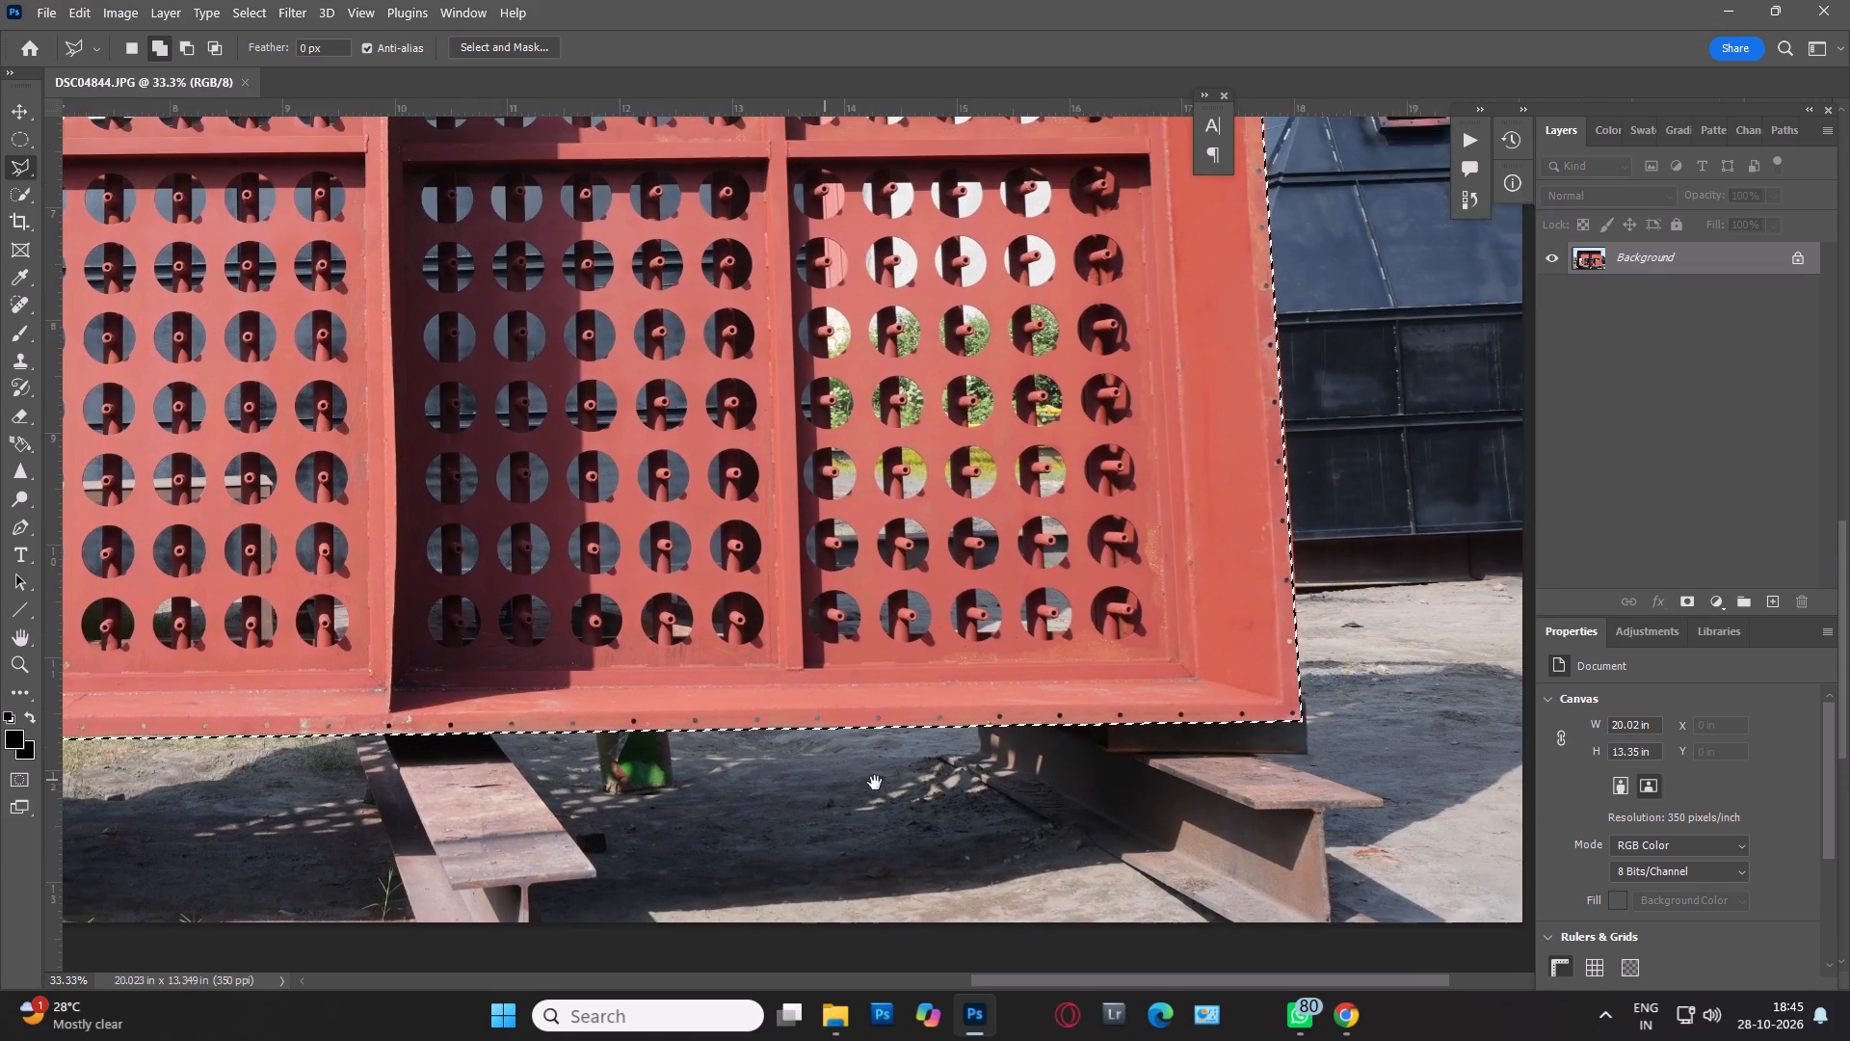
left_click_drag(875, 783, 878, 783)
key("ctrl+minus")
key("ctrl+minus")
key("ctrl+minus")
key("ctrl+minus")
key("ctrl+minus")
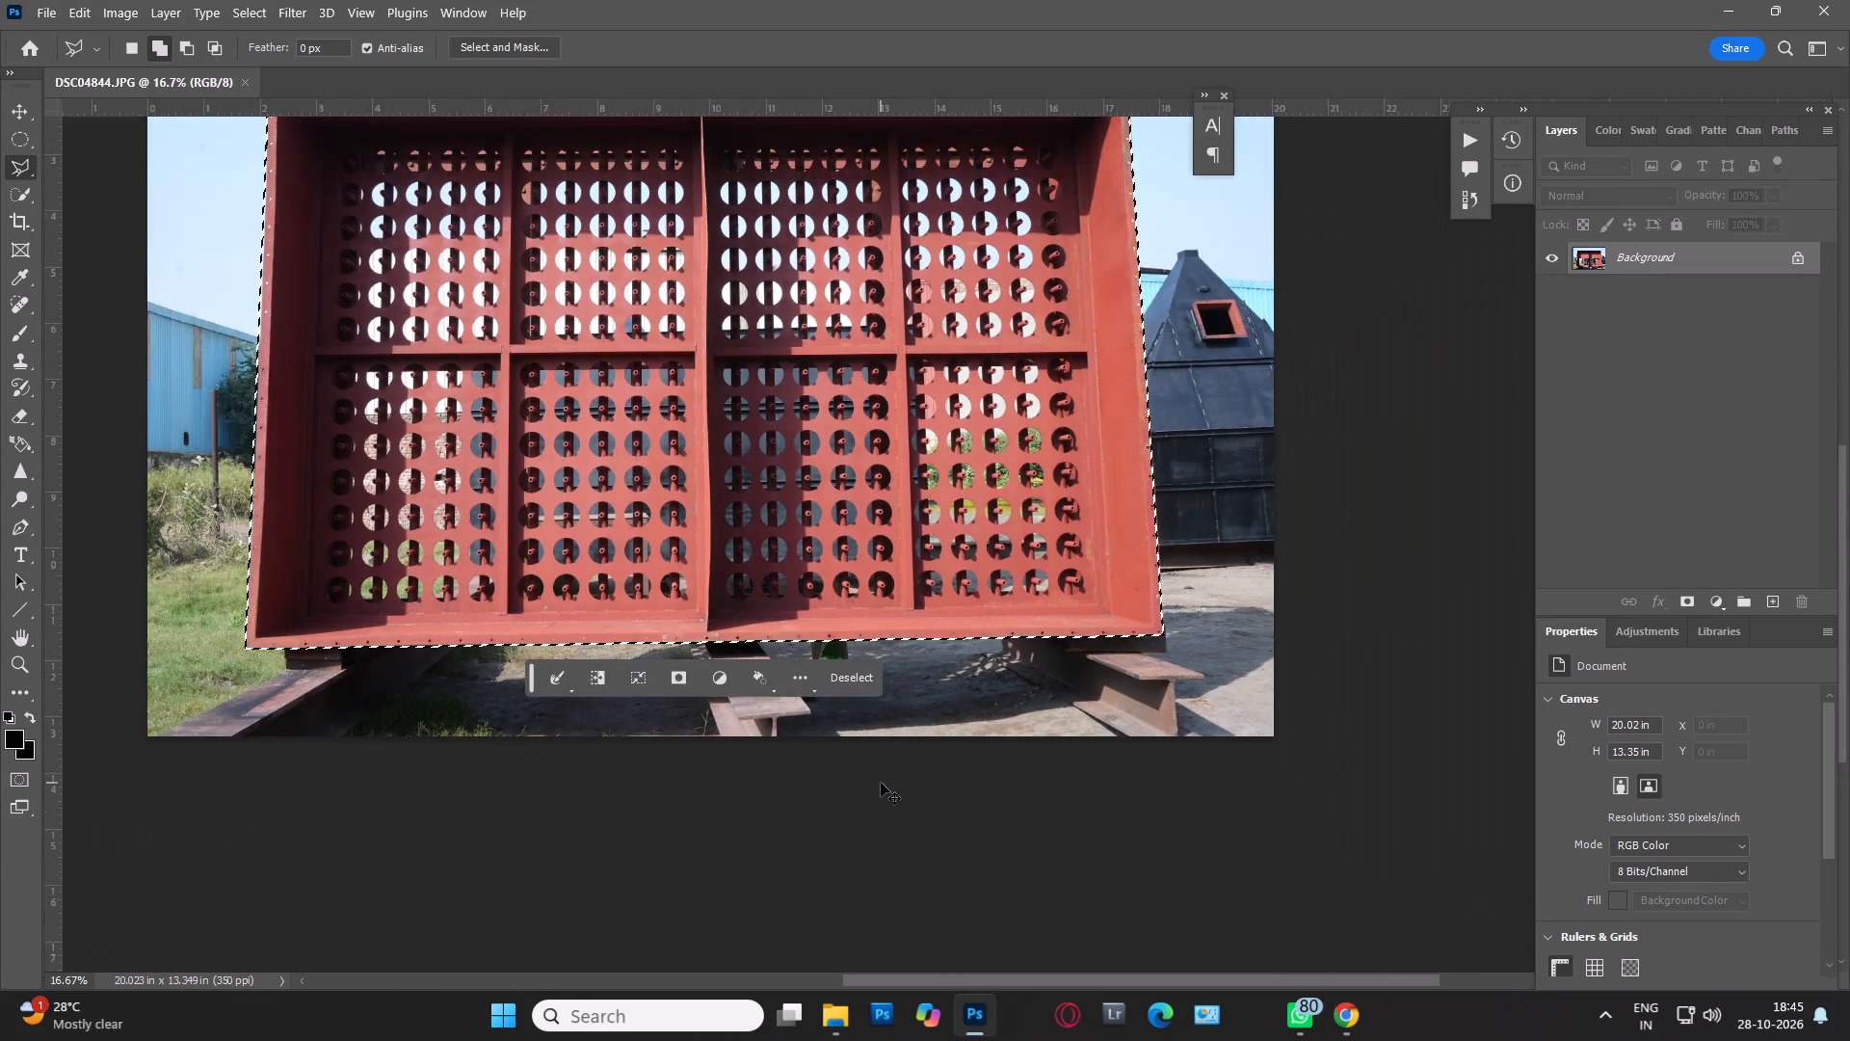
key("space")
key("space")
key("space")
key("space")
key("space")
key("space")
key("space")
key("space")
key("space")
key("space")
key("space")
left_click_drag(901, 404, 974, 513)
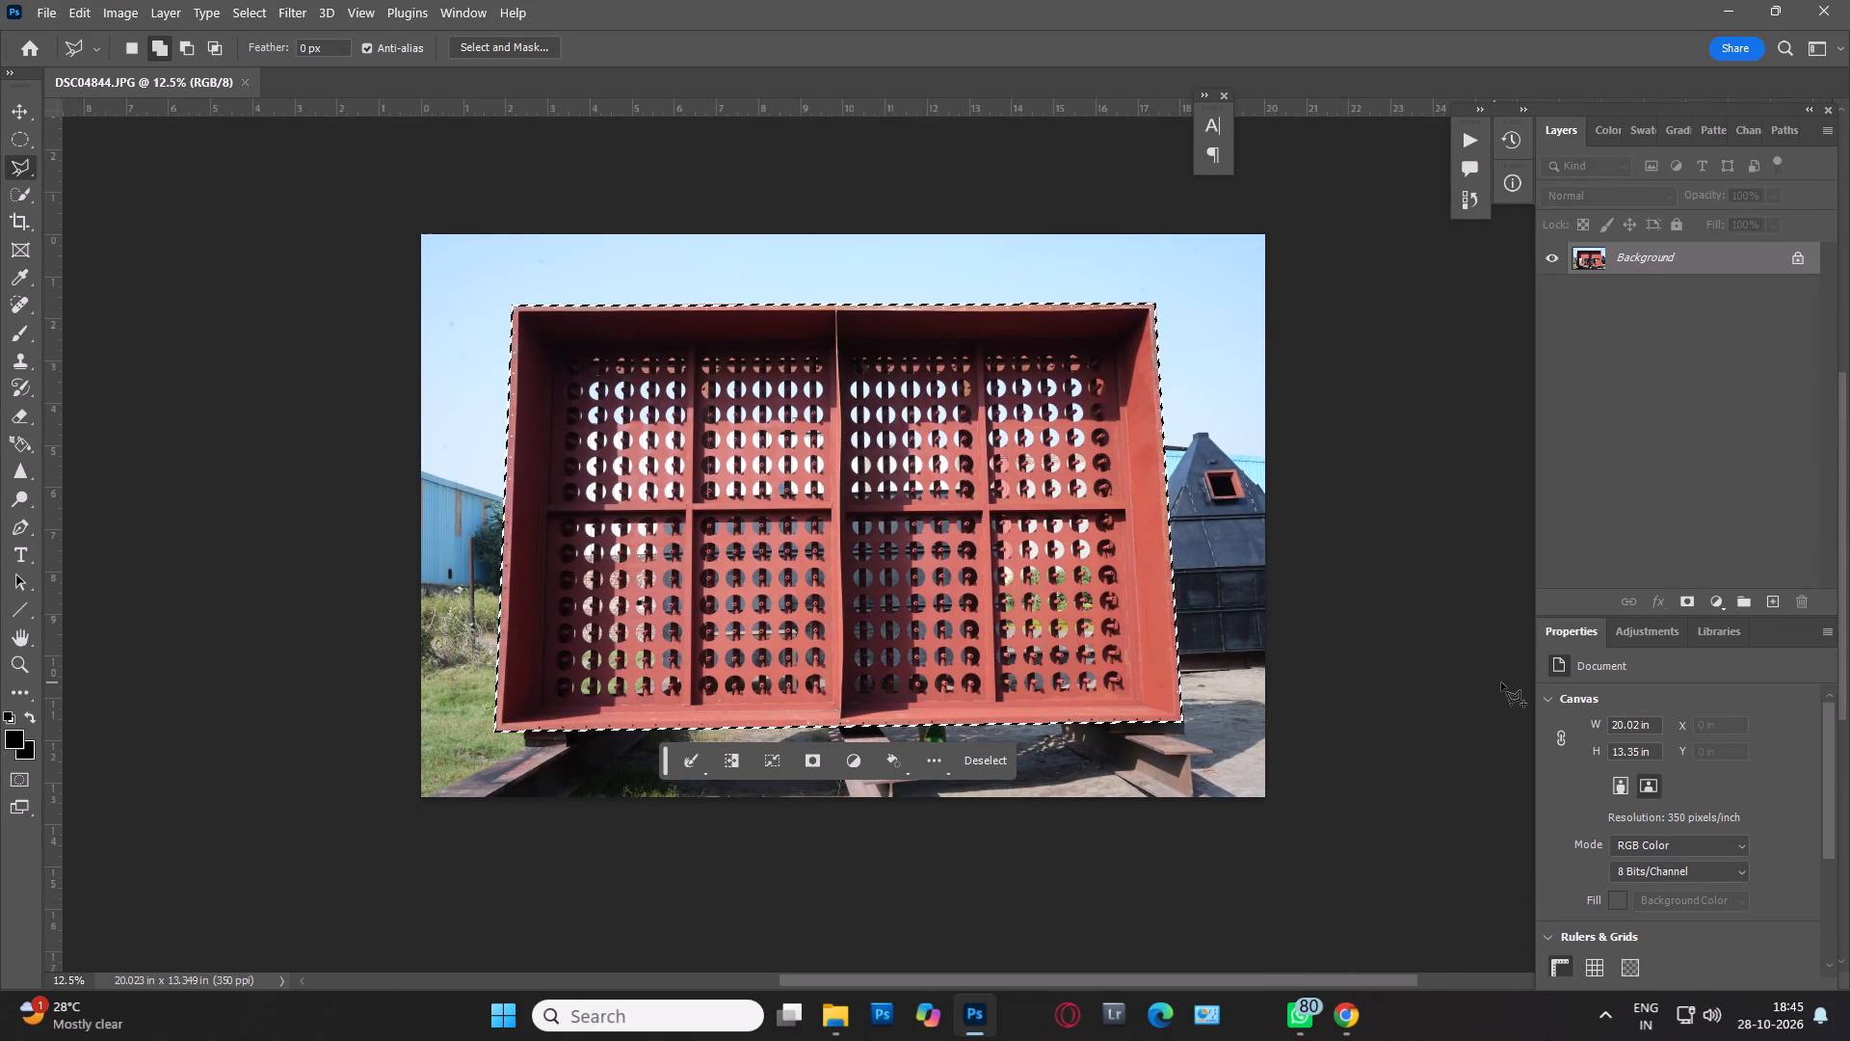
key("ctrl+c")
key("ctrl+v")
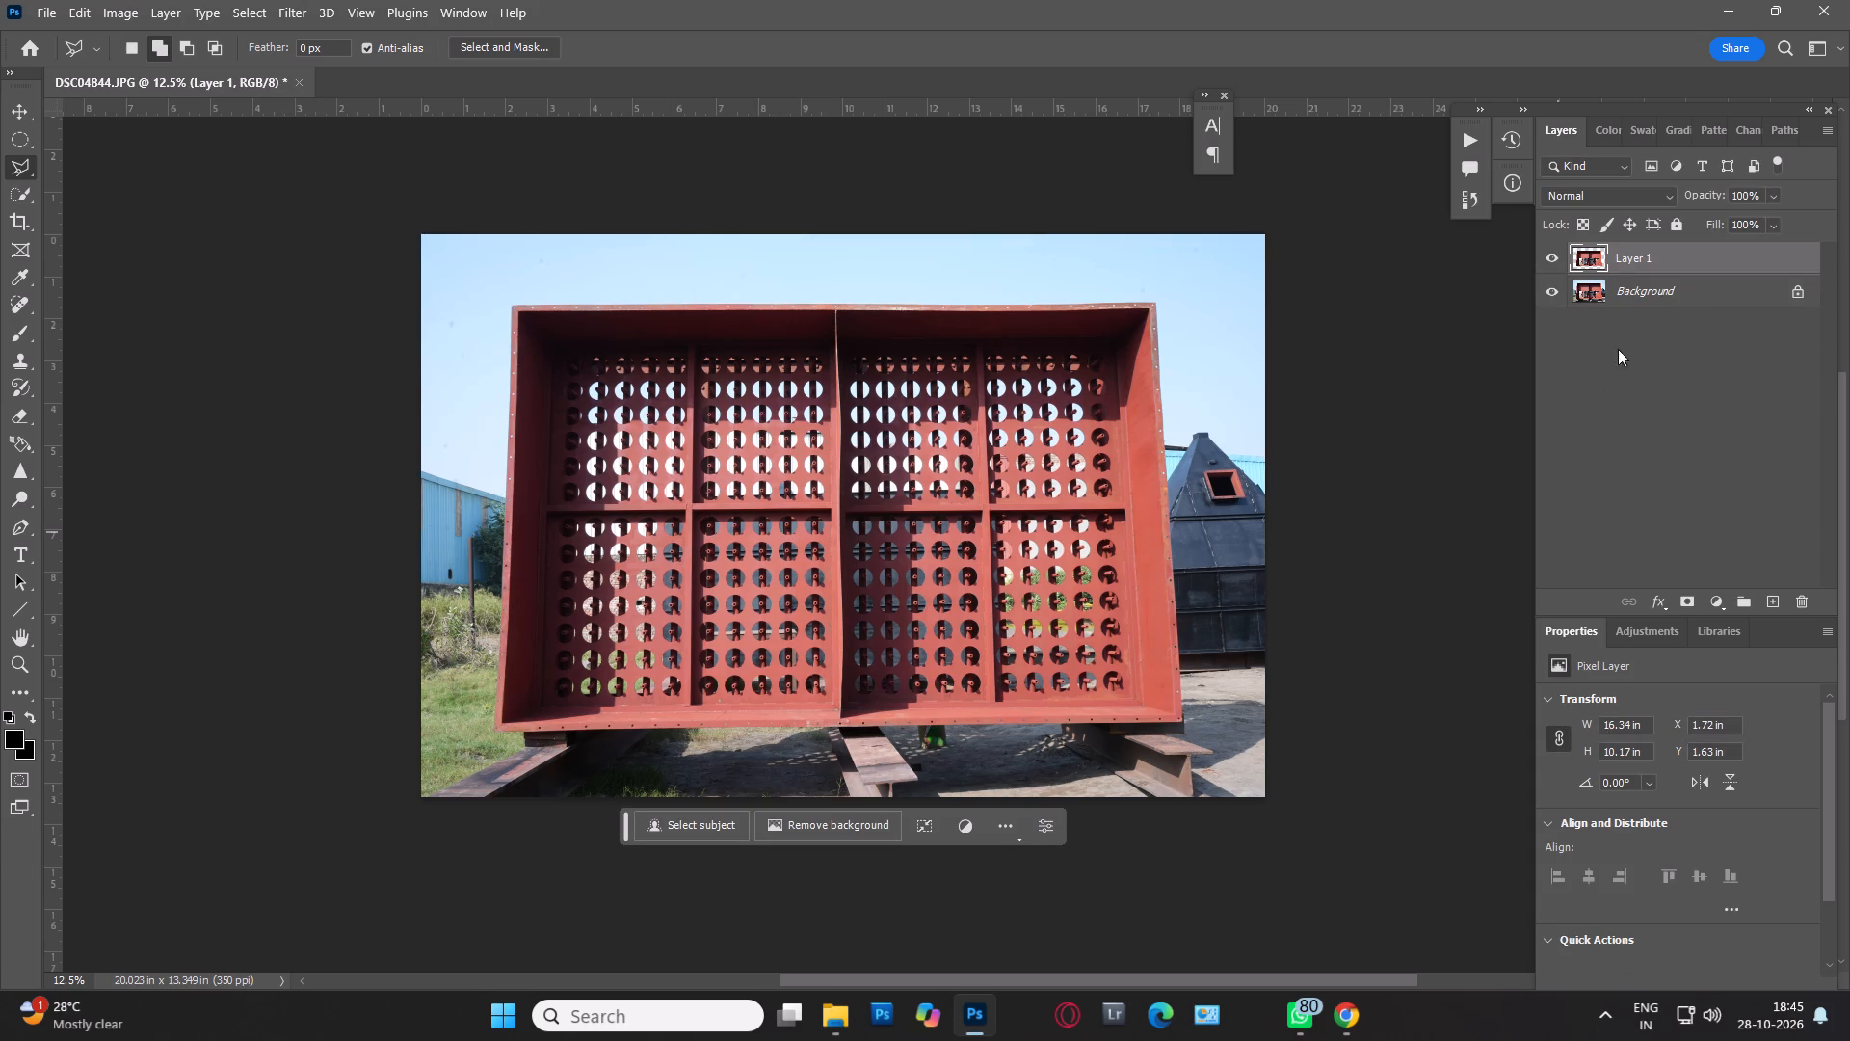
Duplicate the Background layer.
left_click(1675, 288)
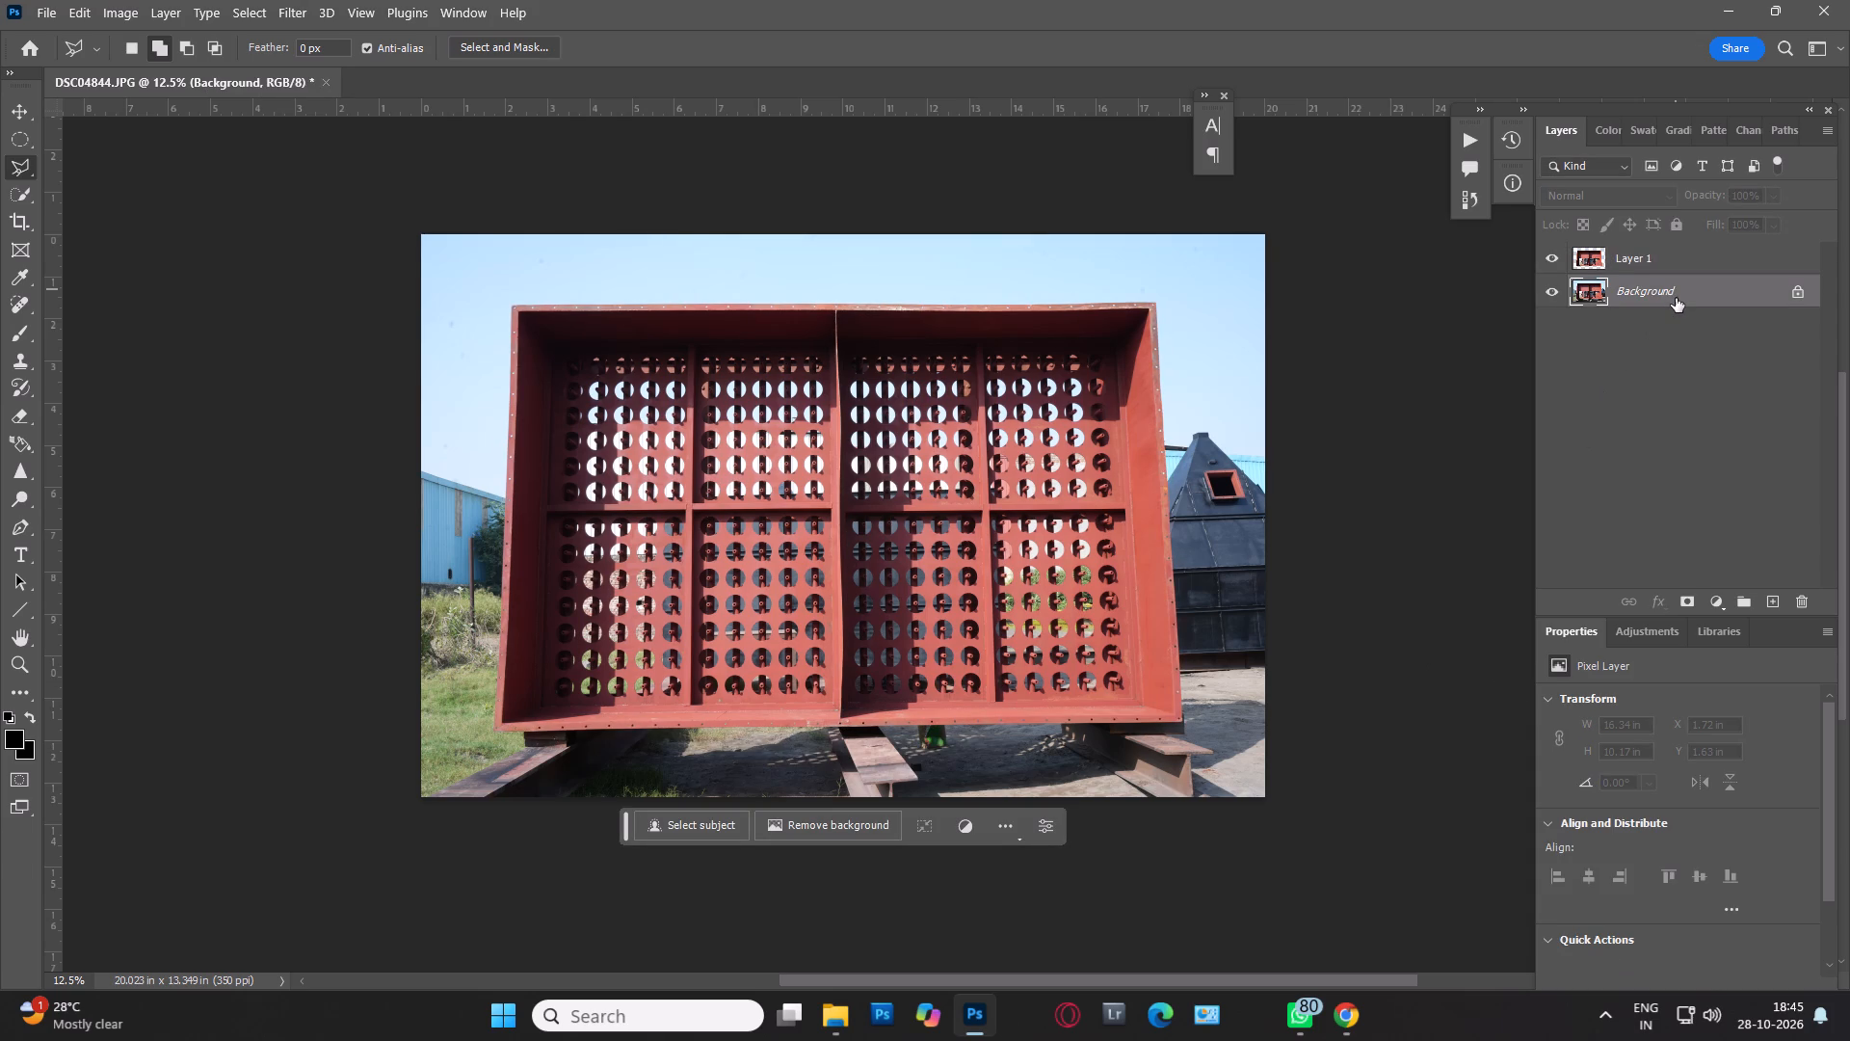
key("ctrl+j")
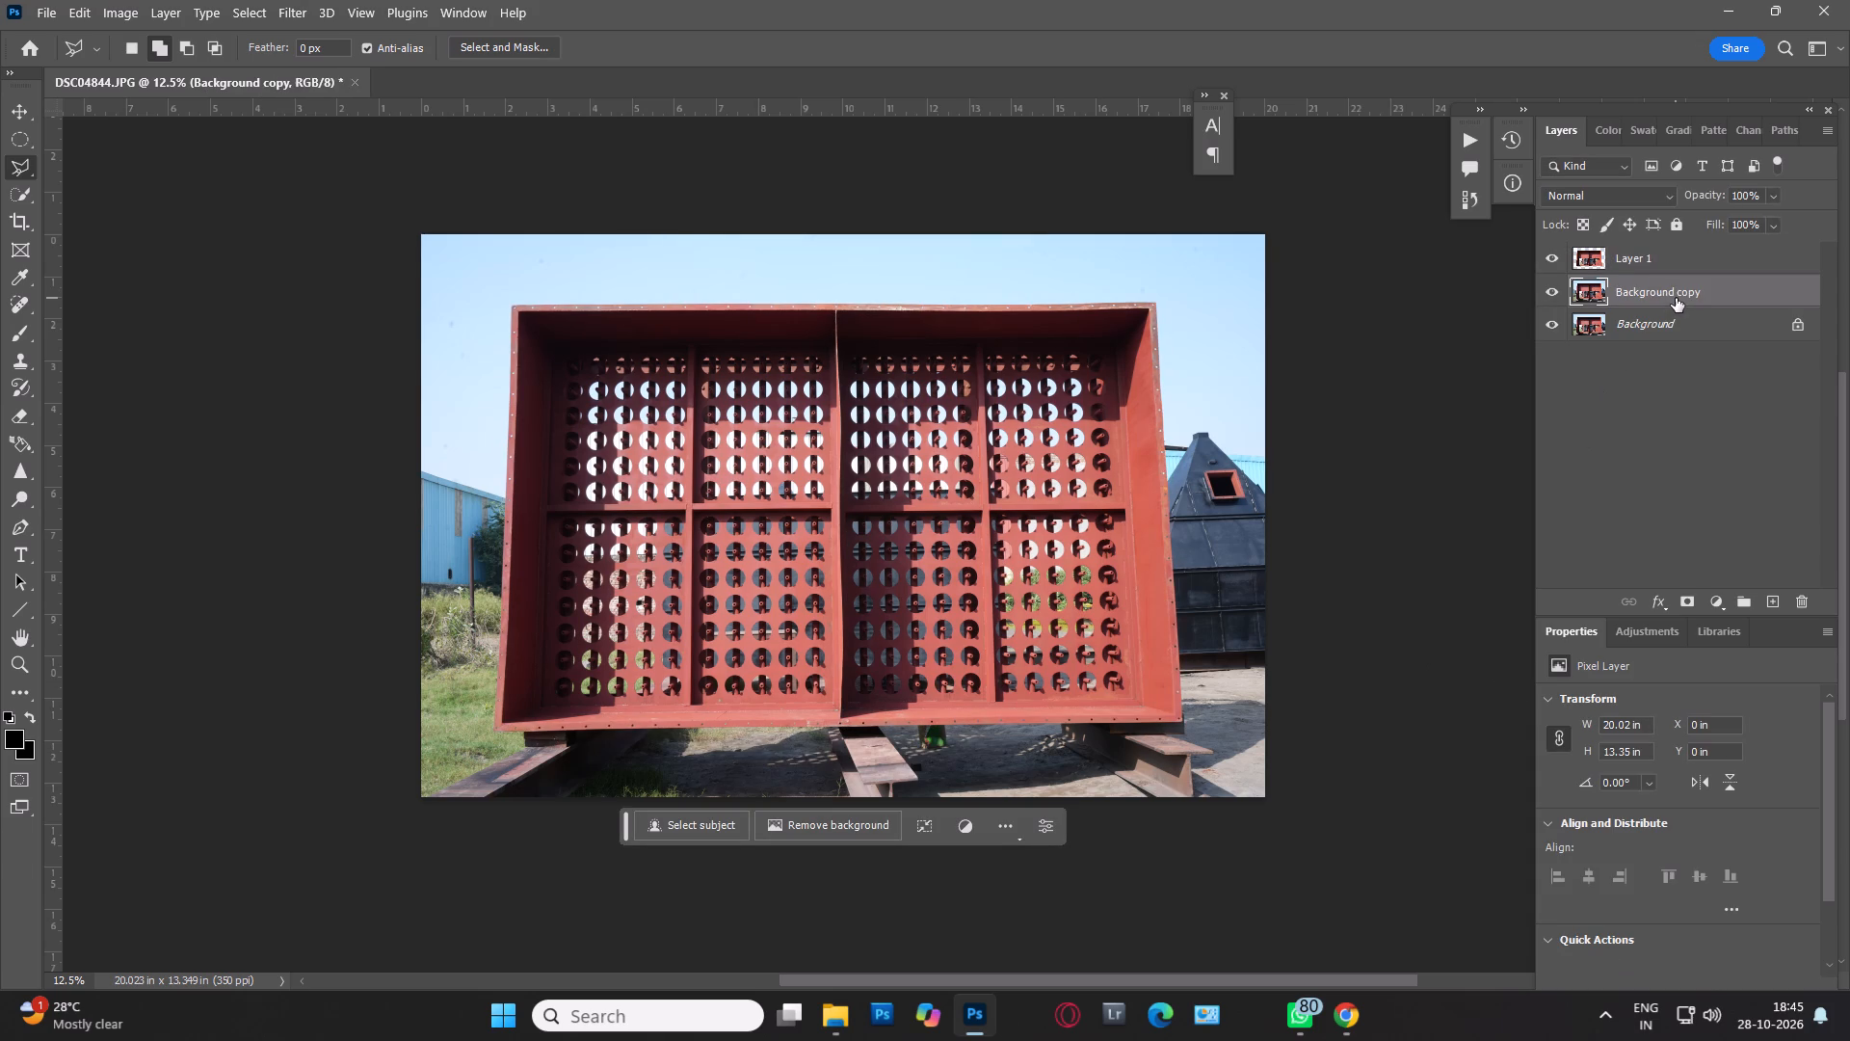
Save the layered document as DSC04844.psd.
key("ctrl+s")
key("Return")
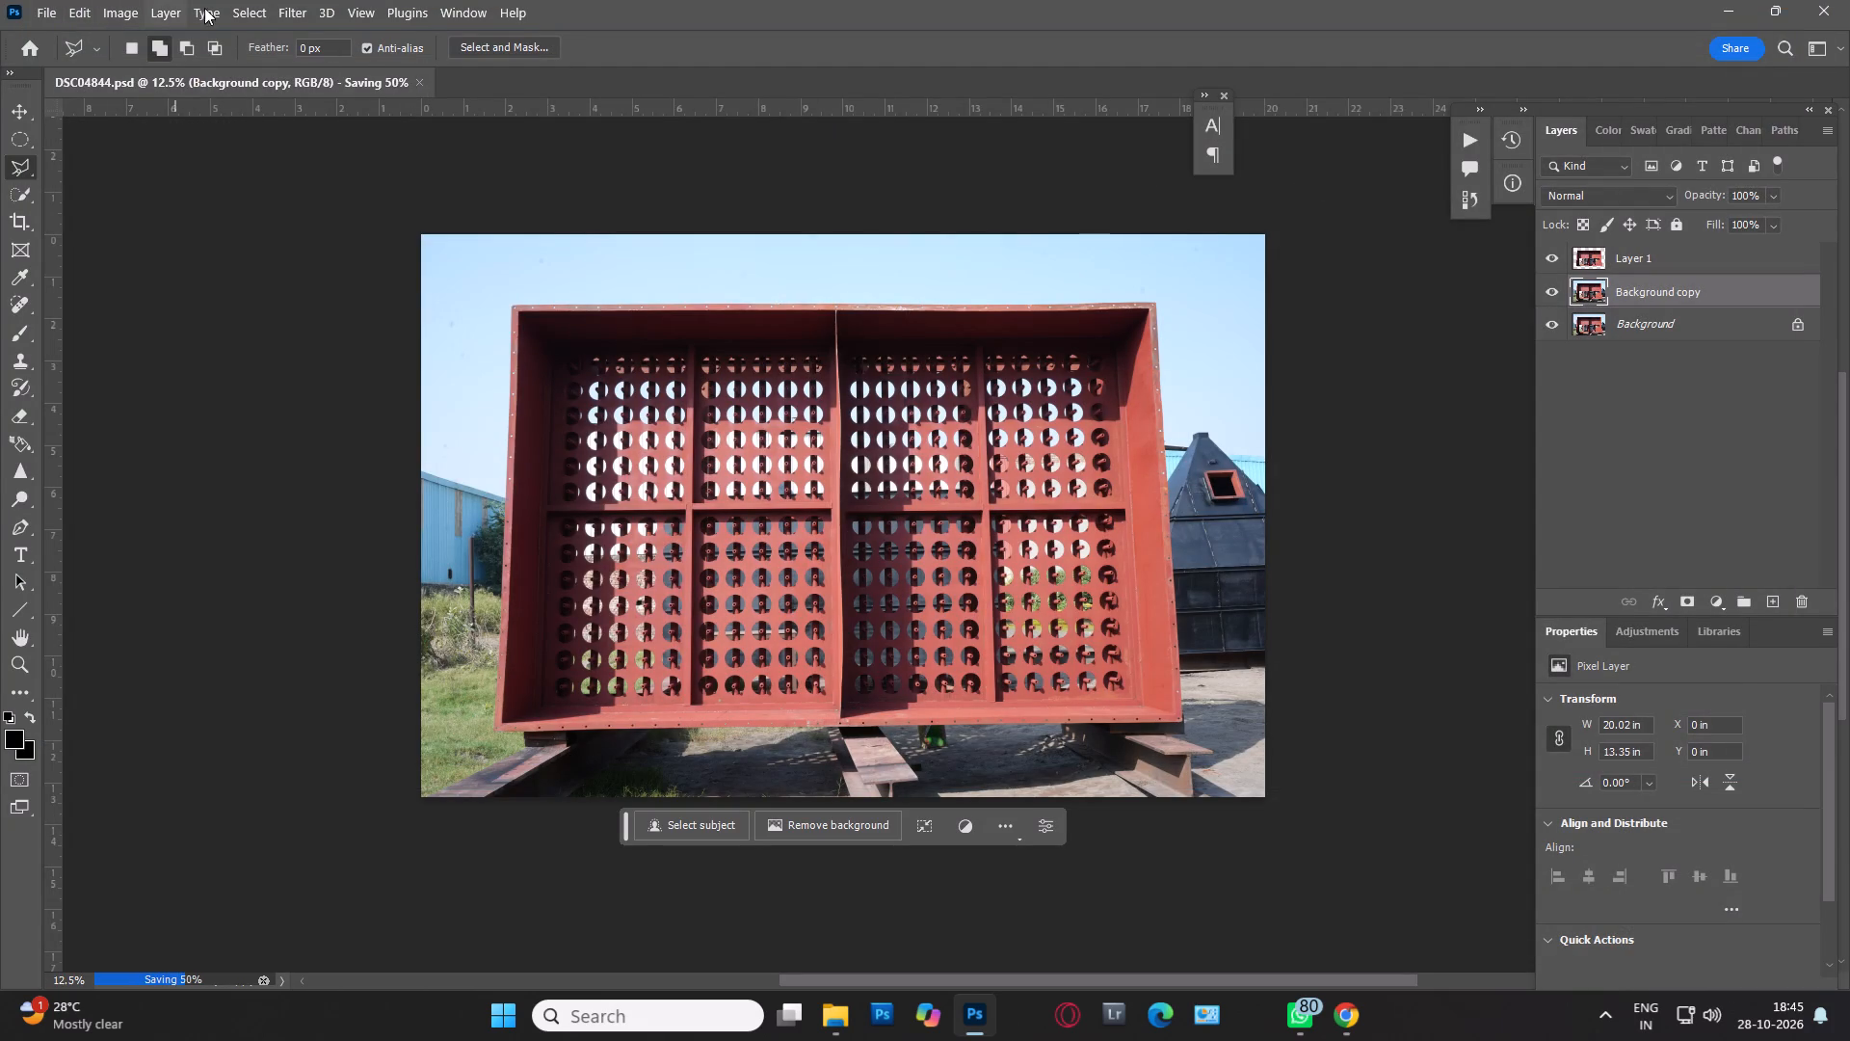
Apply a Gaussian Blur with a 50-pixel radius to the Background copy layer.
left_click(301, 19)
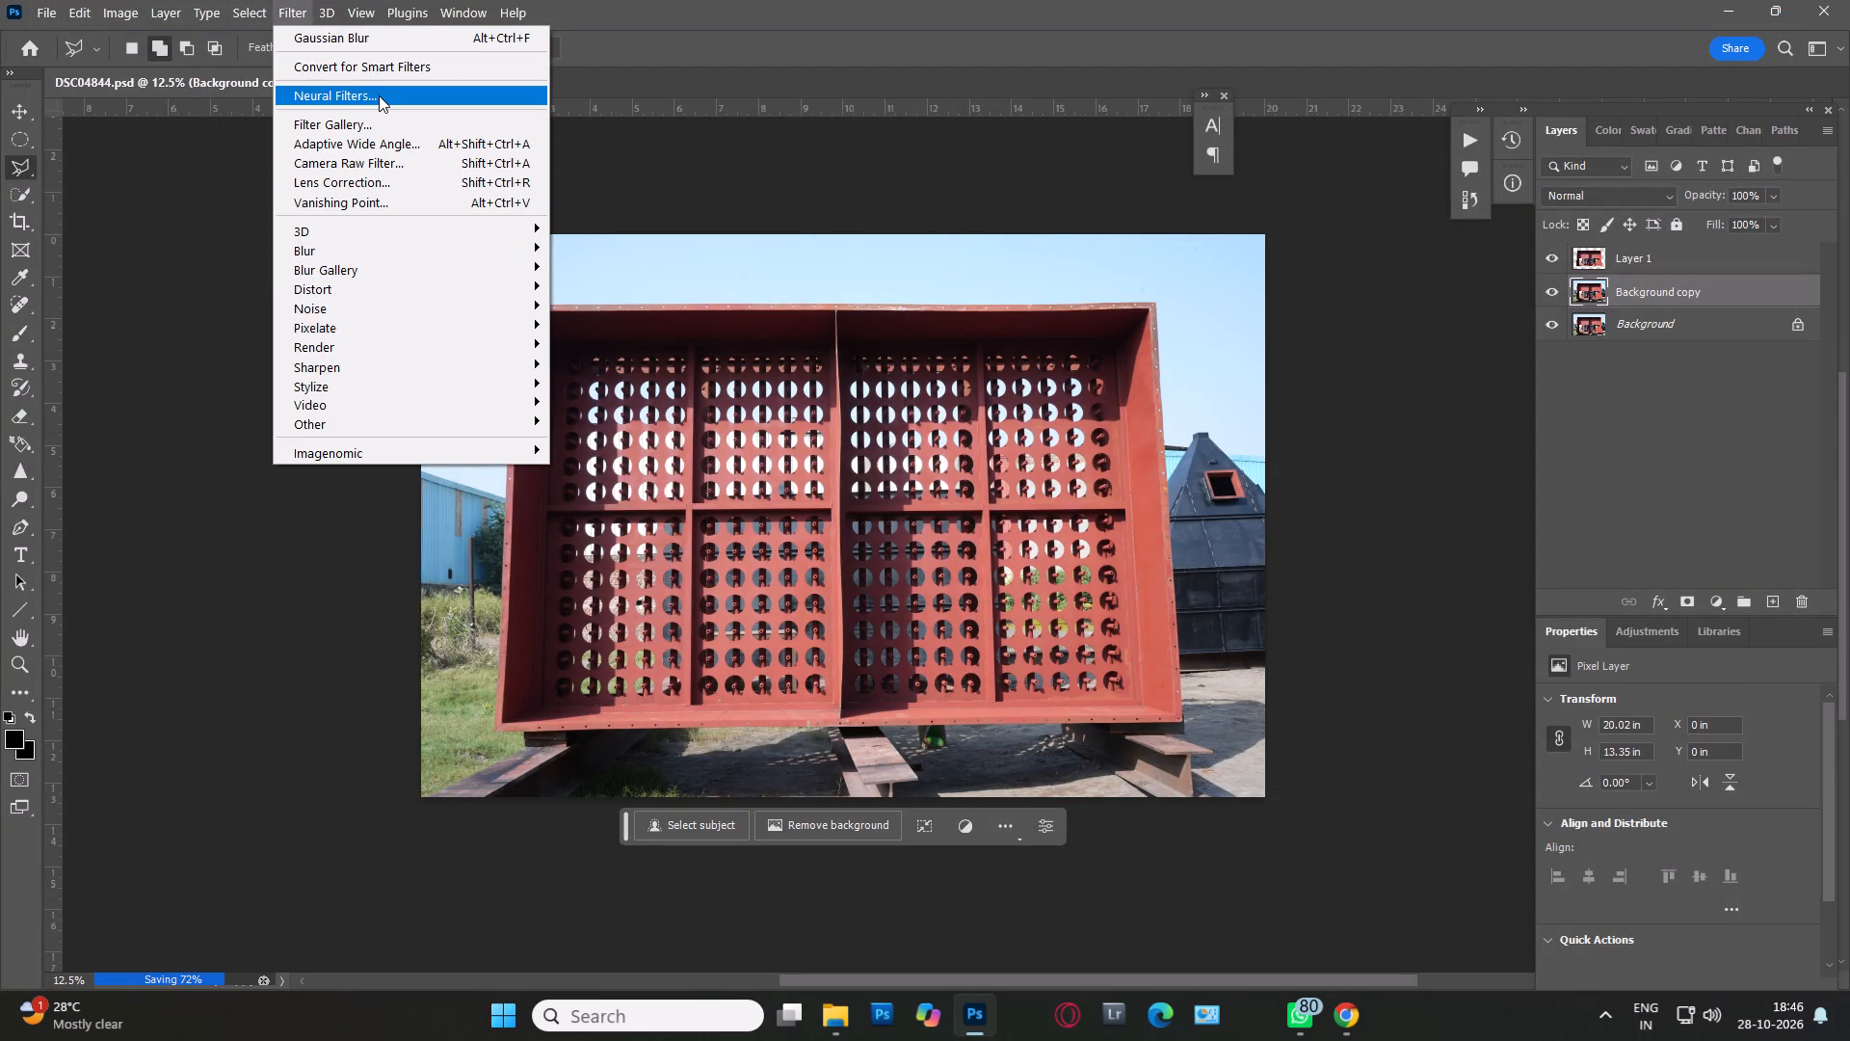
left_click(390, 255)
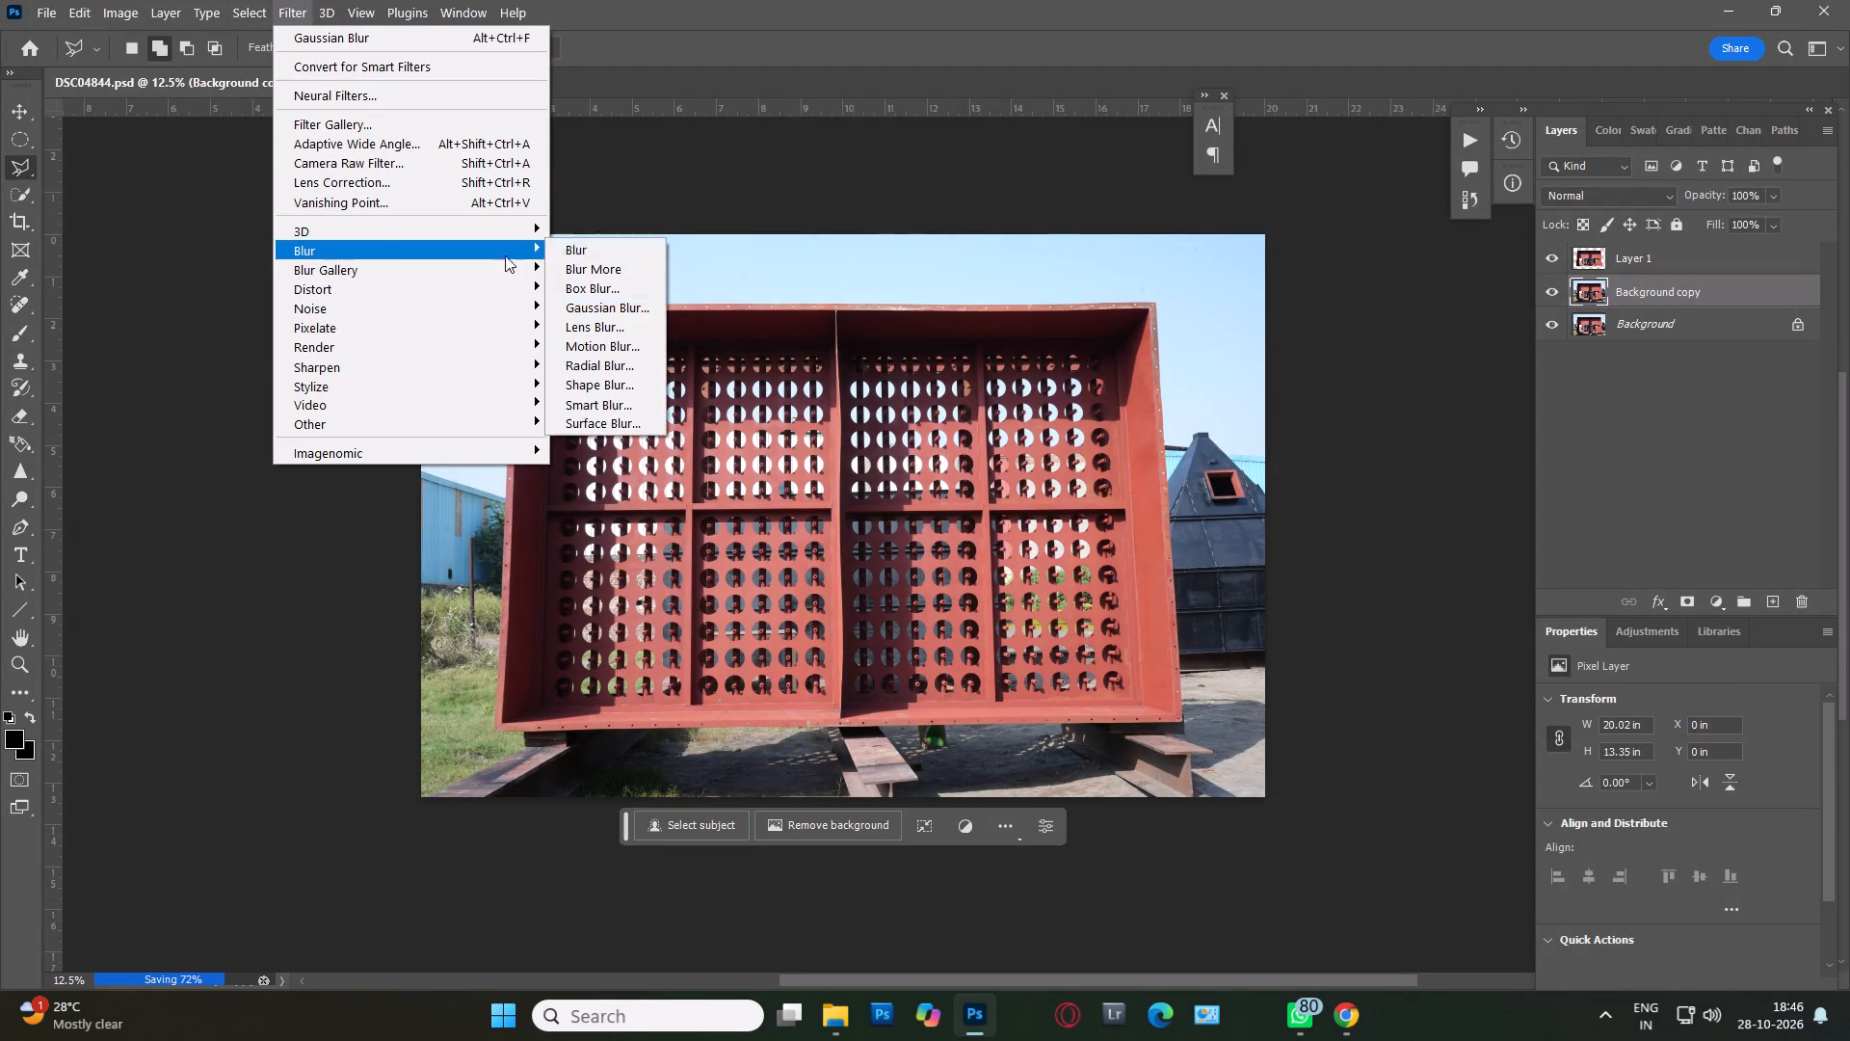
left_click(633, 305)
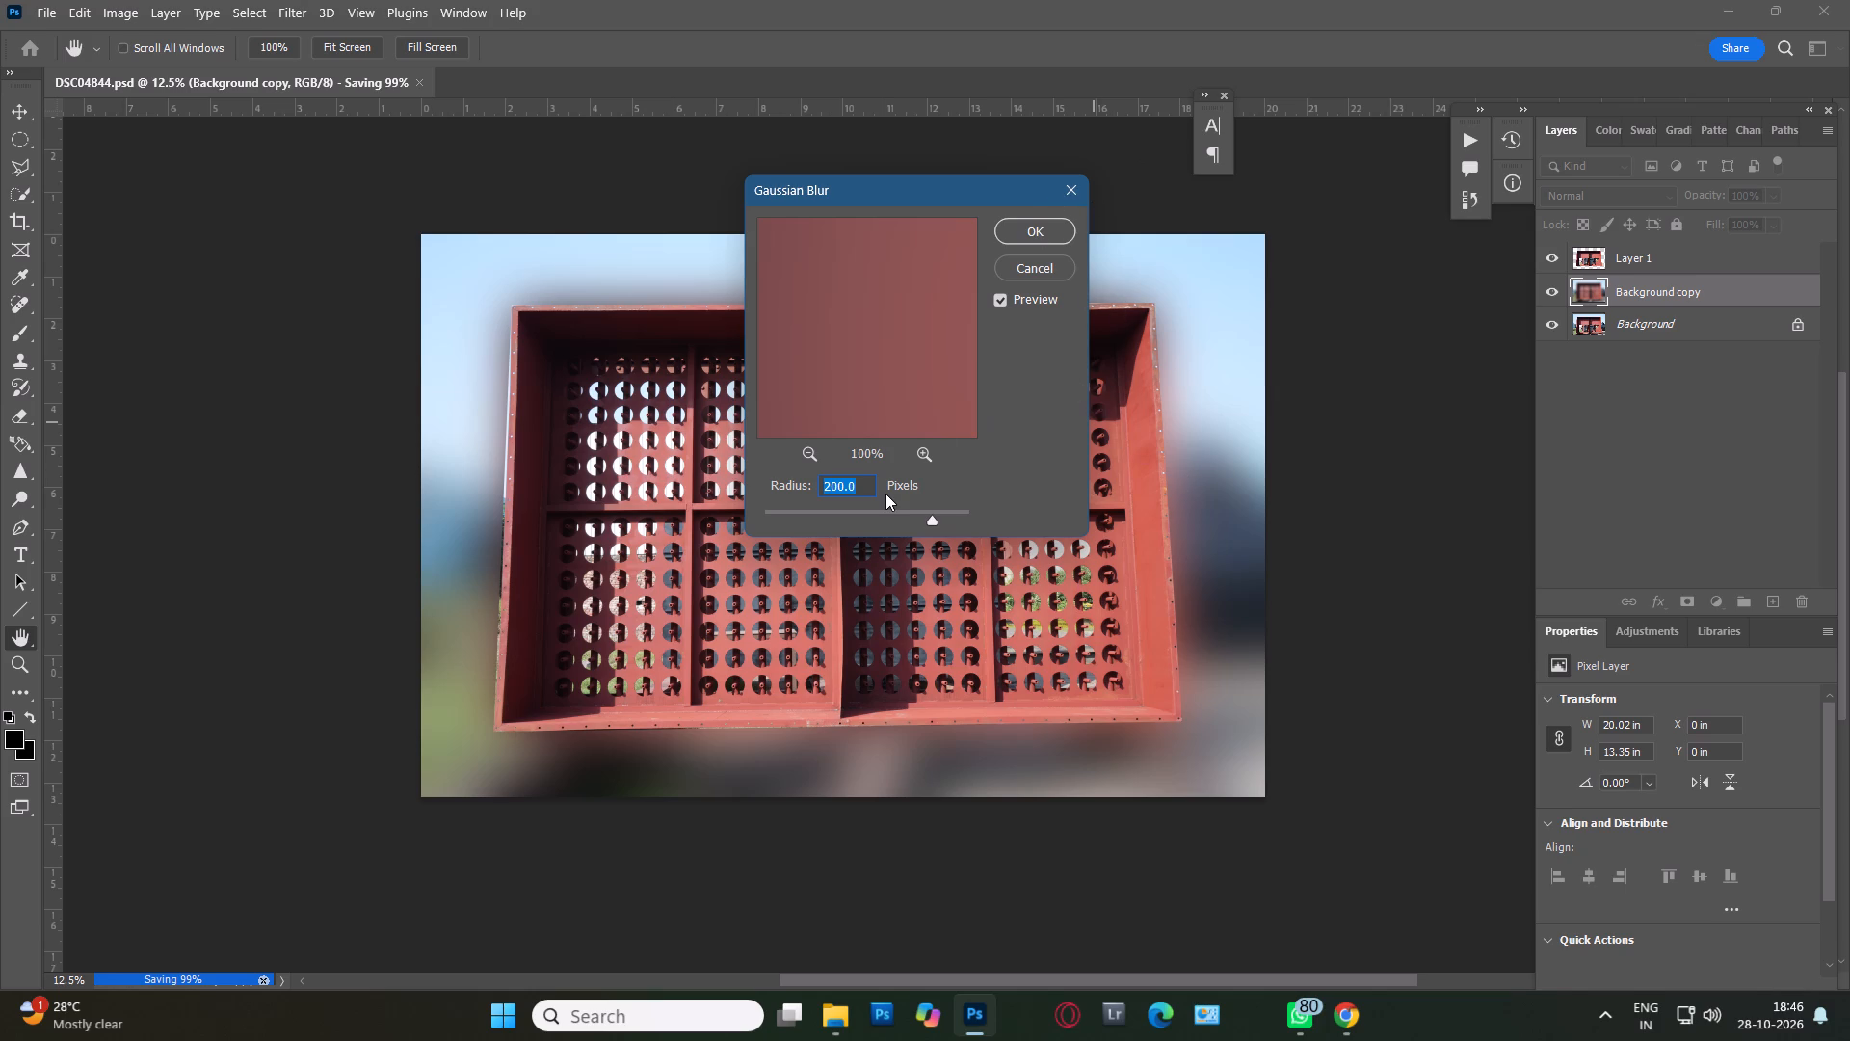
type("50")
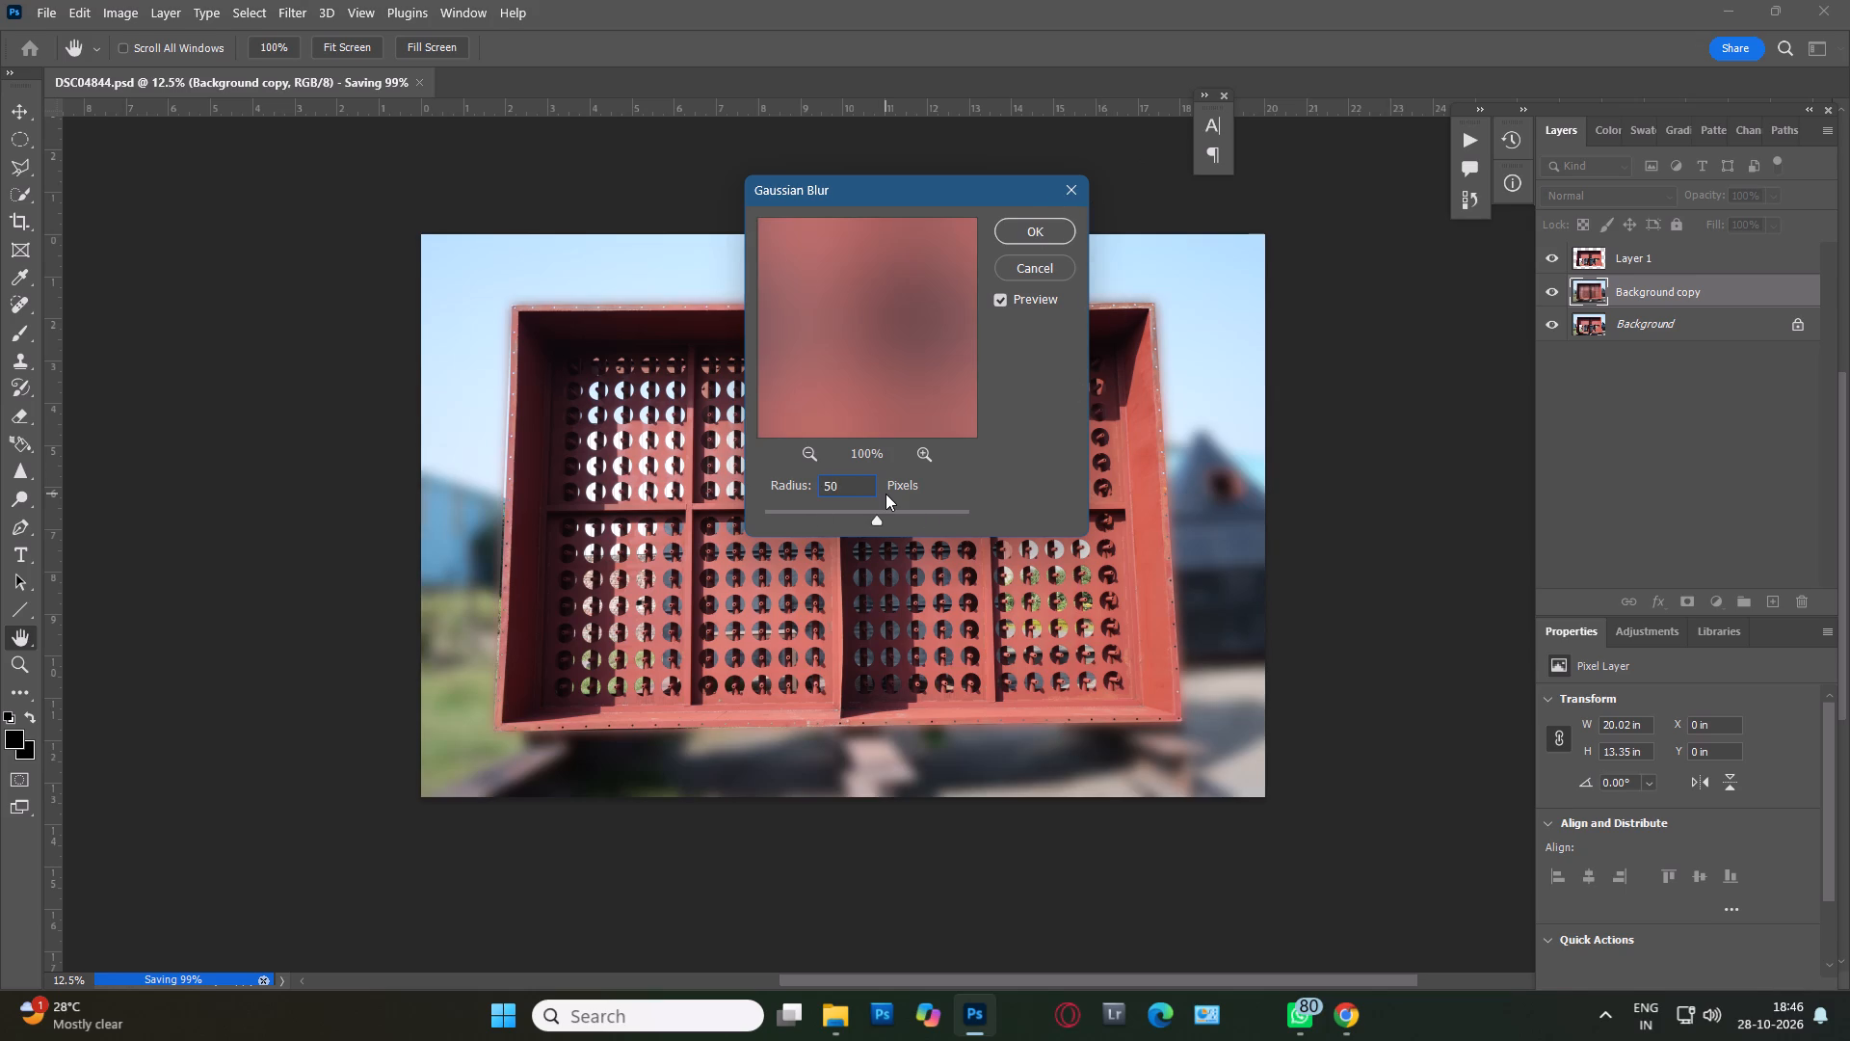
key("Return")
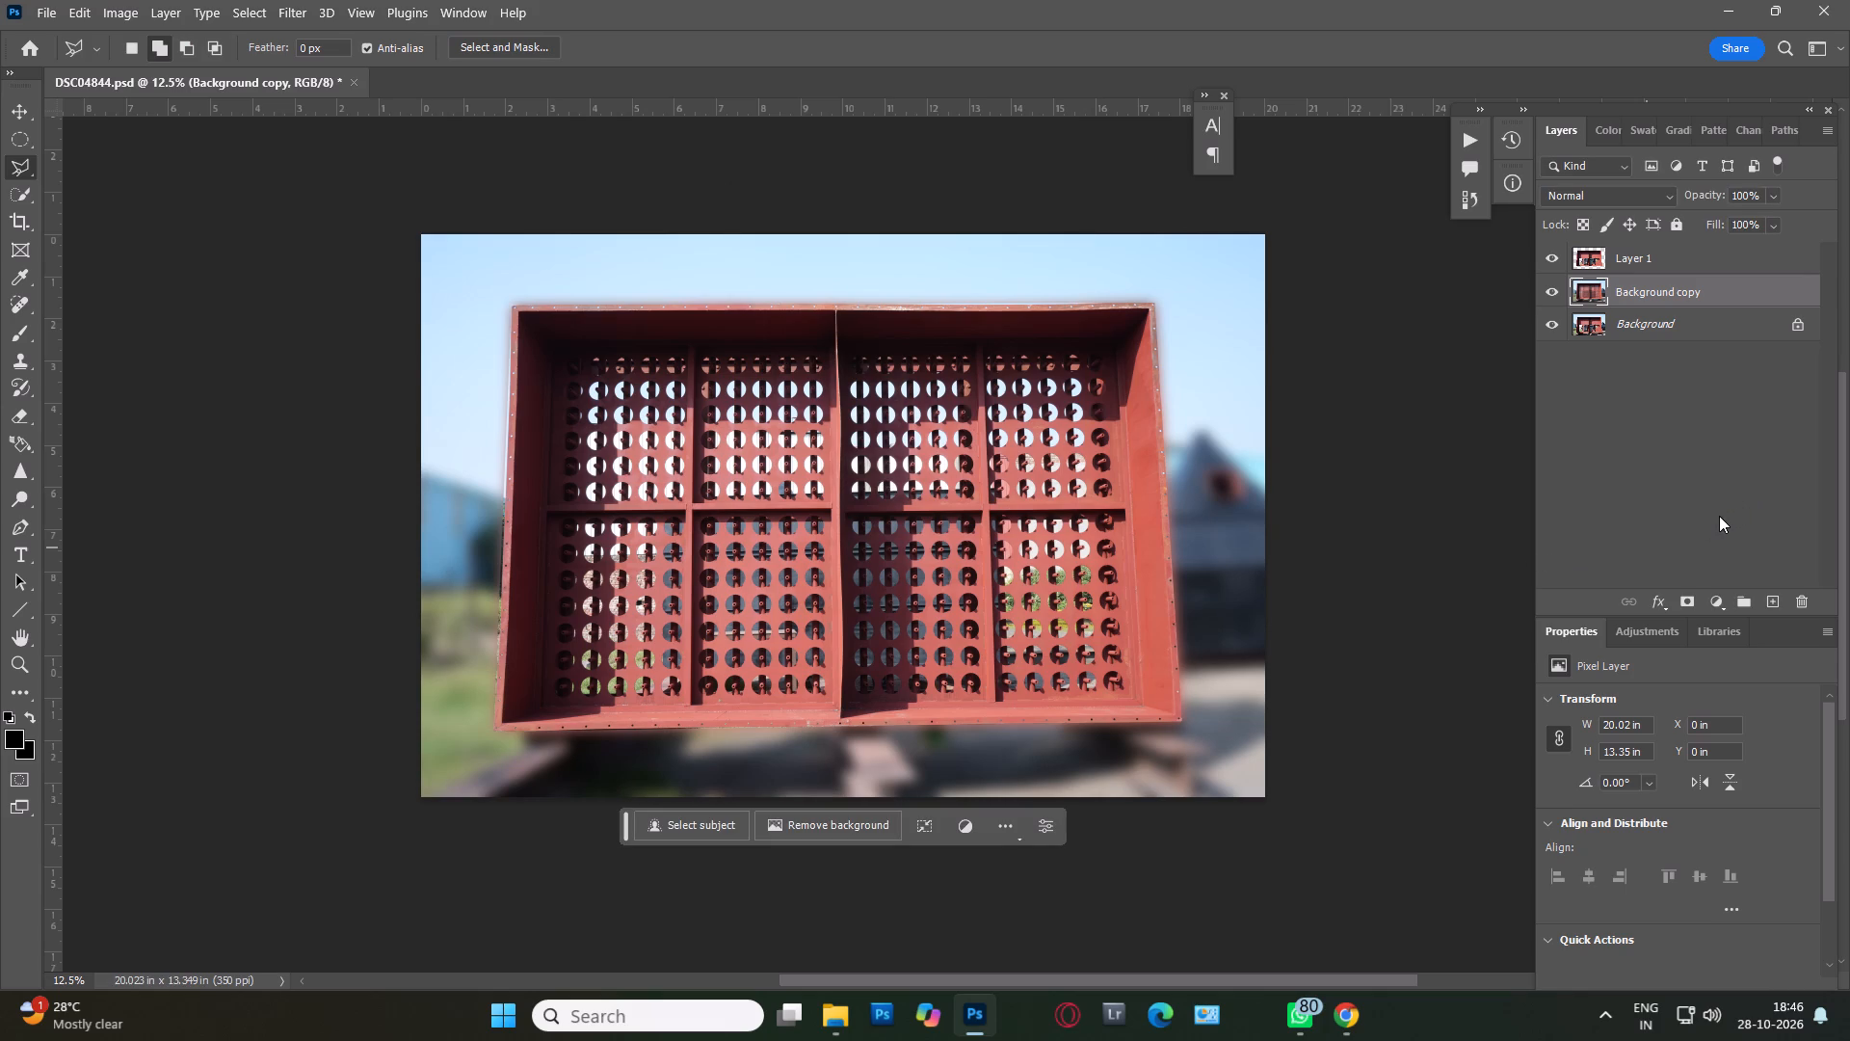
Select the strip outside the frame's left edge with the Polygonal Lasso, delete it from Layer 1, and deselect.
key("ctrl+plus")
key("ctrl+plus")
key("ctrl+plus")
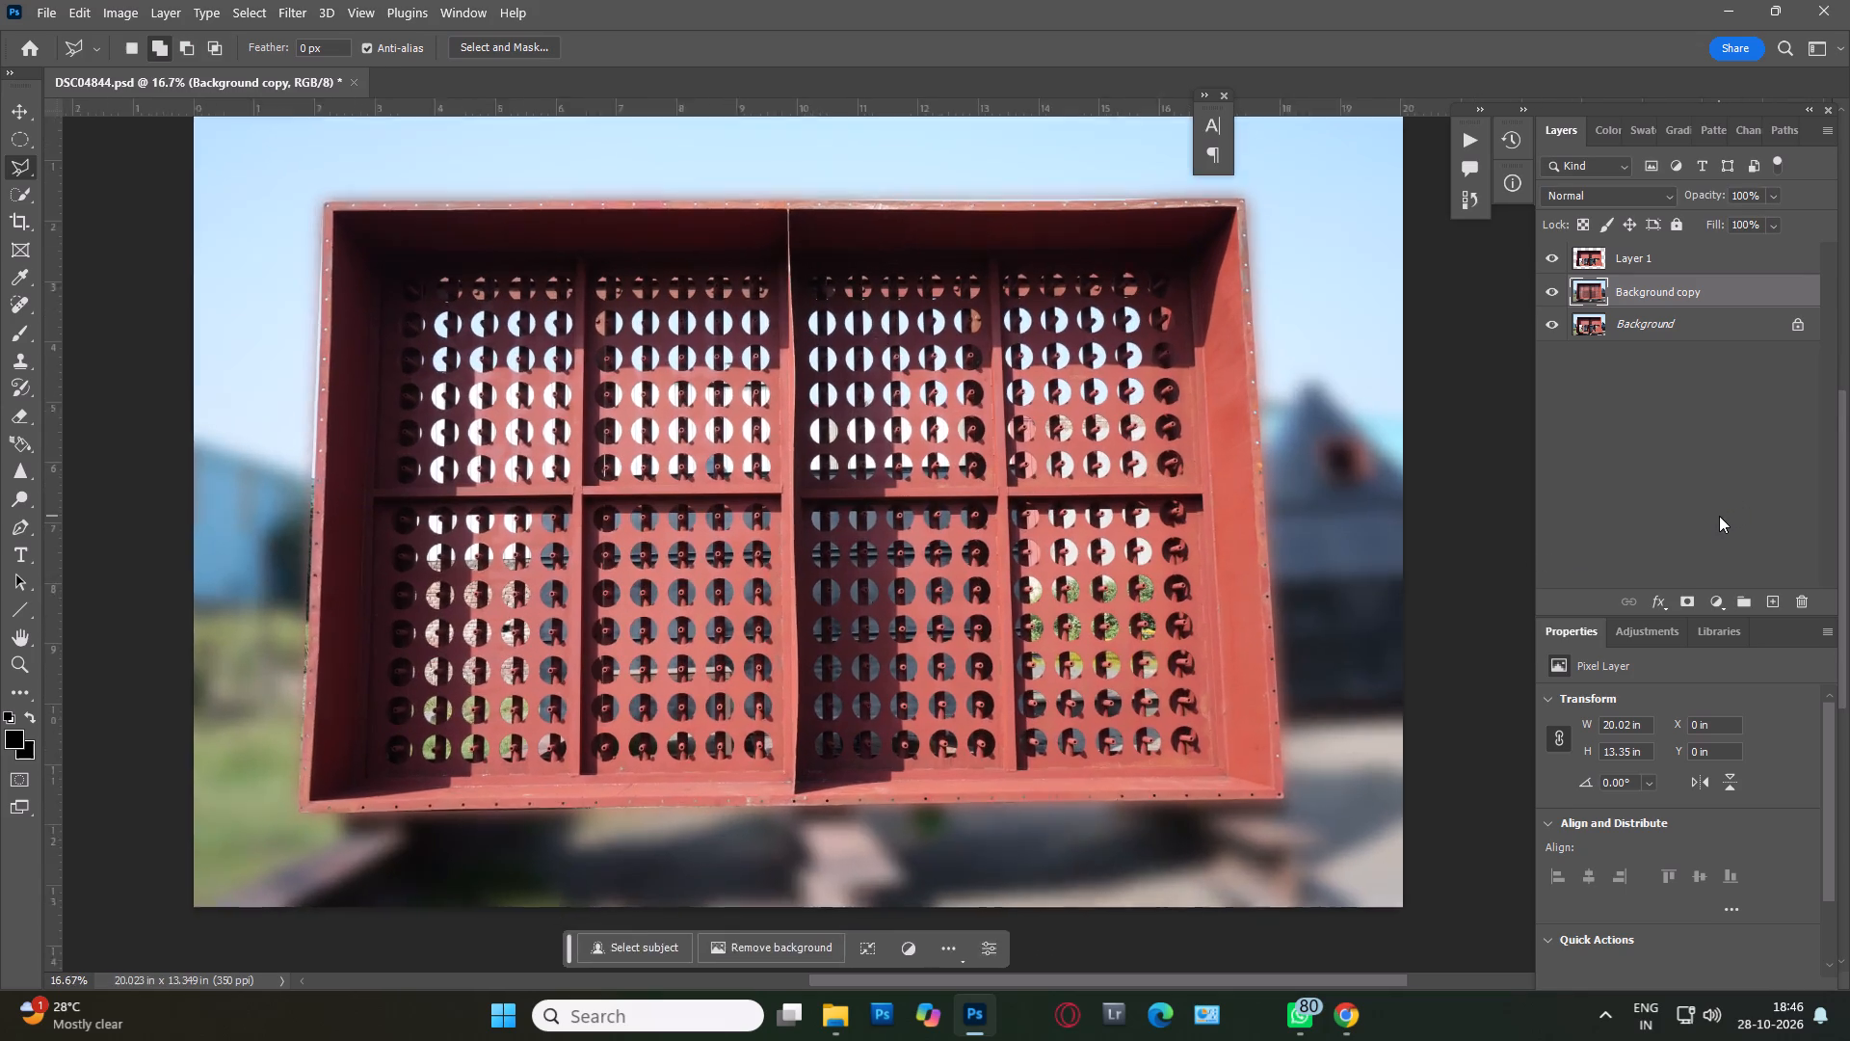
key("space")
key("space")
key("space")
key("space")
key("space")
key("space")
key("space")
key("space")
key("space")
key("space")
key("space")
key("space")
key("space")
key("space")
key("space")
key("space")
key("space")
key("space")
key("space")
key("space")
left_click_drag(758, 613, 1462, 716)
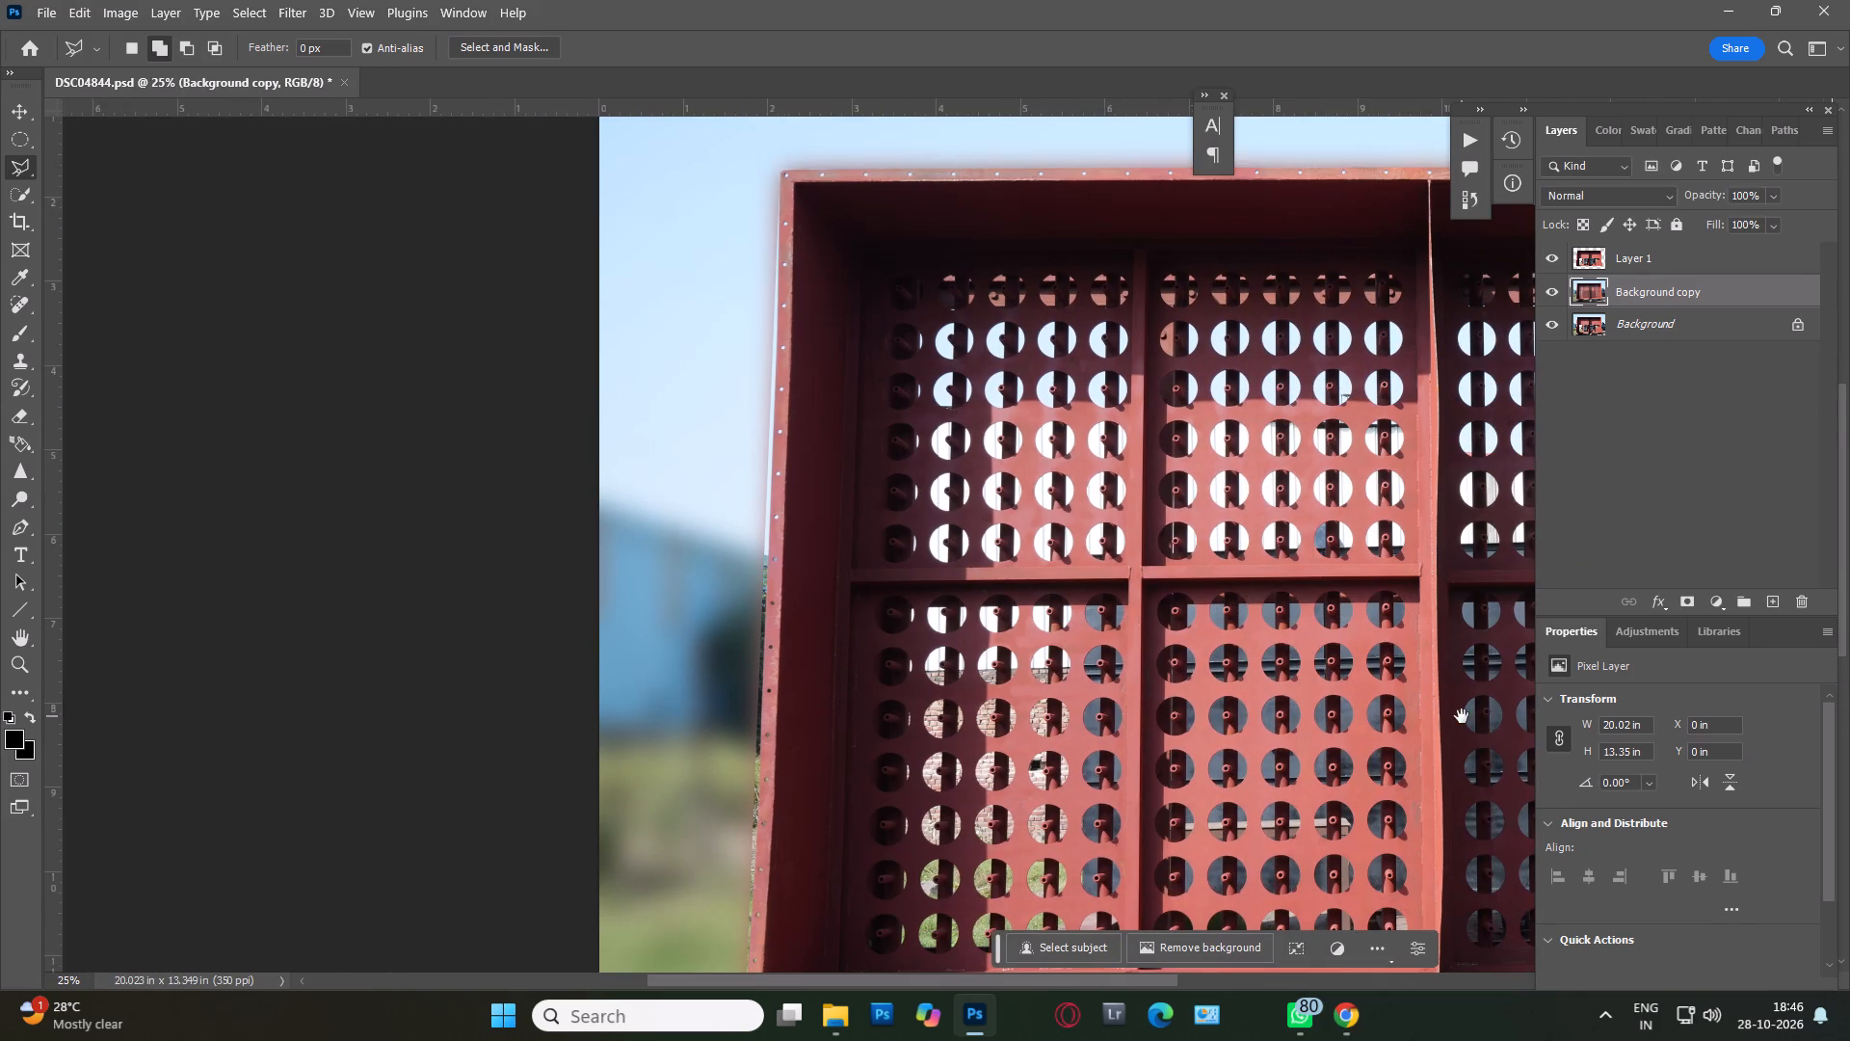
key("l")
left_click(785, 148)
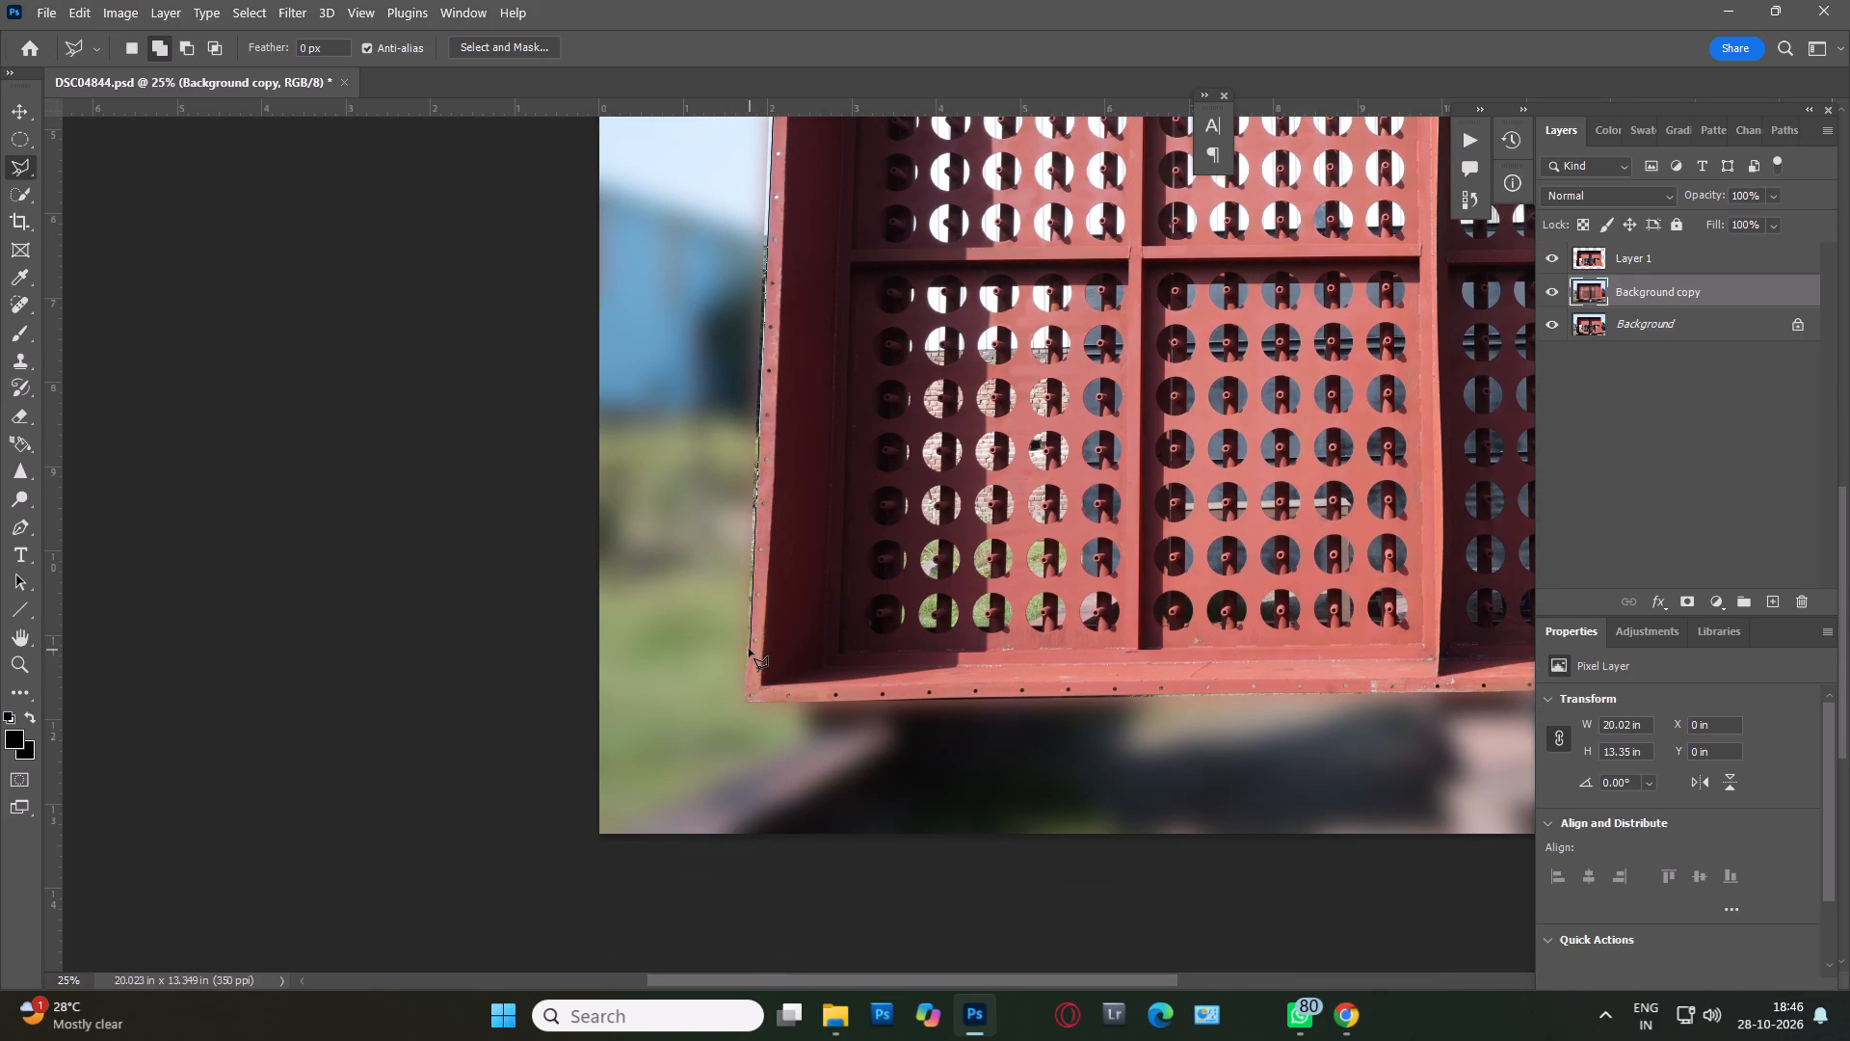
left_click(748, 663)
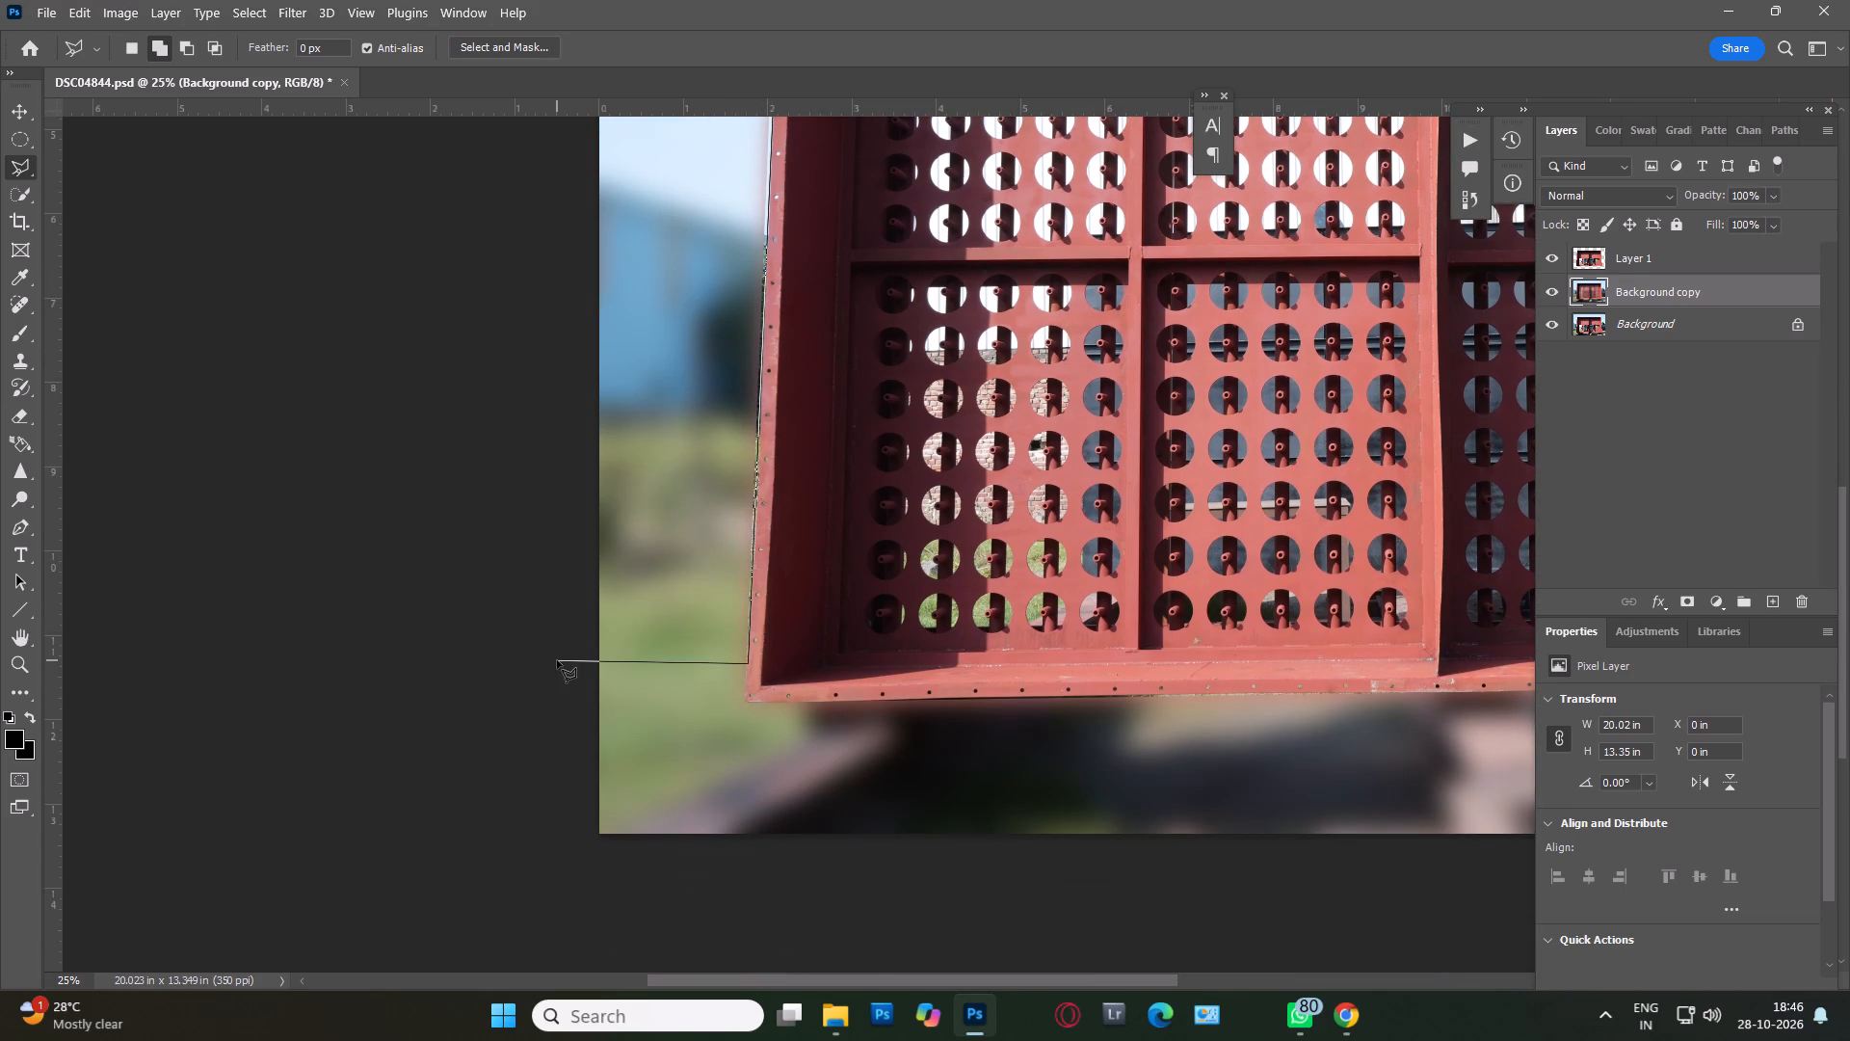
left_click(557, 660)
double_click(572, 422)
scroll(1532, 500, "up", 6)
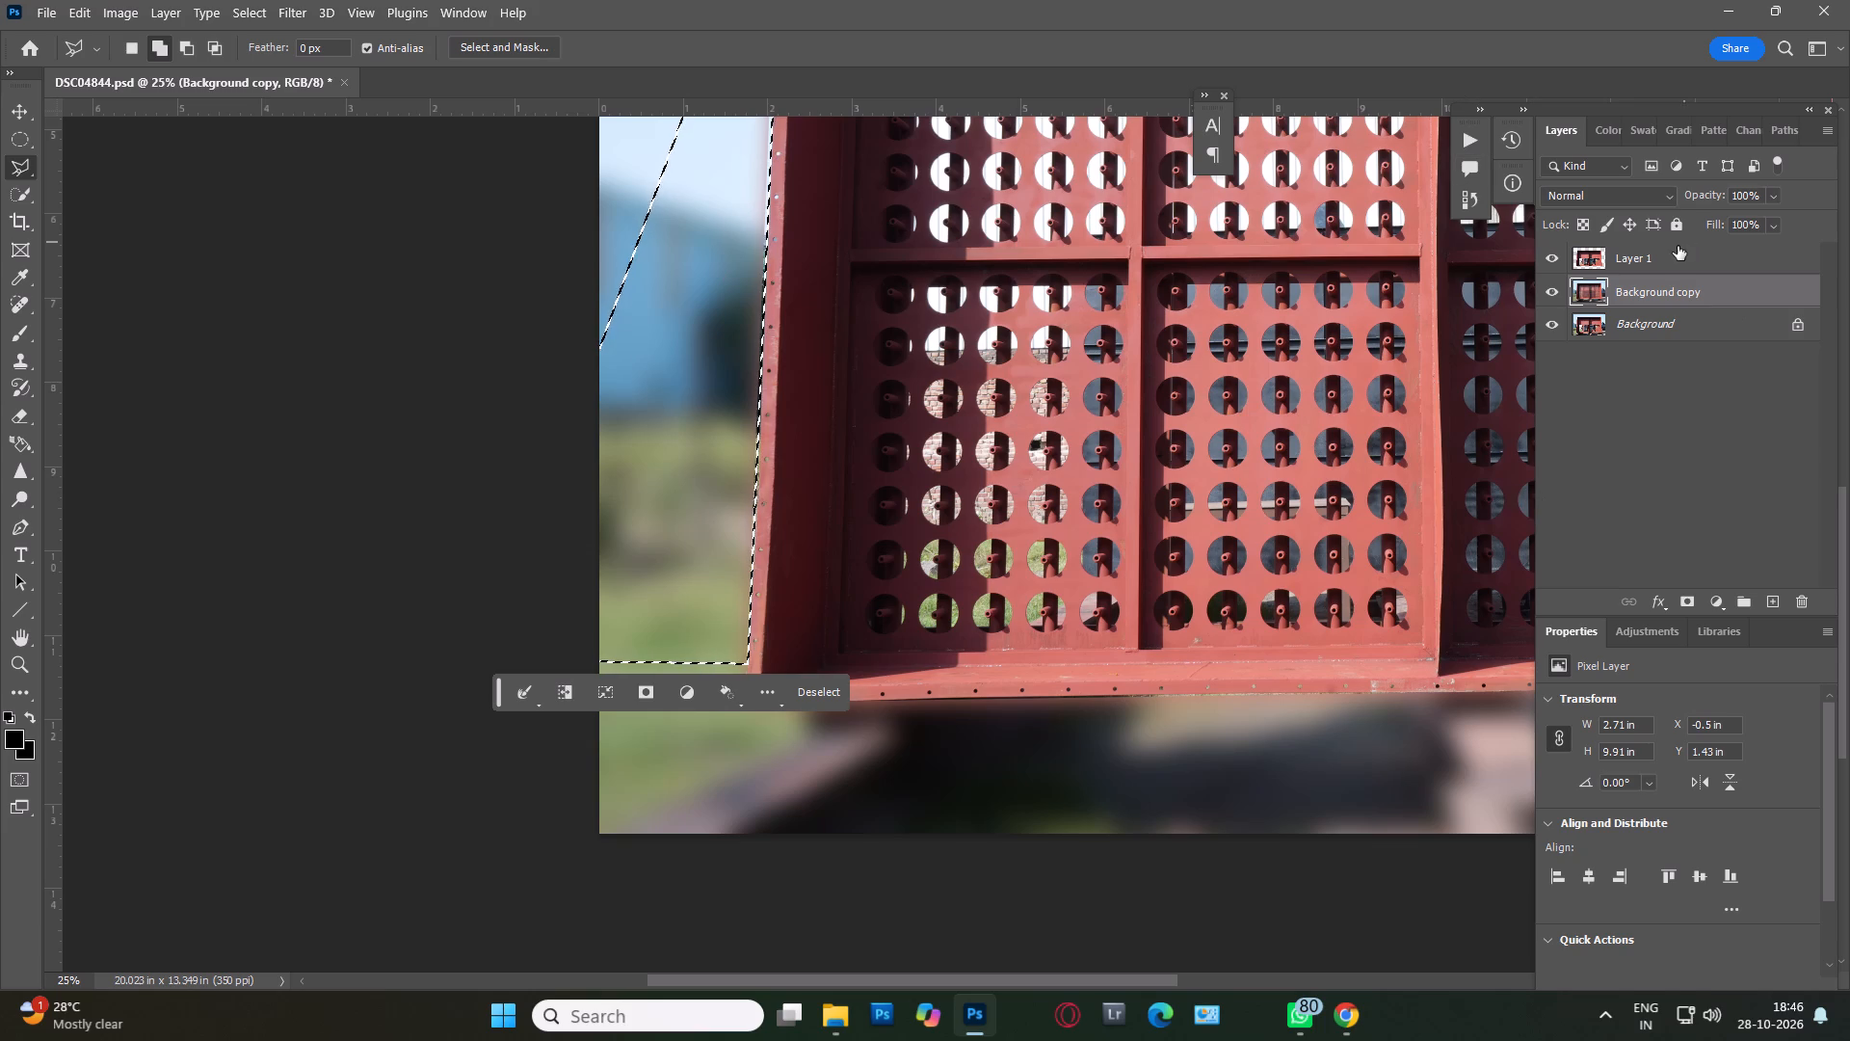
left_click(1680, 245)
key("Delete")
scroll(1156, 560, "up", 4)
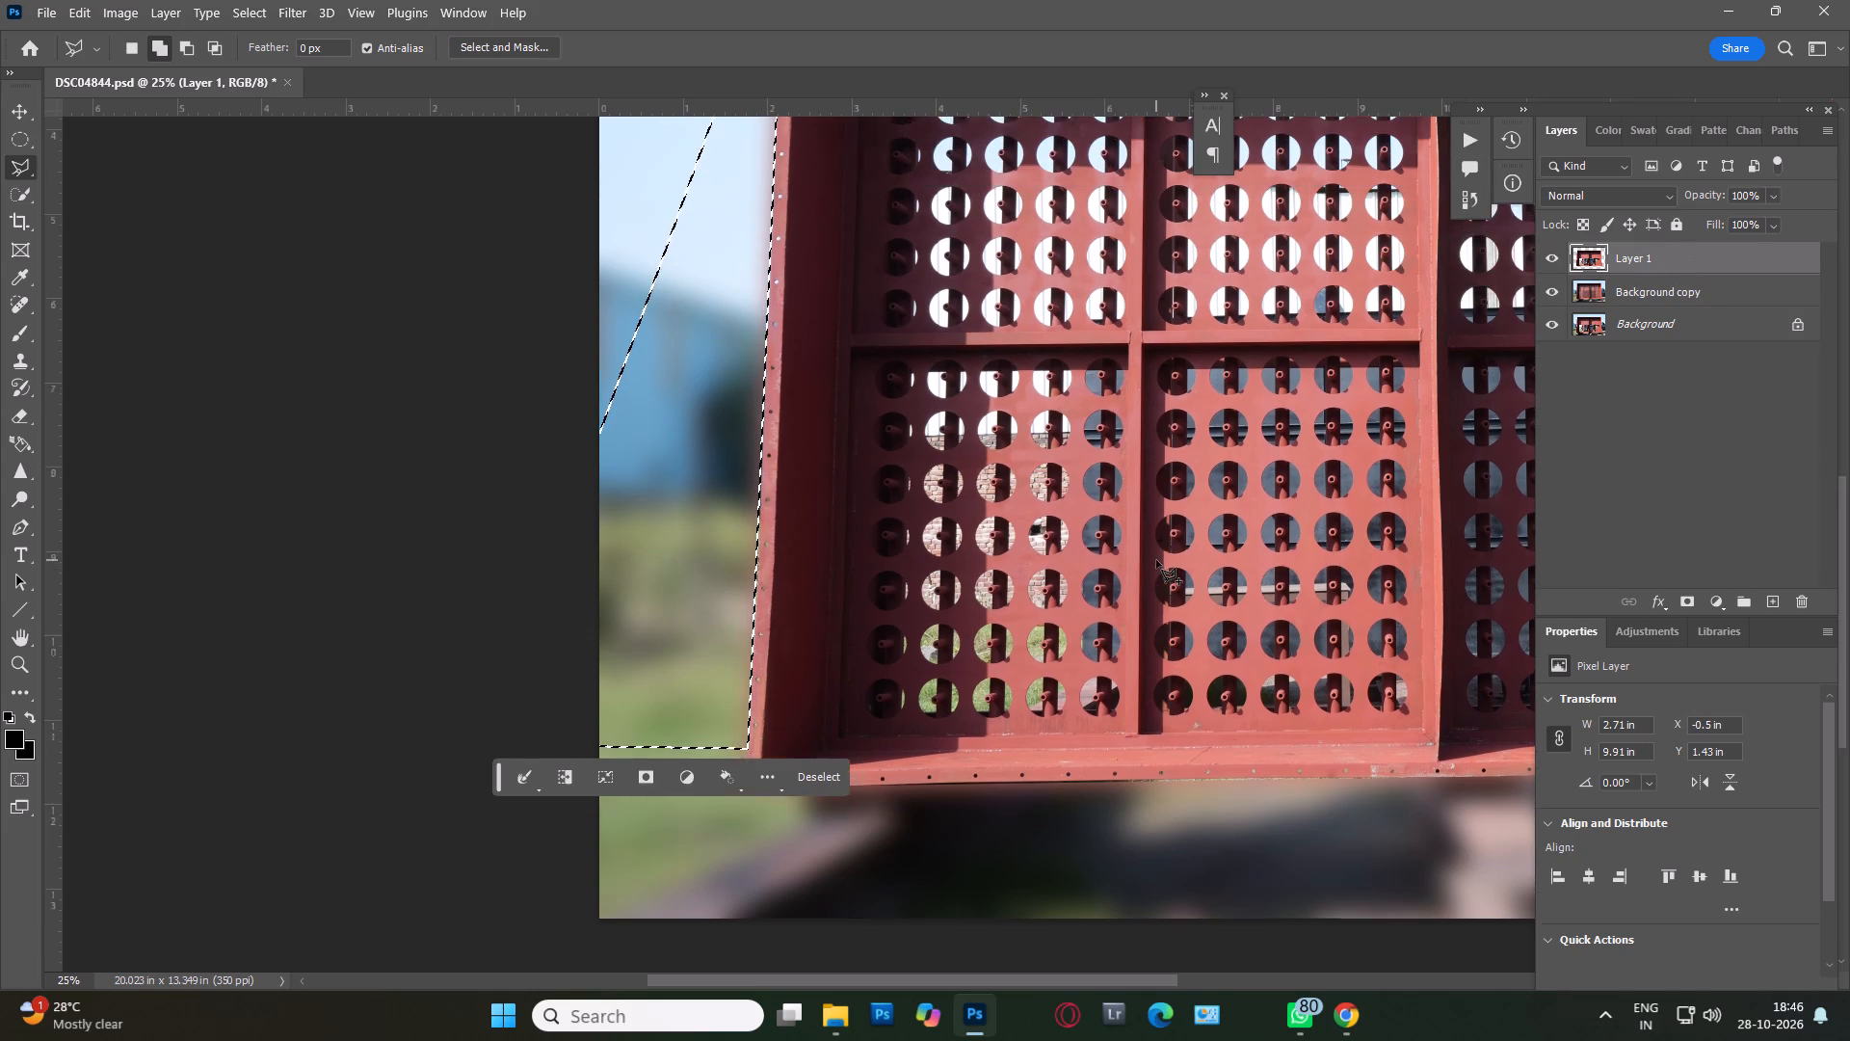
scroll(1156, 560, "up", 12)
key("ctrl+d")
Select the leftover sky fringe above the frame's top edge with the Polygonal Lasso, delete it from Layer 1, and deselect.
key("space")
key("space")
key("space")
key("space")
key("space")
key("space")
key("space")
key("space")
key("space")
key("space")
key("space")
key("space")
key("space")
key("space")
key("space")
key("space")
key("space")
key("space")
key("space")
key("space")
left_click_drag(1114, 473, 927, 651)
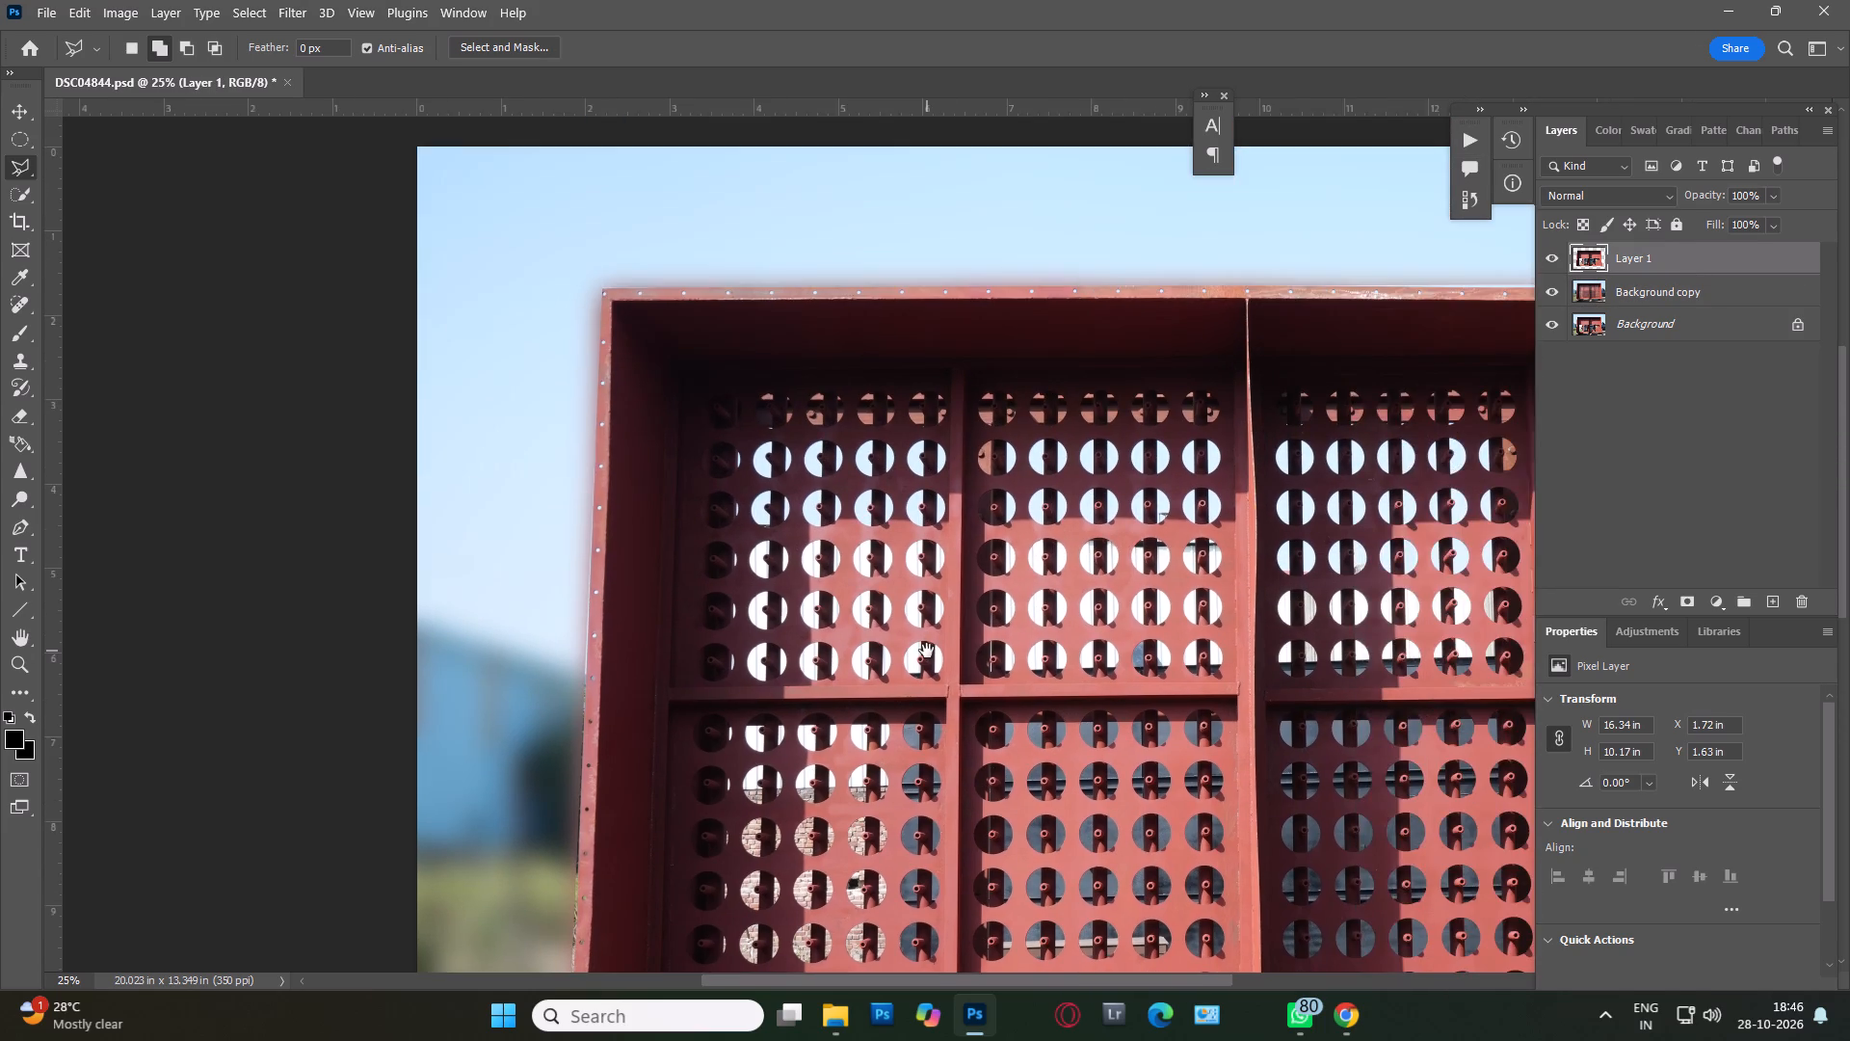
left_click_drag(927, 651, 410, 657)
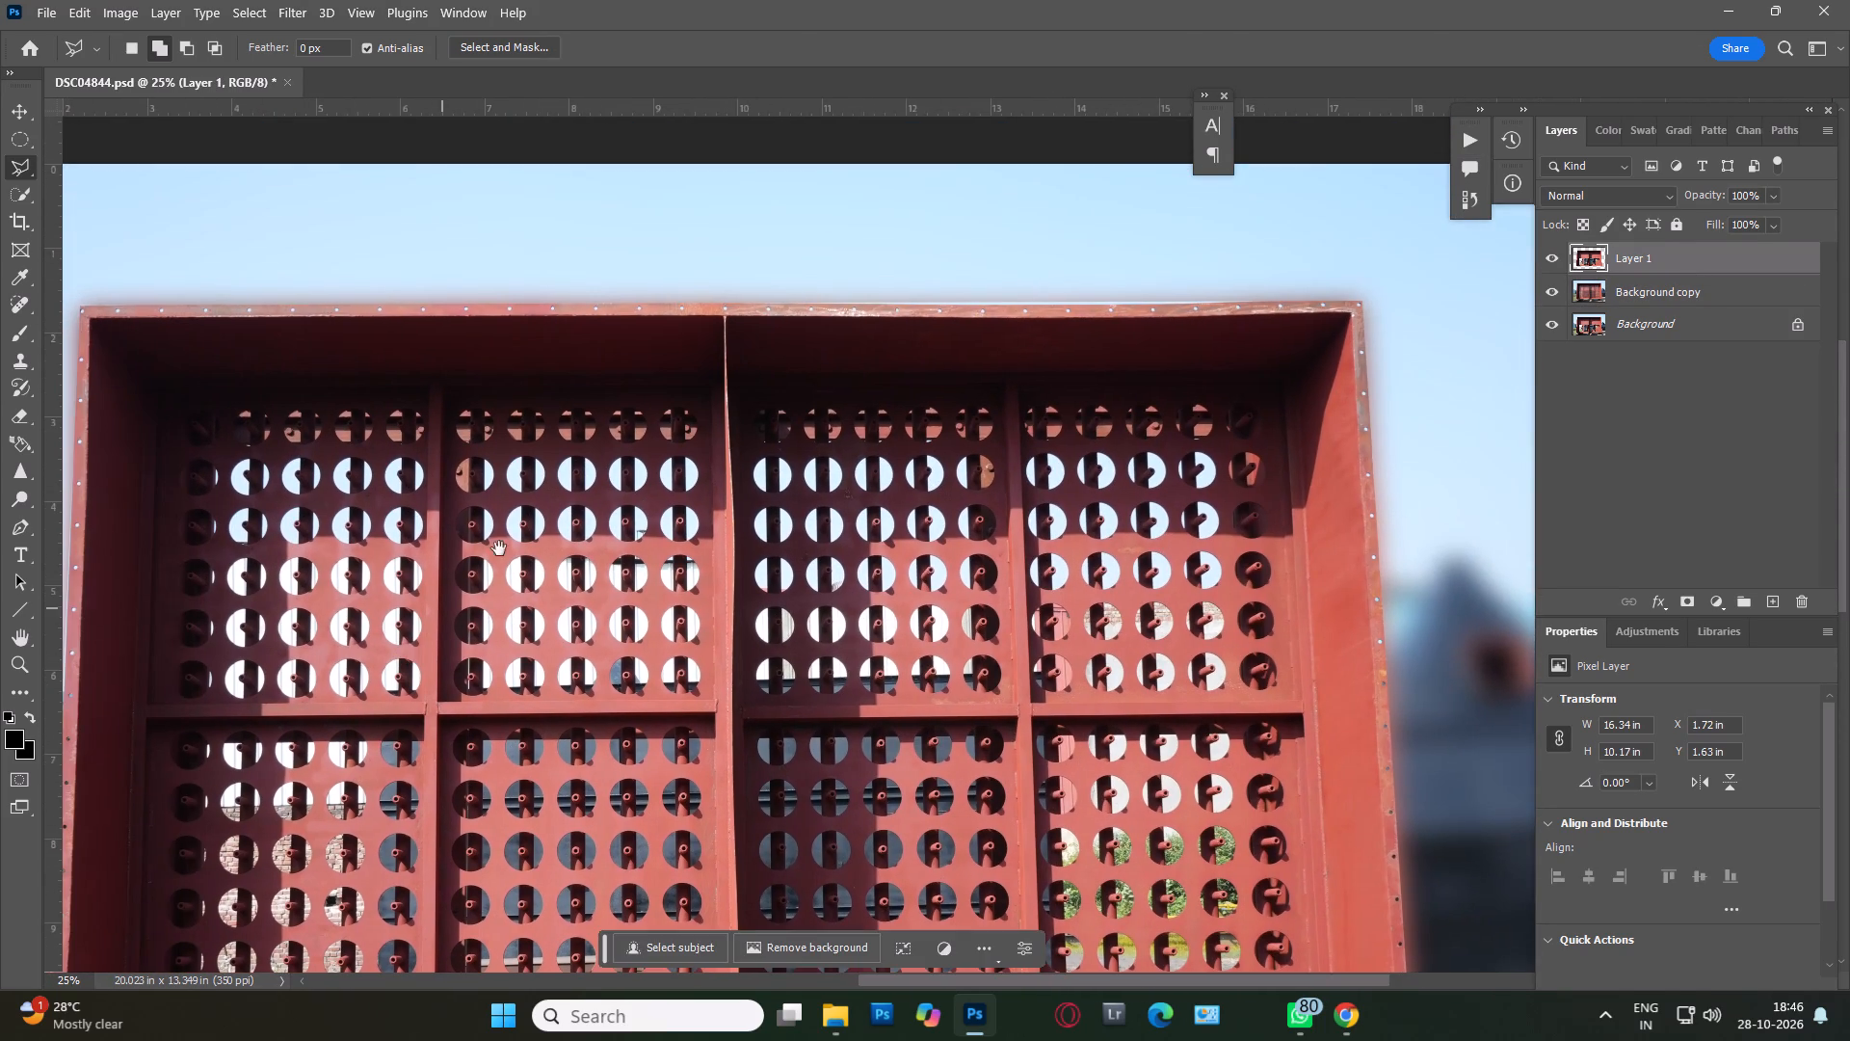
left_click(1307, 286)
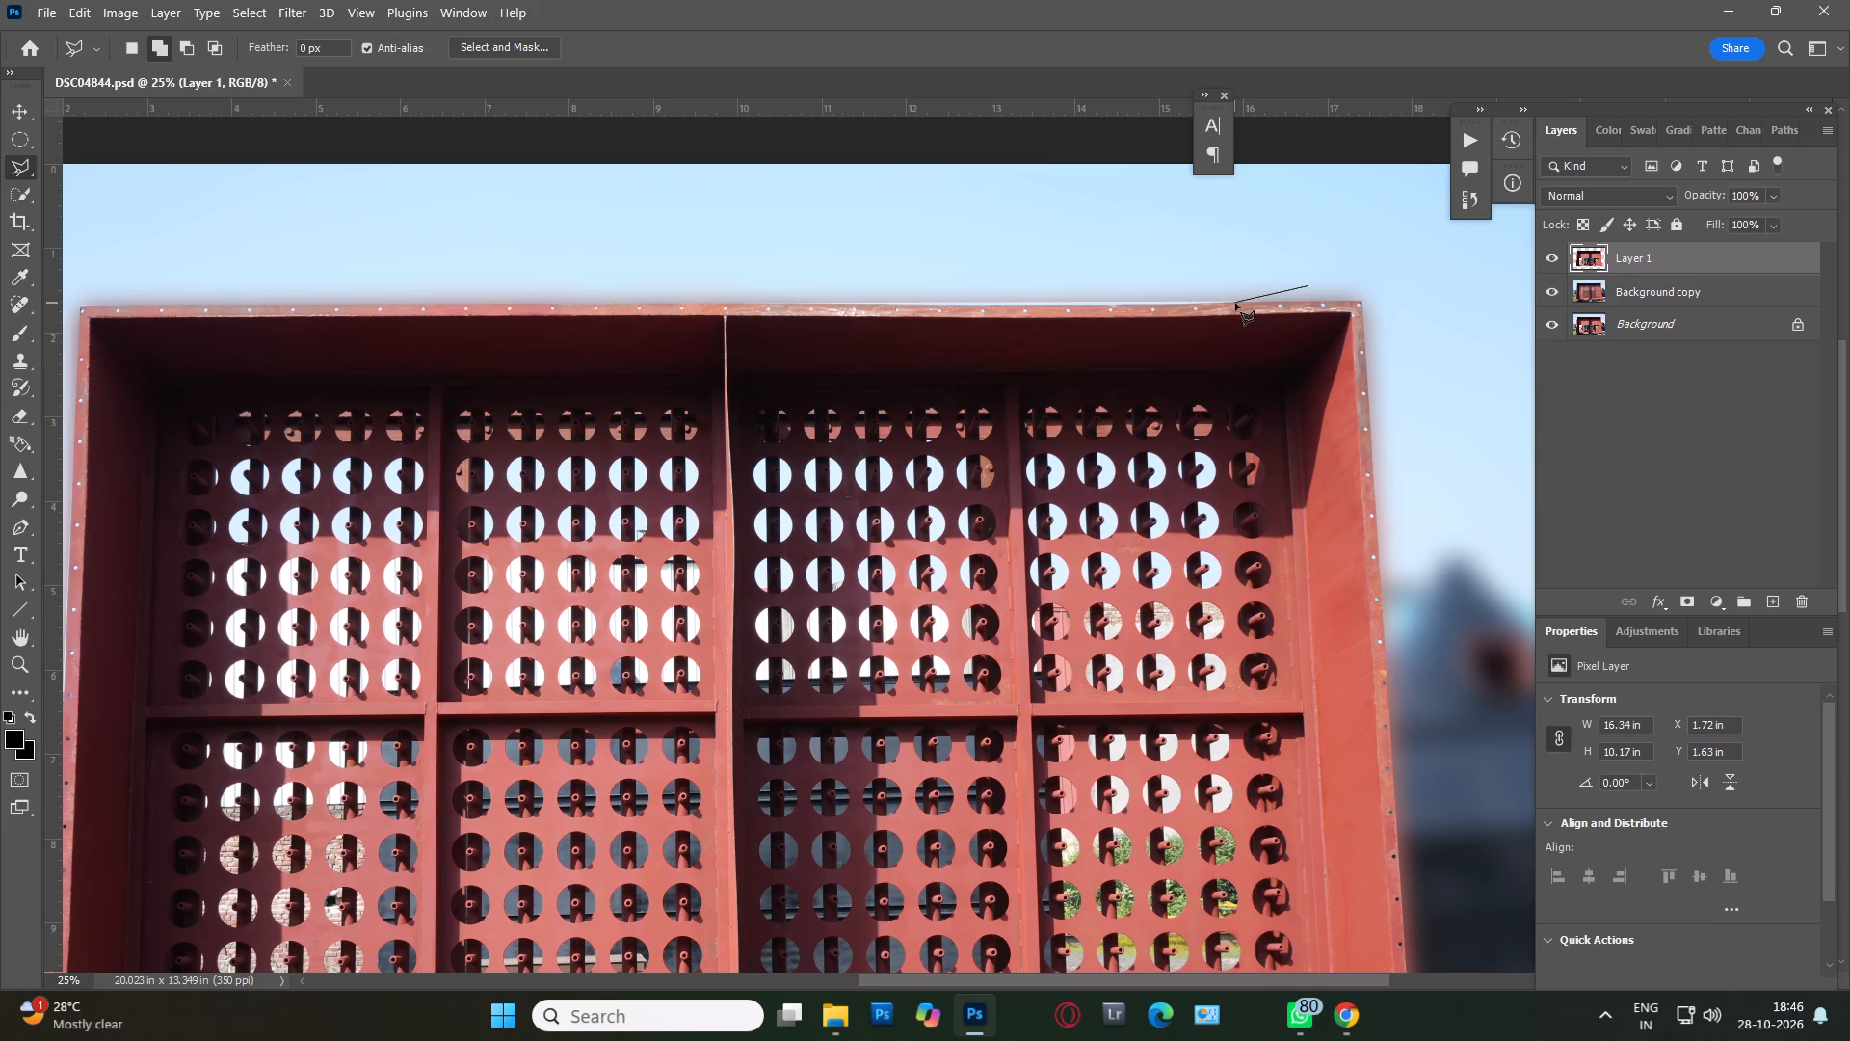
left_click_drag(1235, 302, 1226, 301)
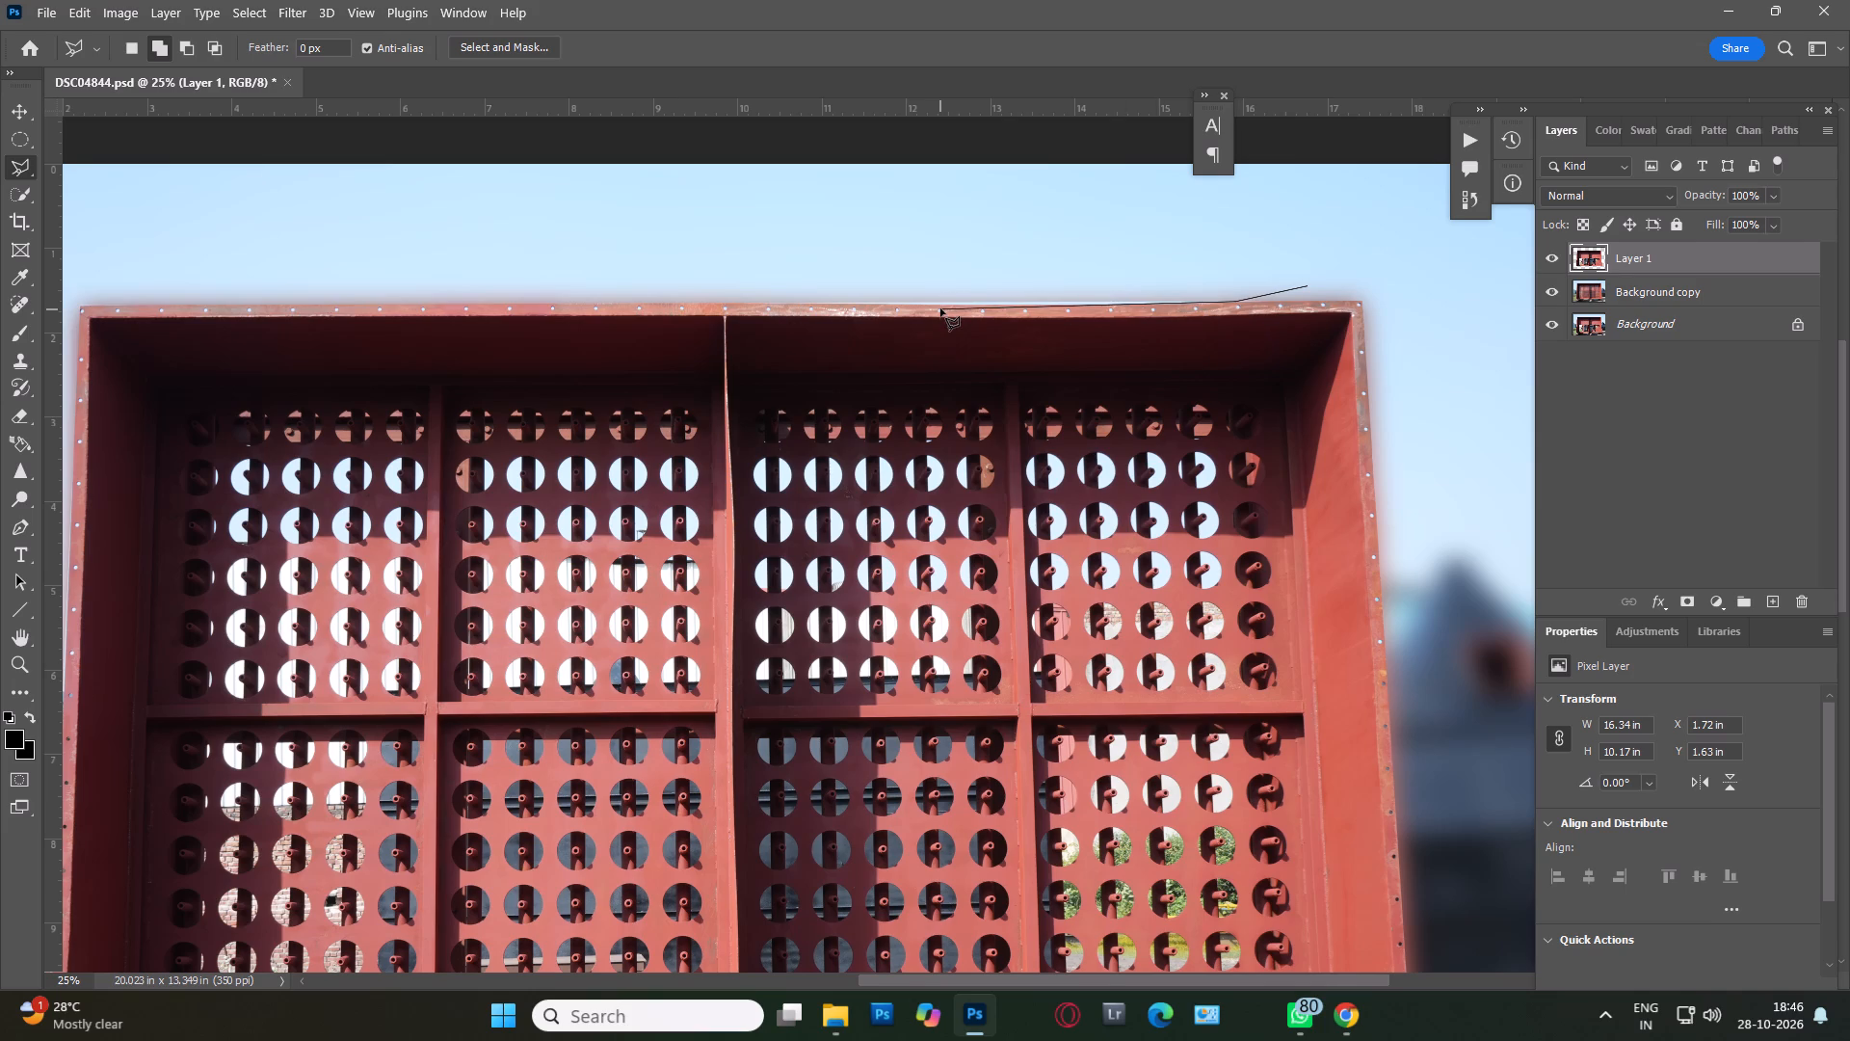
left_click(935, 307)
left_click(780, 303)
left_click(700, 252)
double_click(1088, 184)
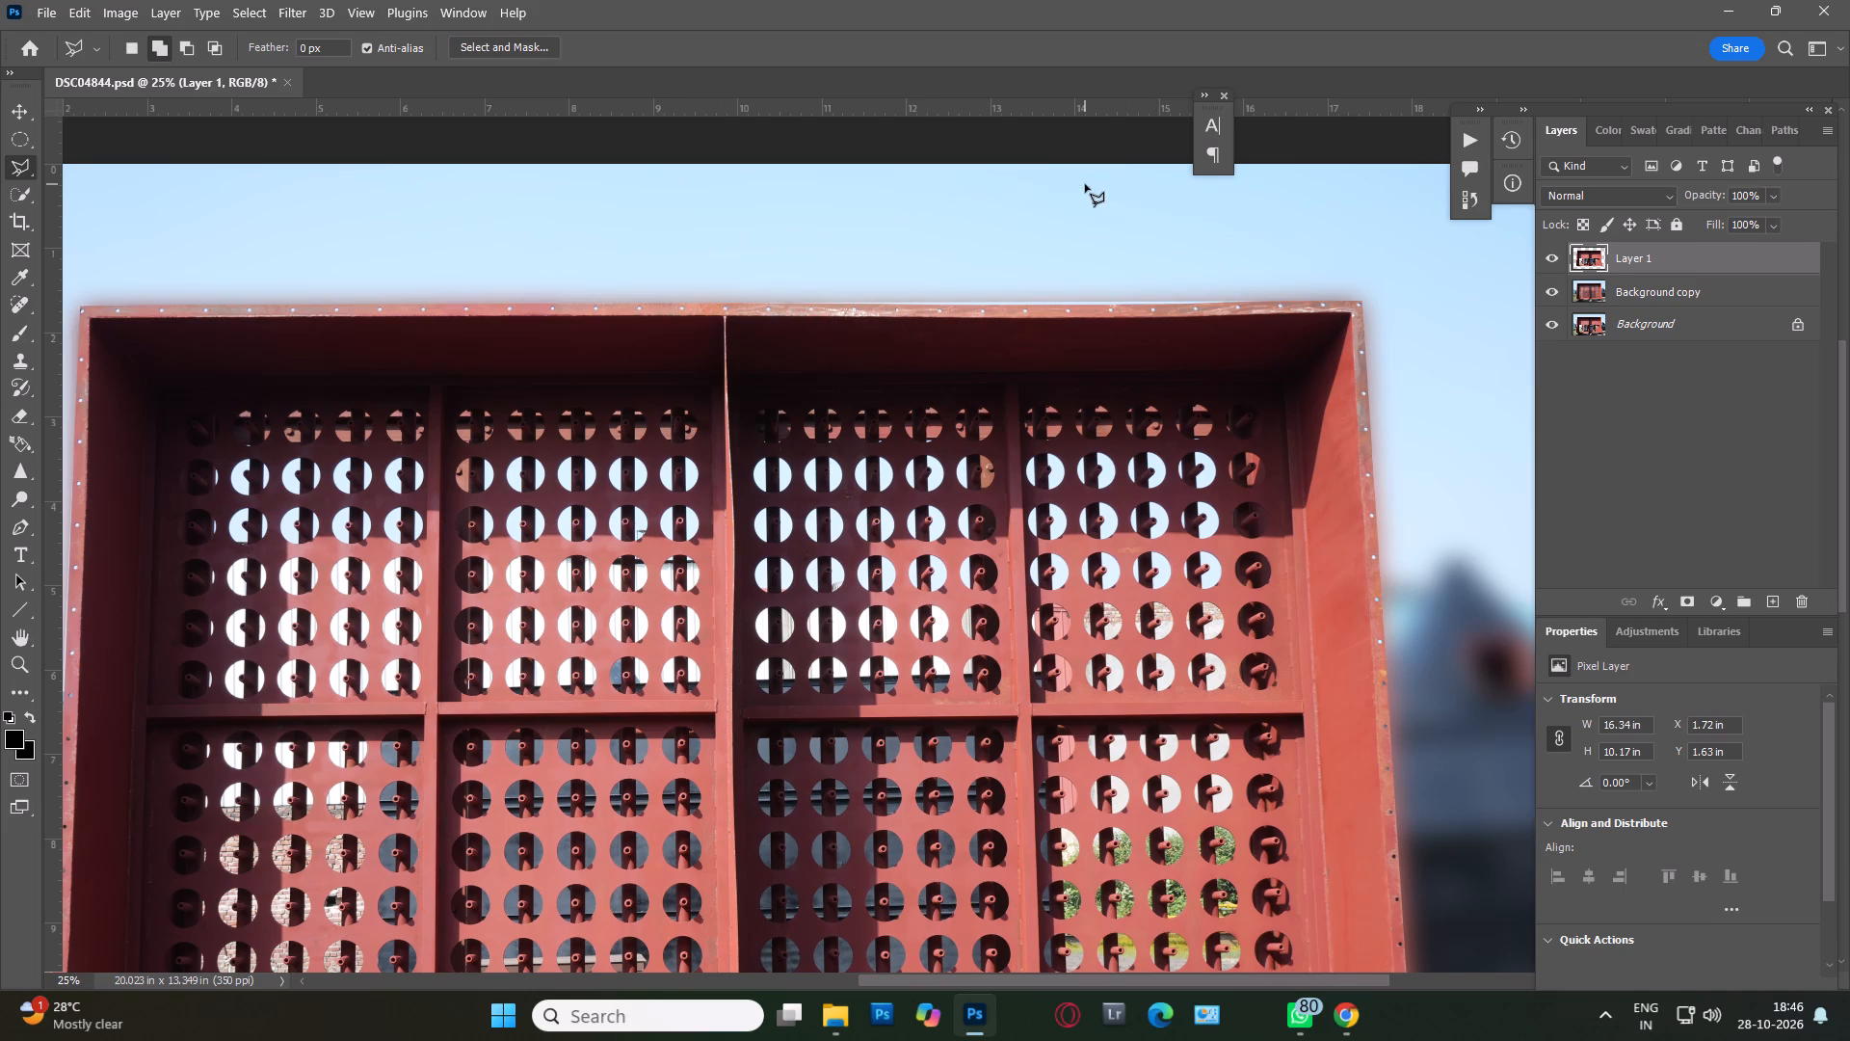
key("Delete")
key("ctrl+d")
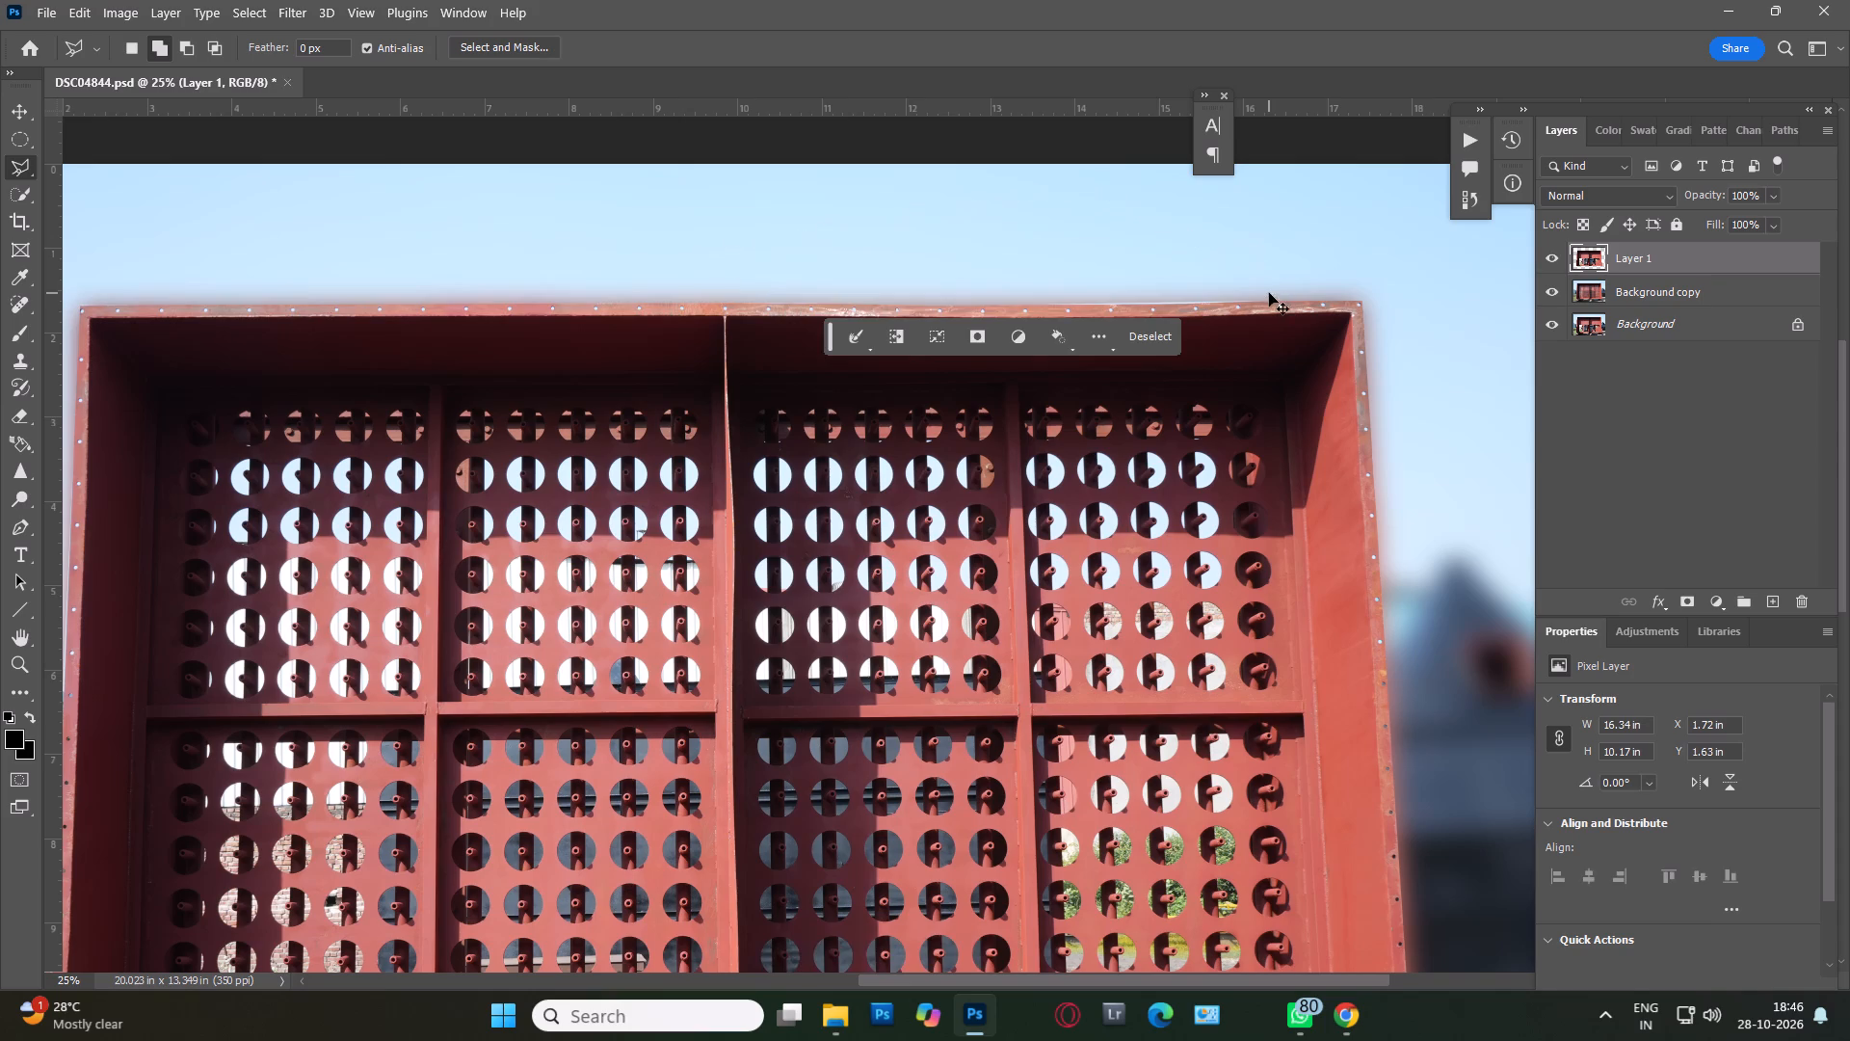
Save the changes to DSC04844.psd and close the document.
key("ctrl+minus")
key("ctrl+minus")
key("ctrl+minus")
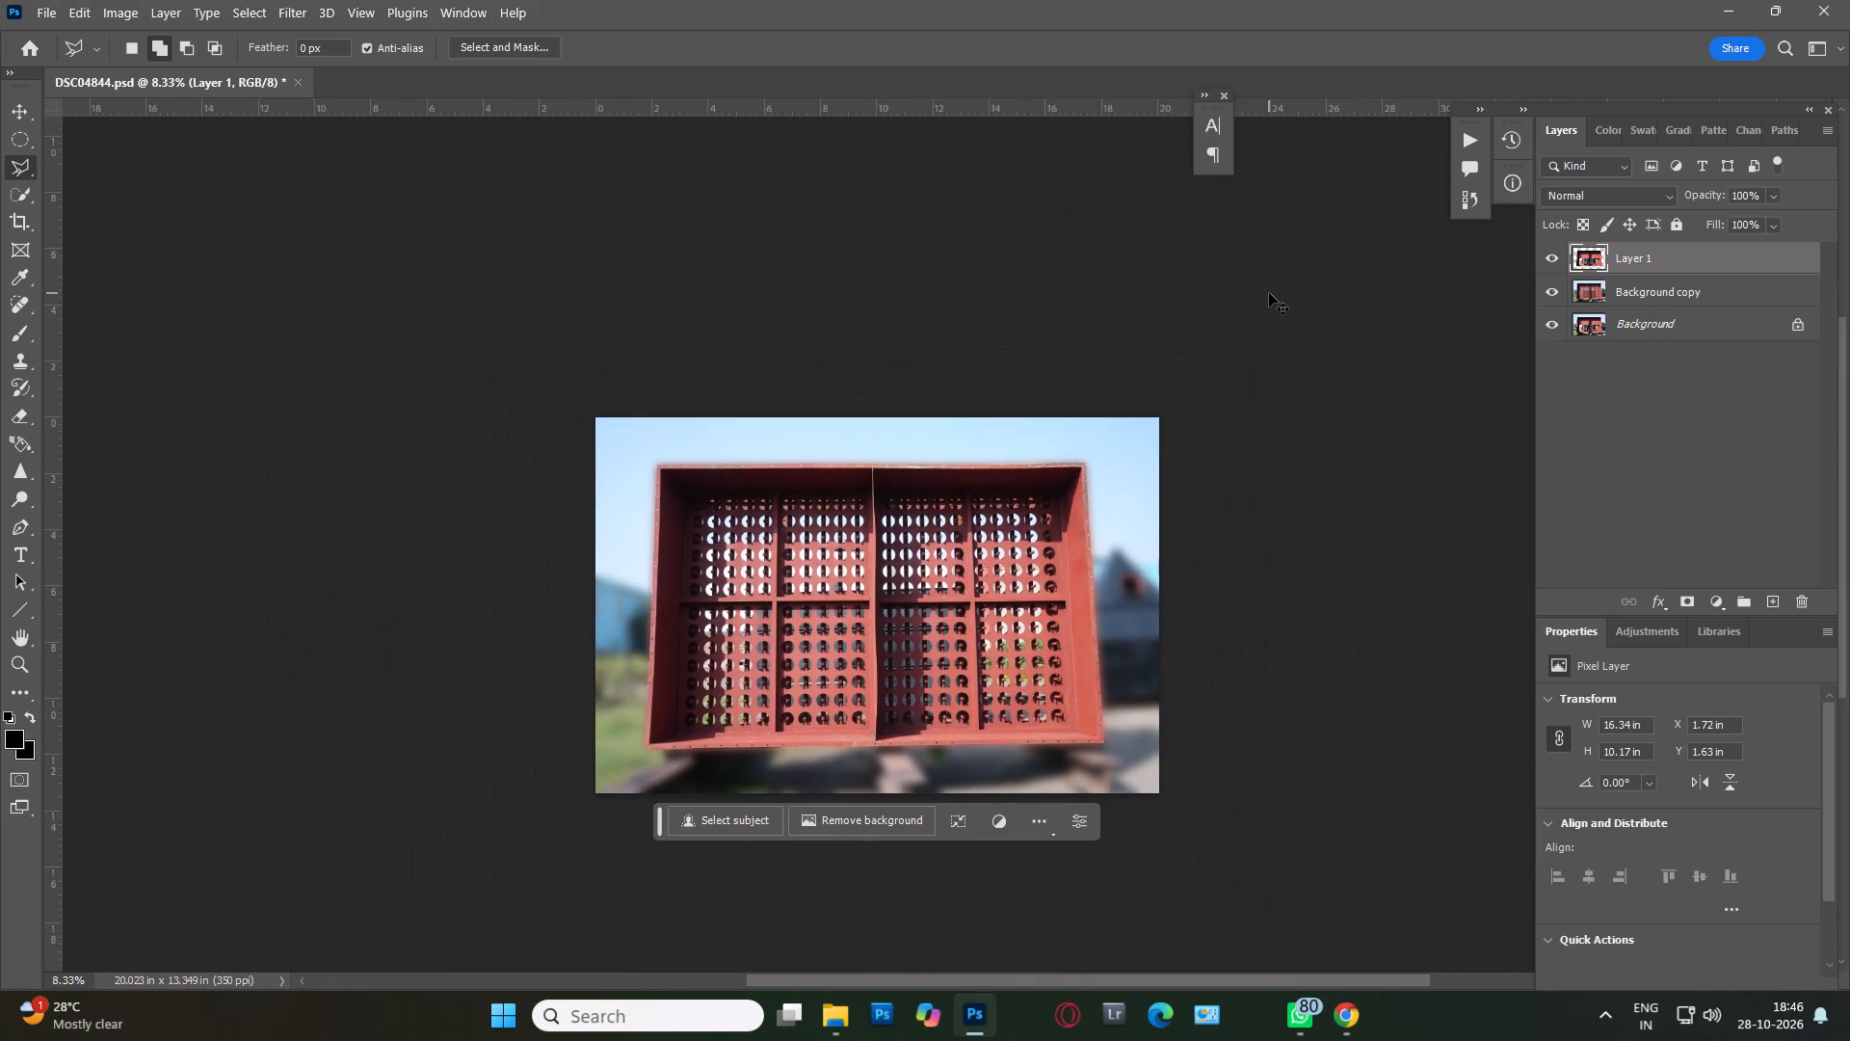
key("ctrl+s")
key("ctrl+w")
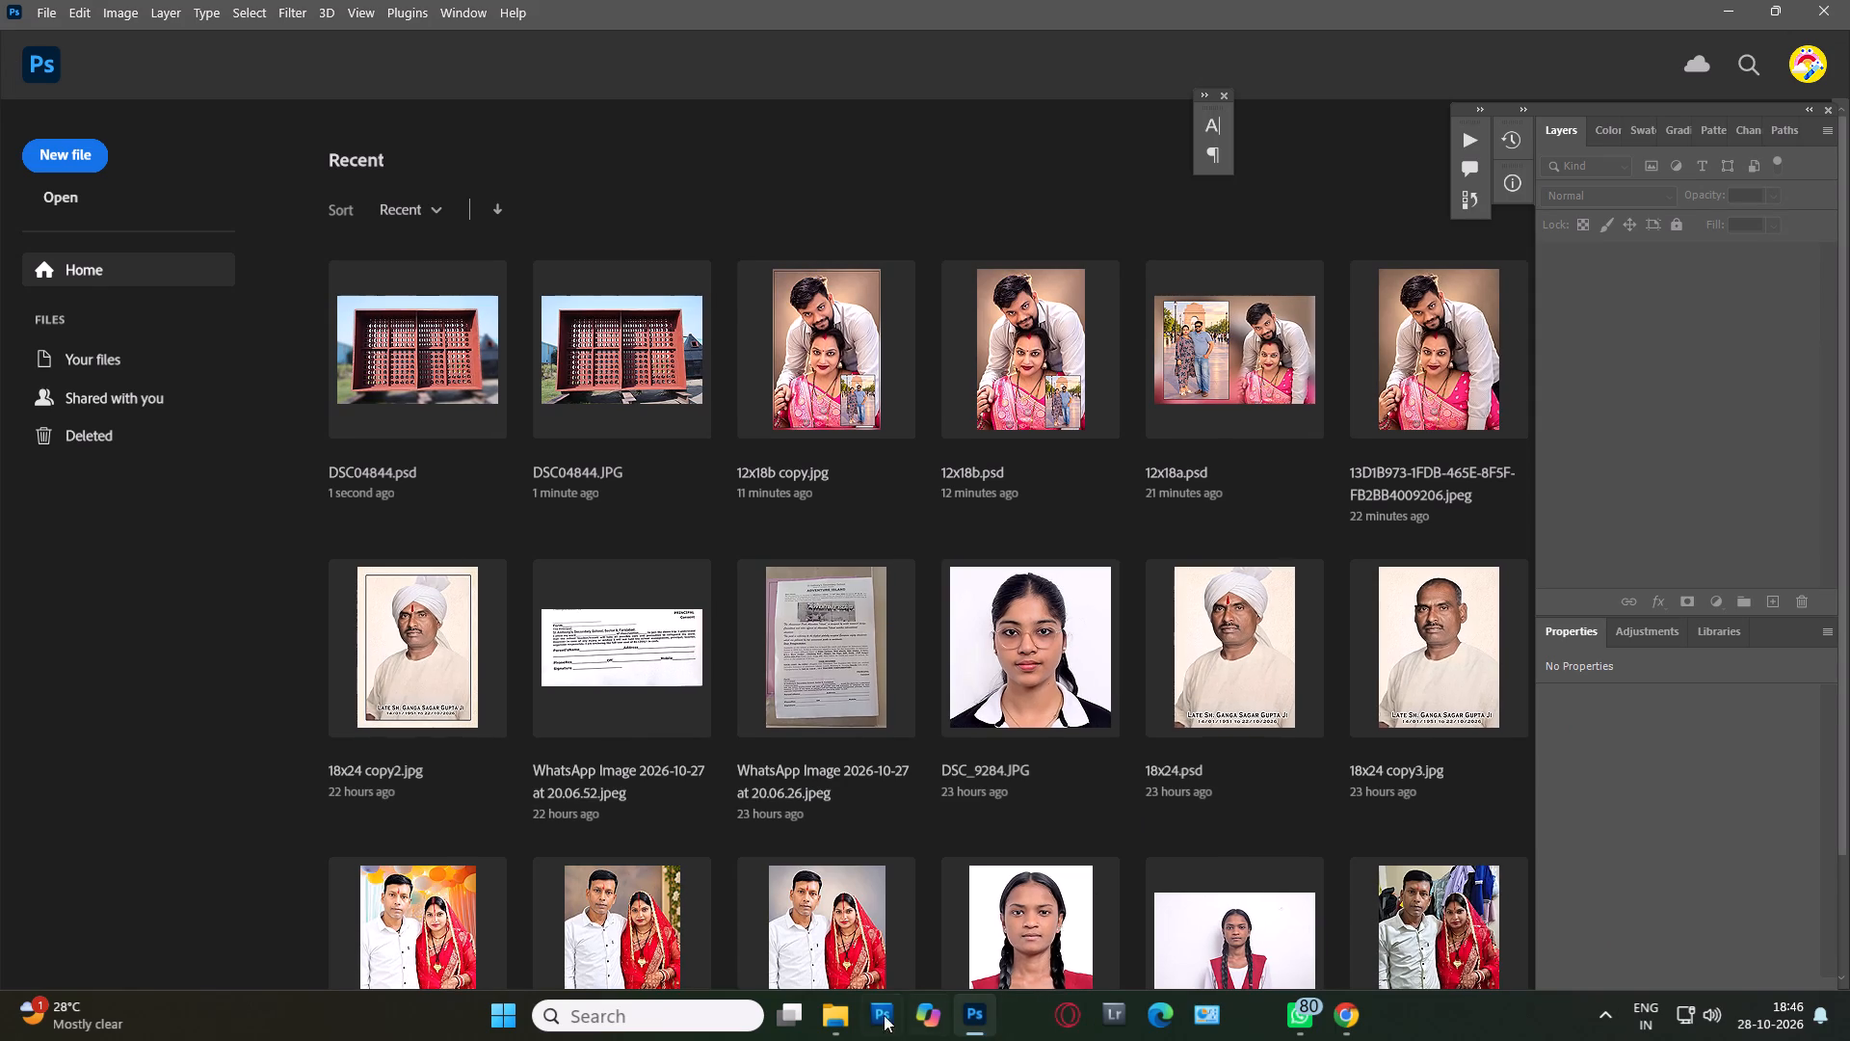
Switch to the 100MSDCF folder and review the duct photos from DSC04869.JPG through DSC04884.JPG in the photo viewer.
left_click(835, 1022)
left_click(850, 920)
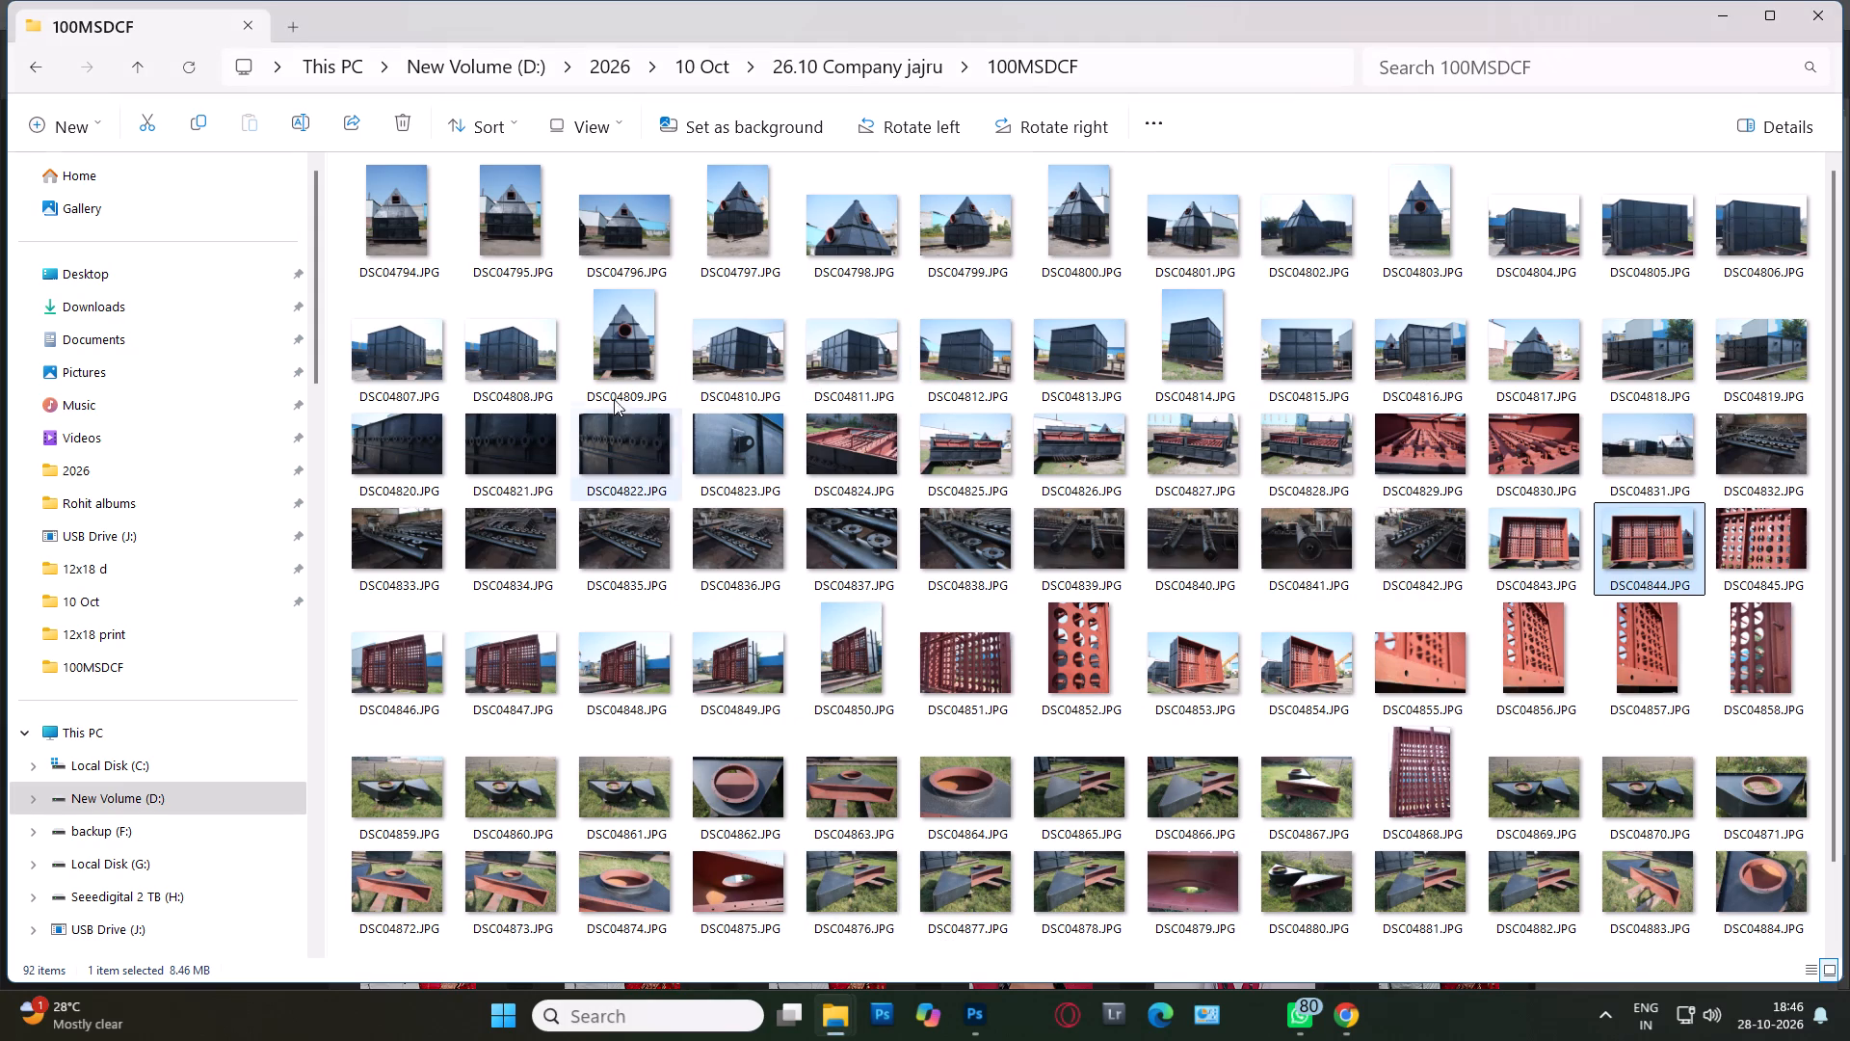
left_click(629, 347)
scroll(910, 782, "down", 2)
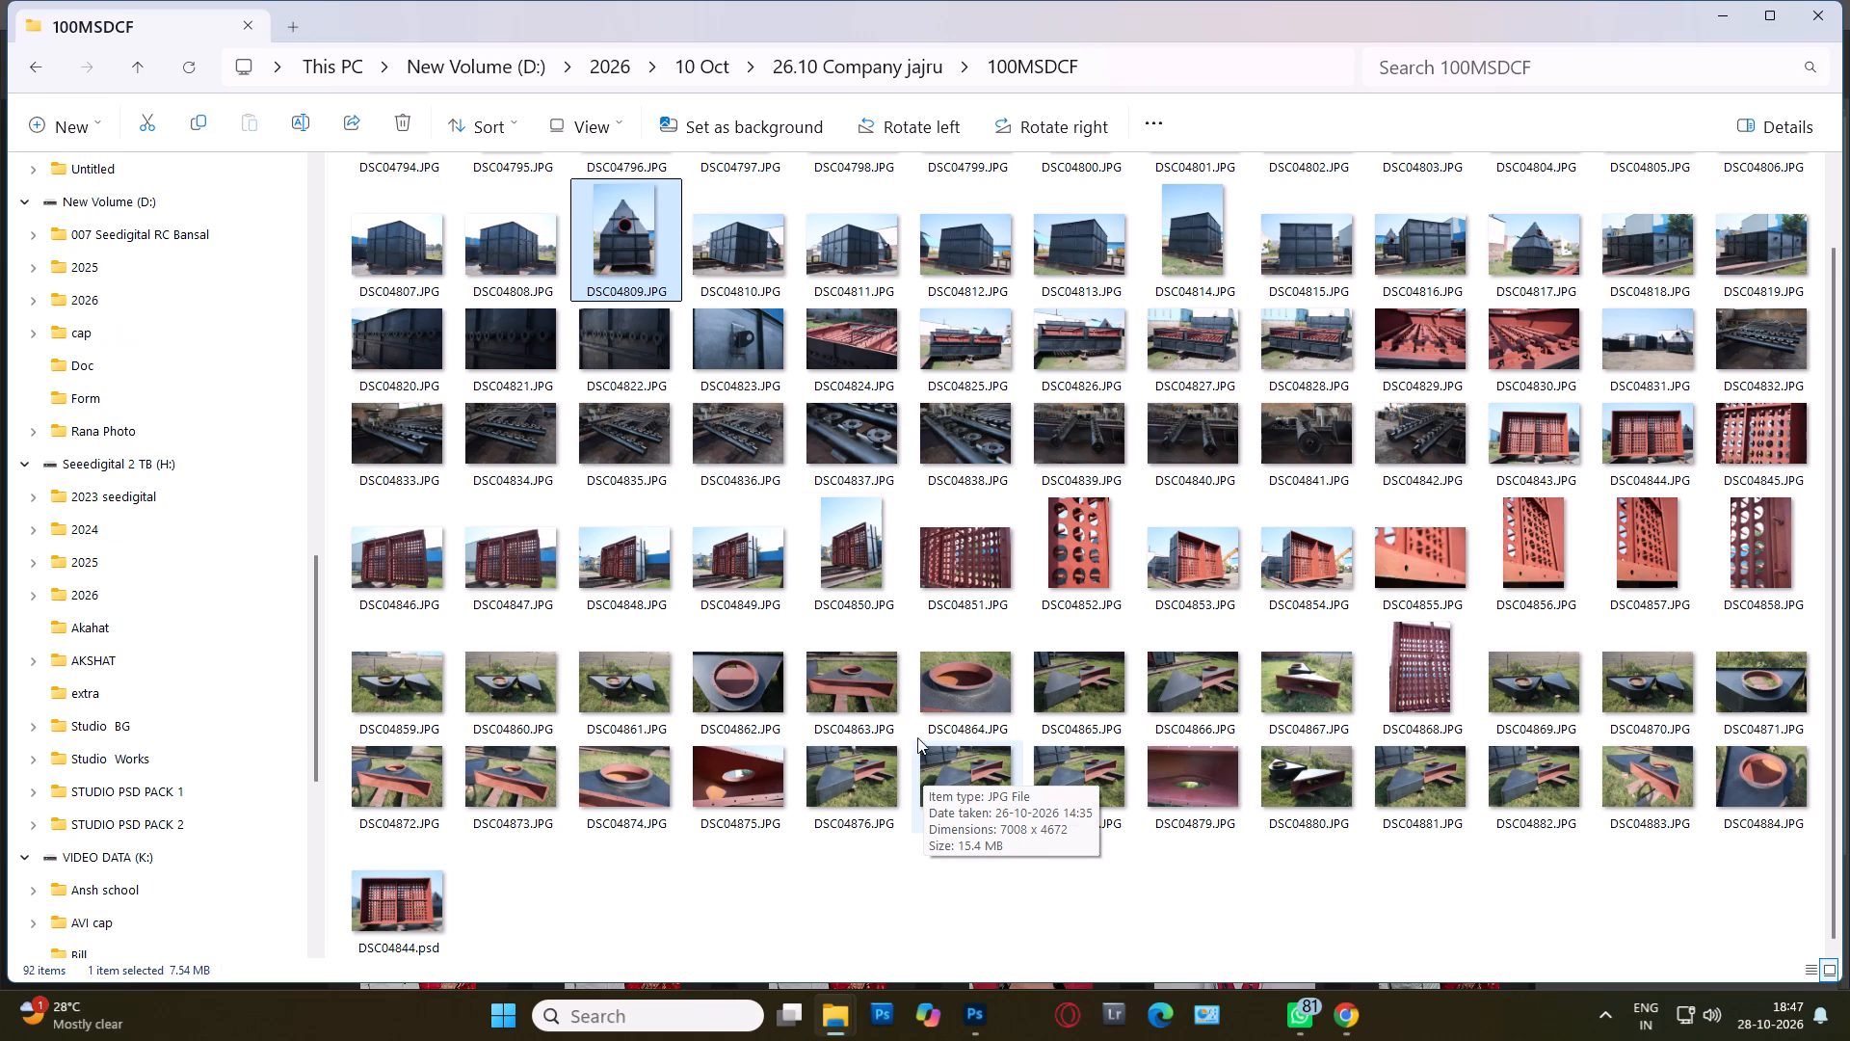
double_click(1503, 665)
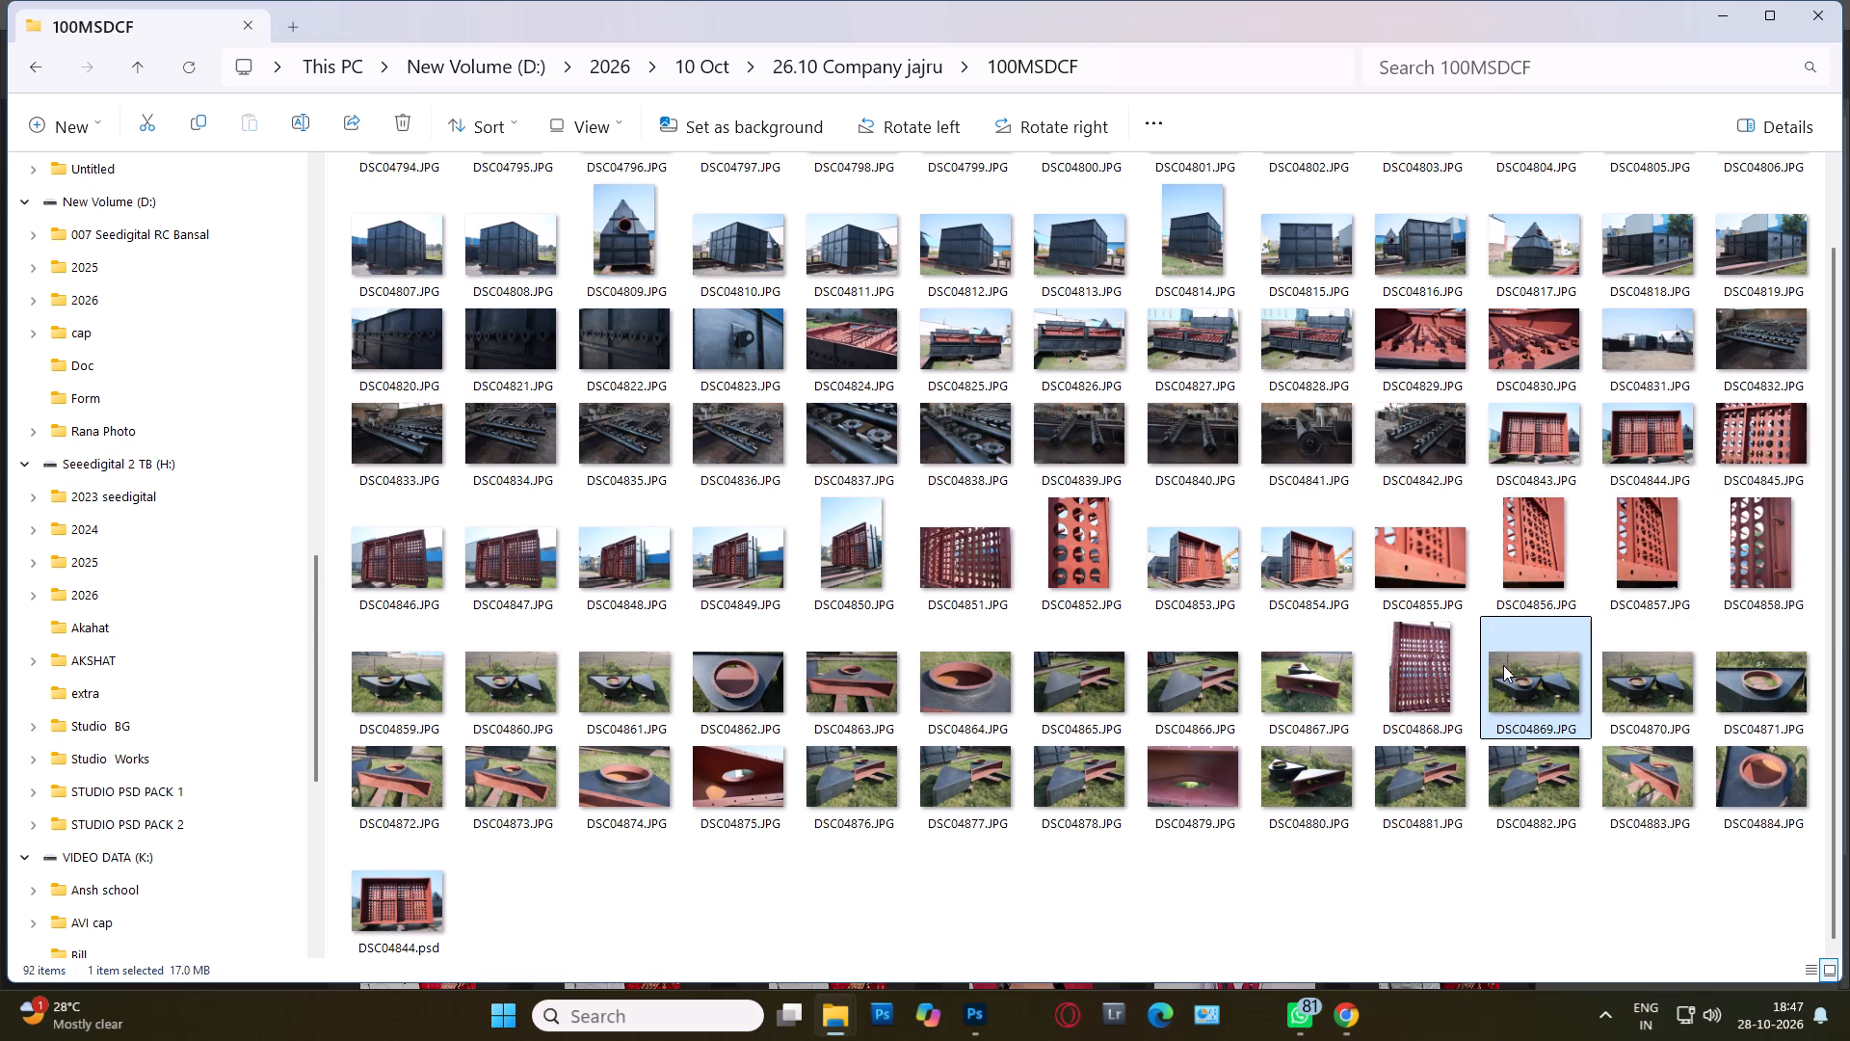
key("Right")
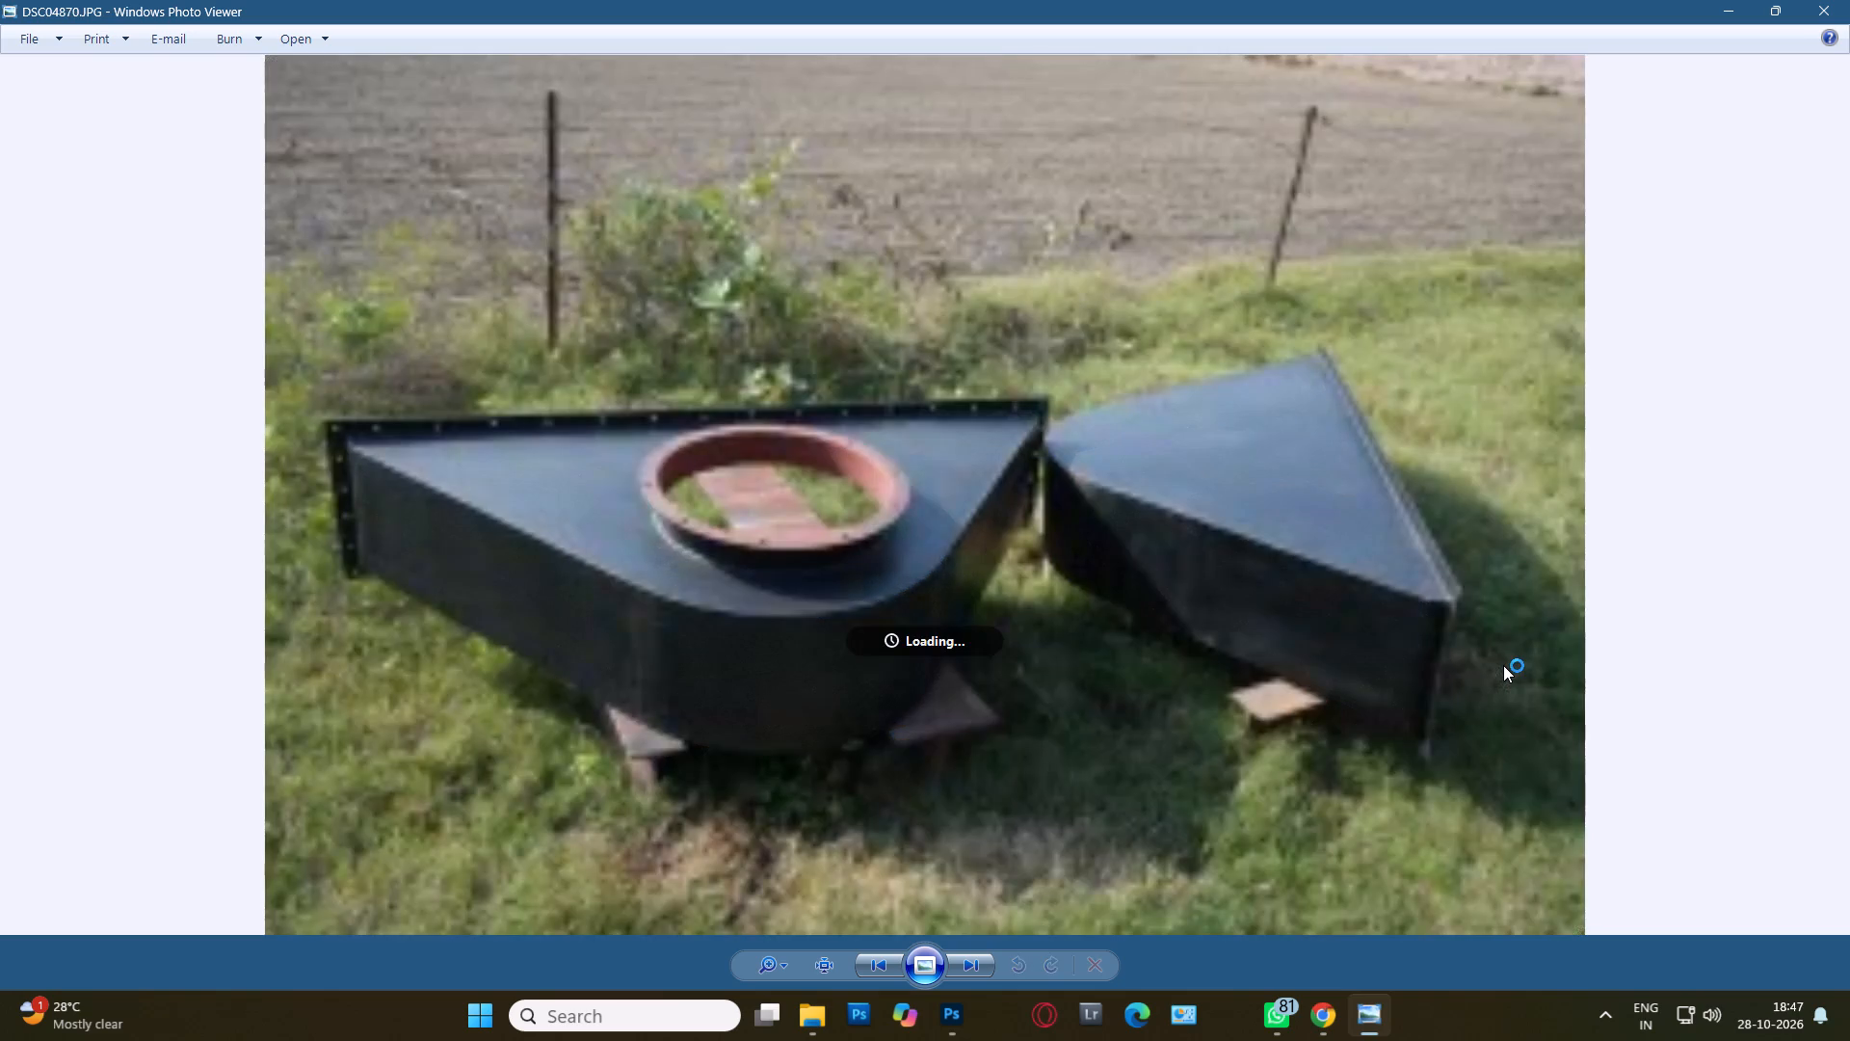
key("Right")
key("Right")
key("Right")
key("Right")
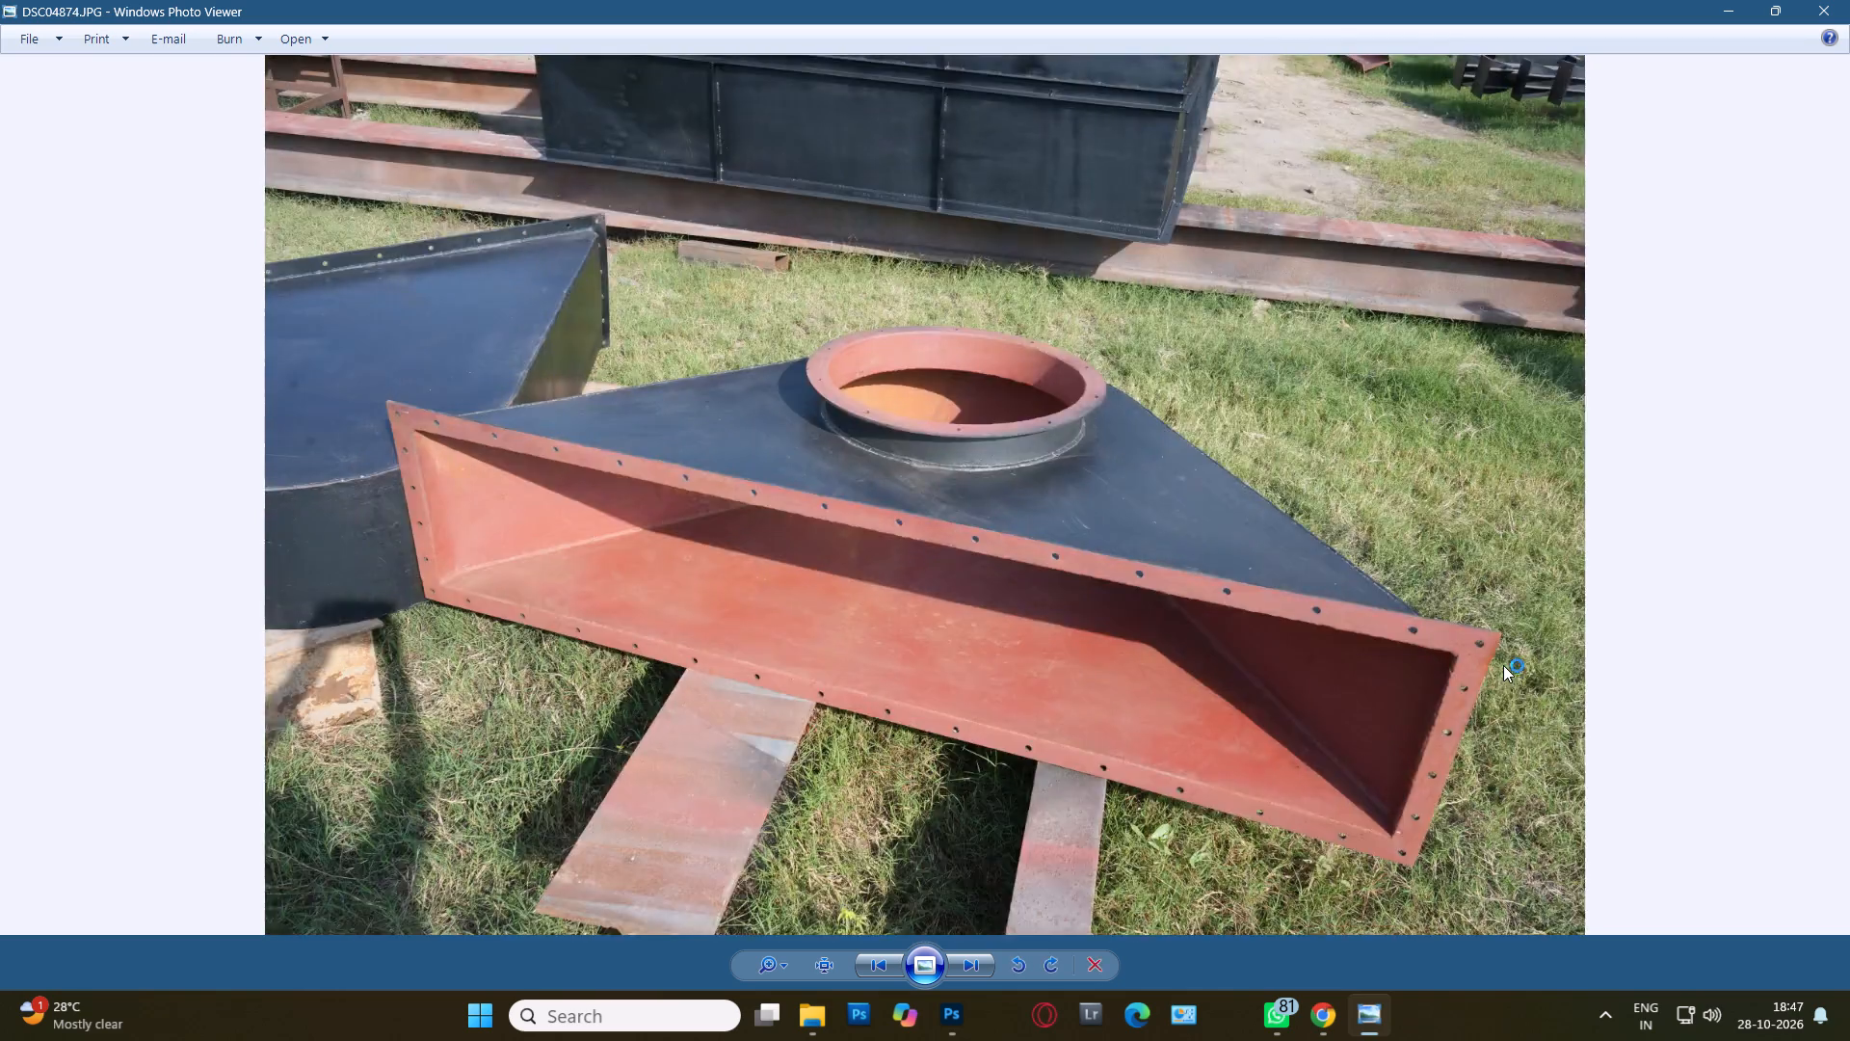
key("Right")
key("Right")
key("Right")
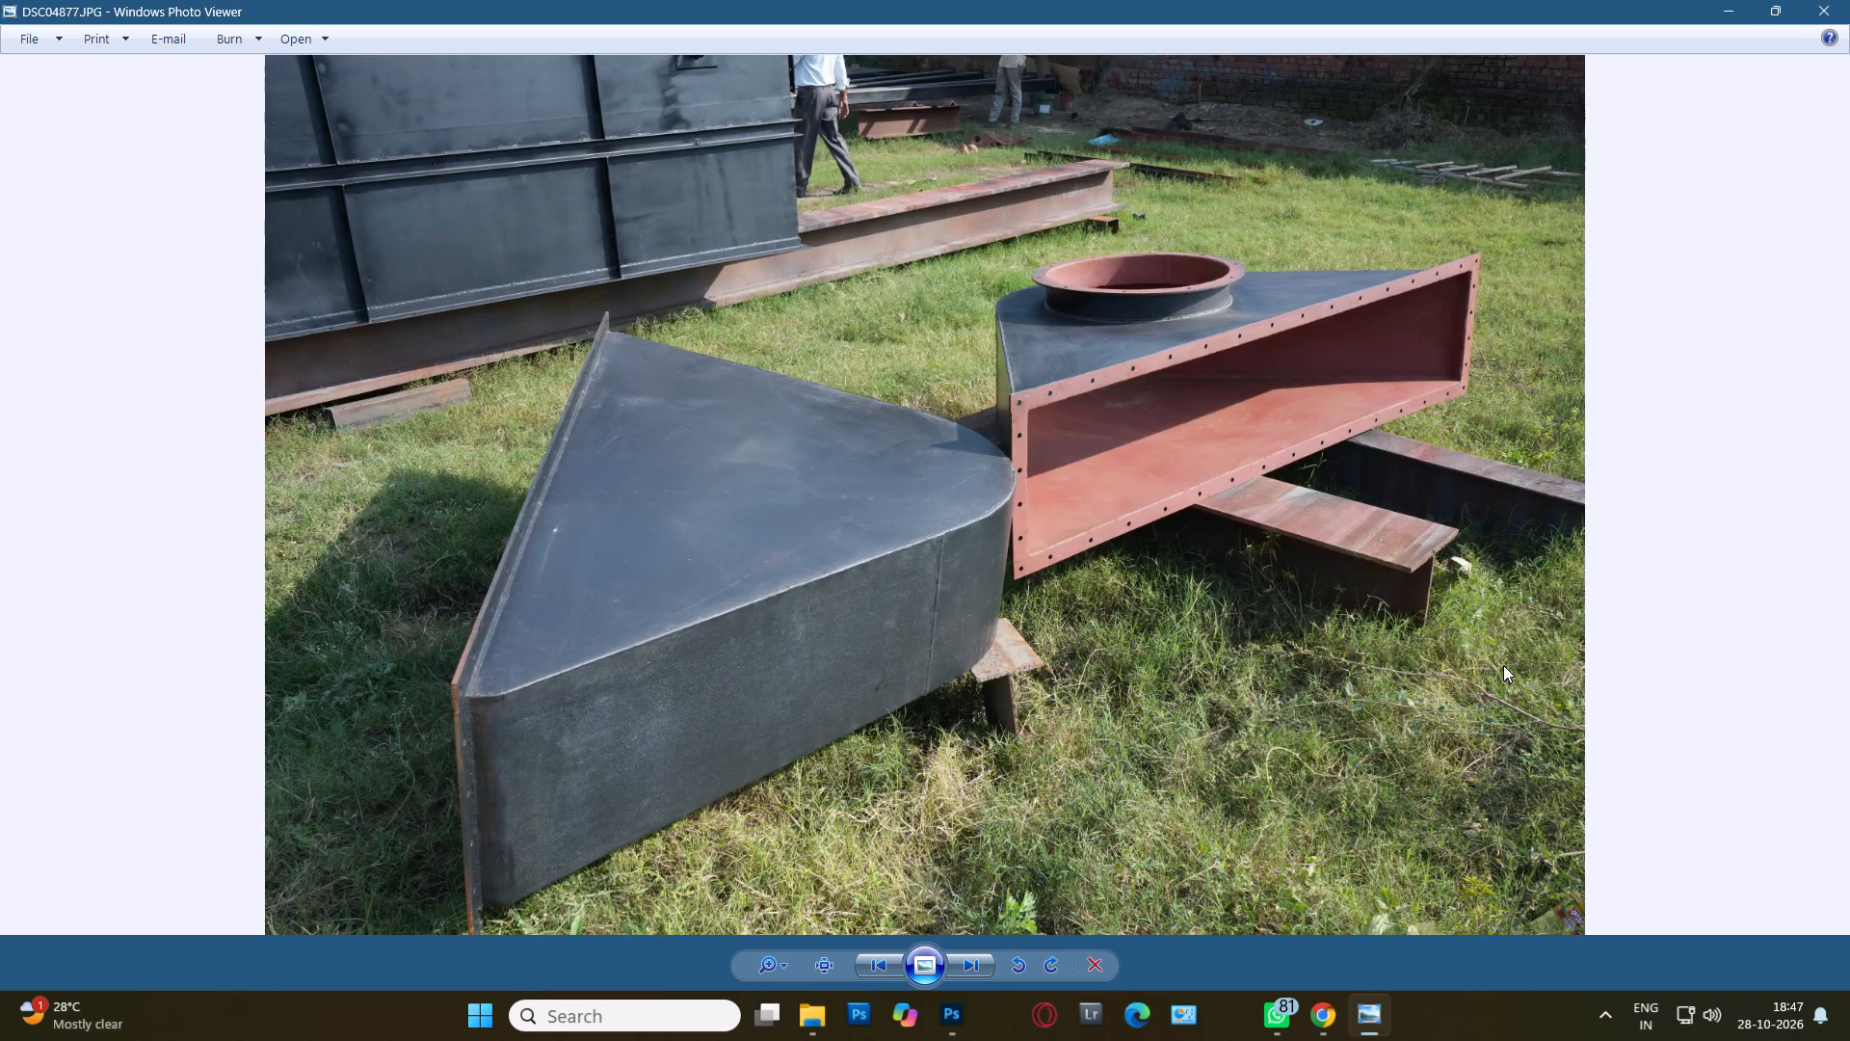
key("Right")
key("Right")
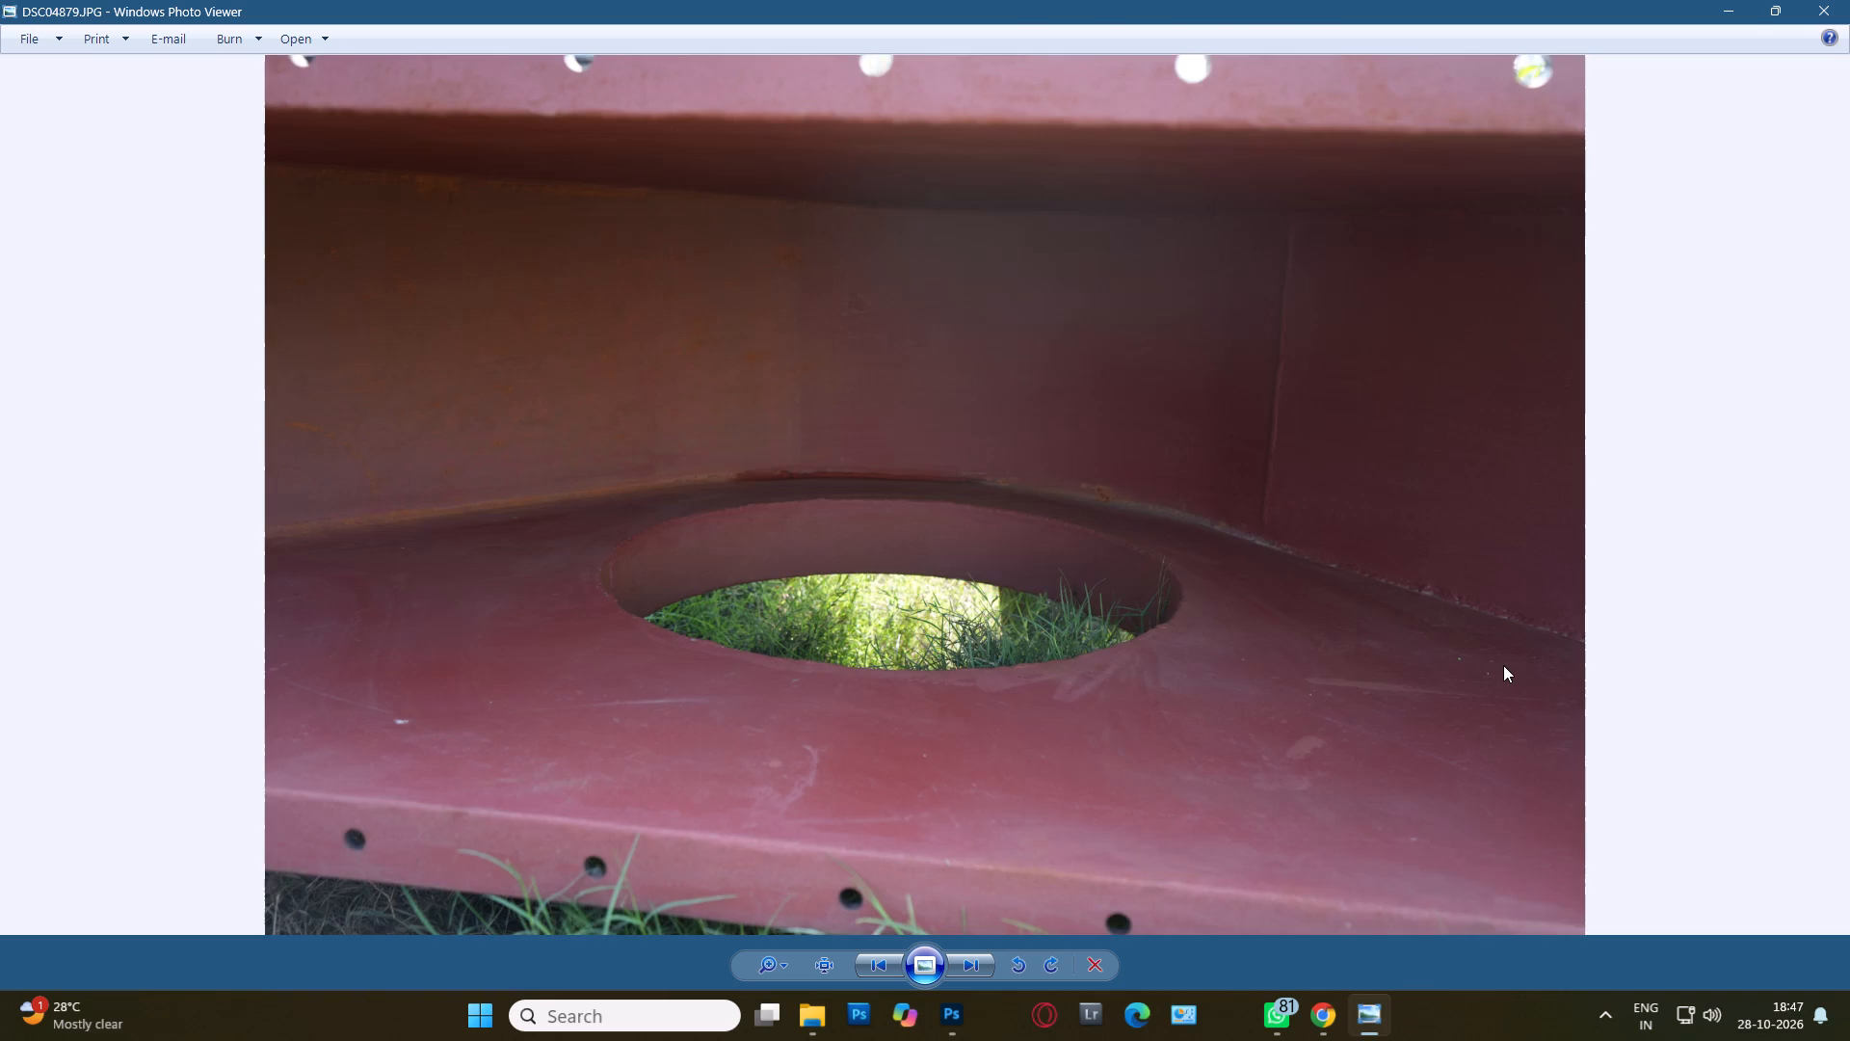
key("Right")
key("Right")
key("Right")
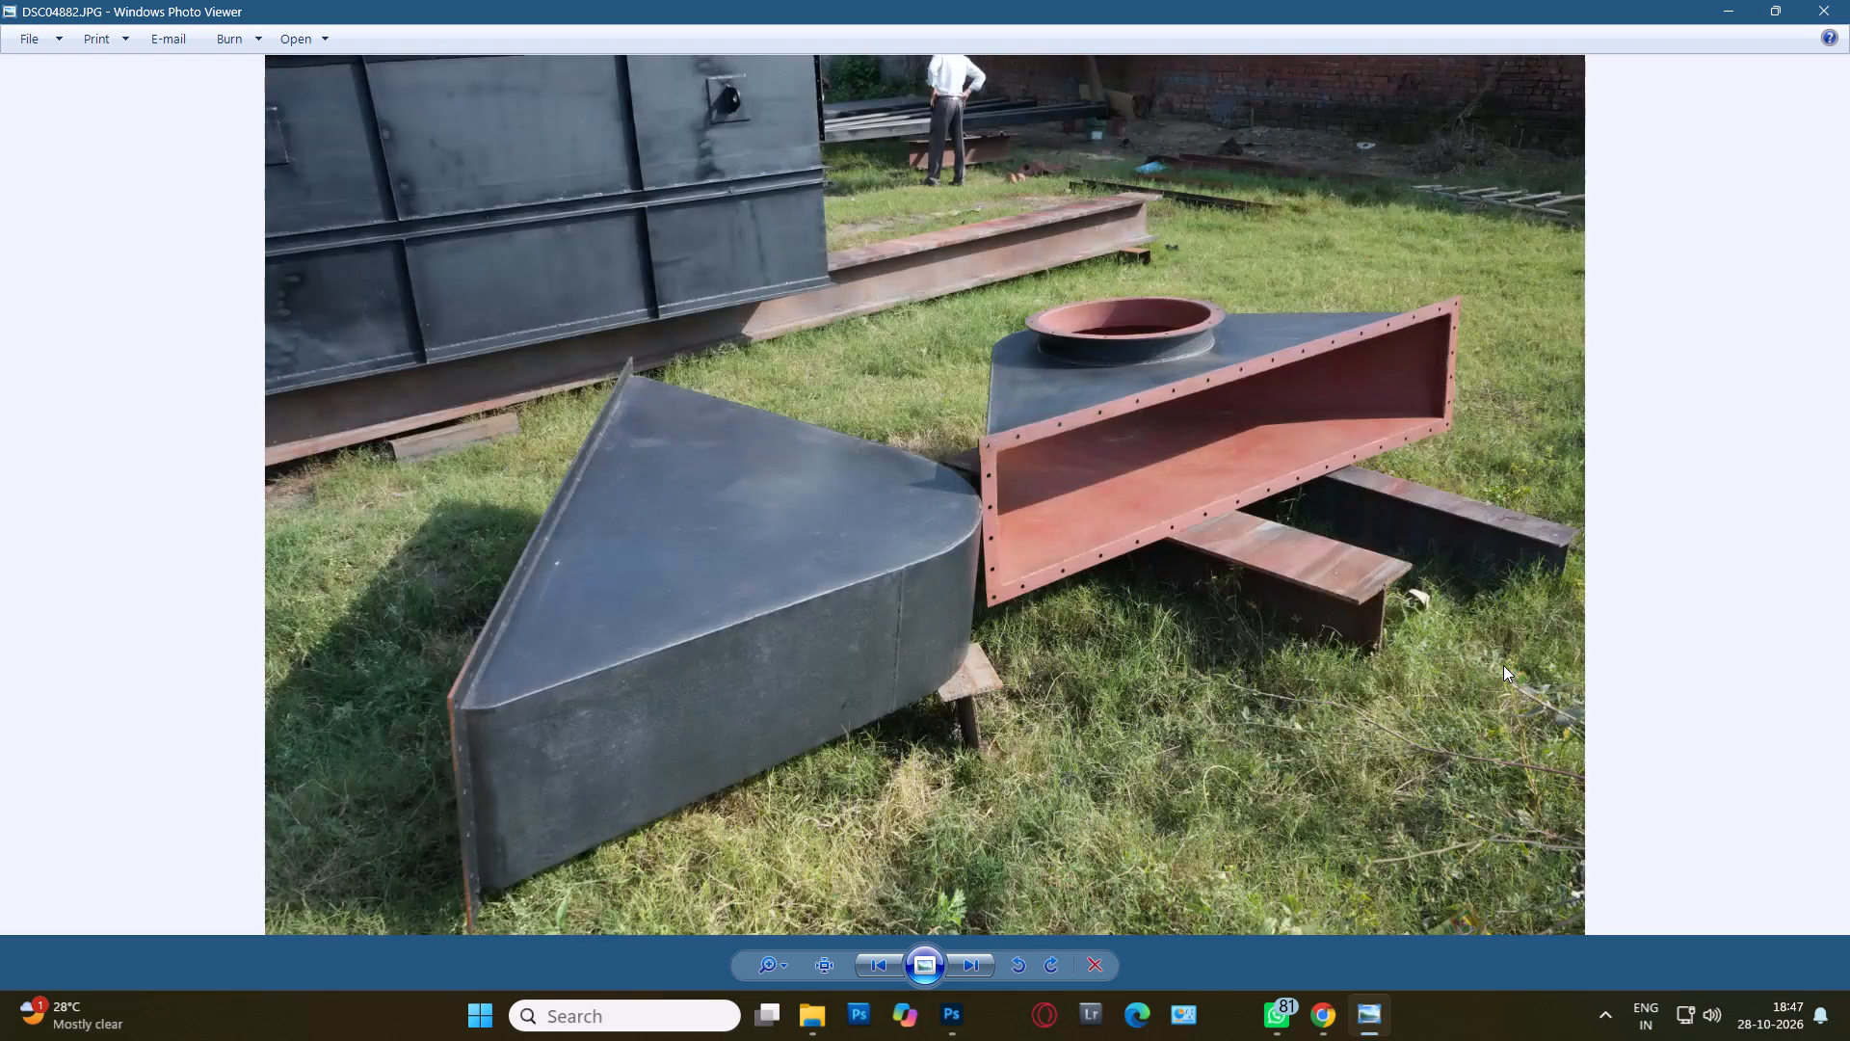
key("Right")
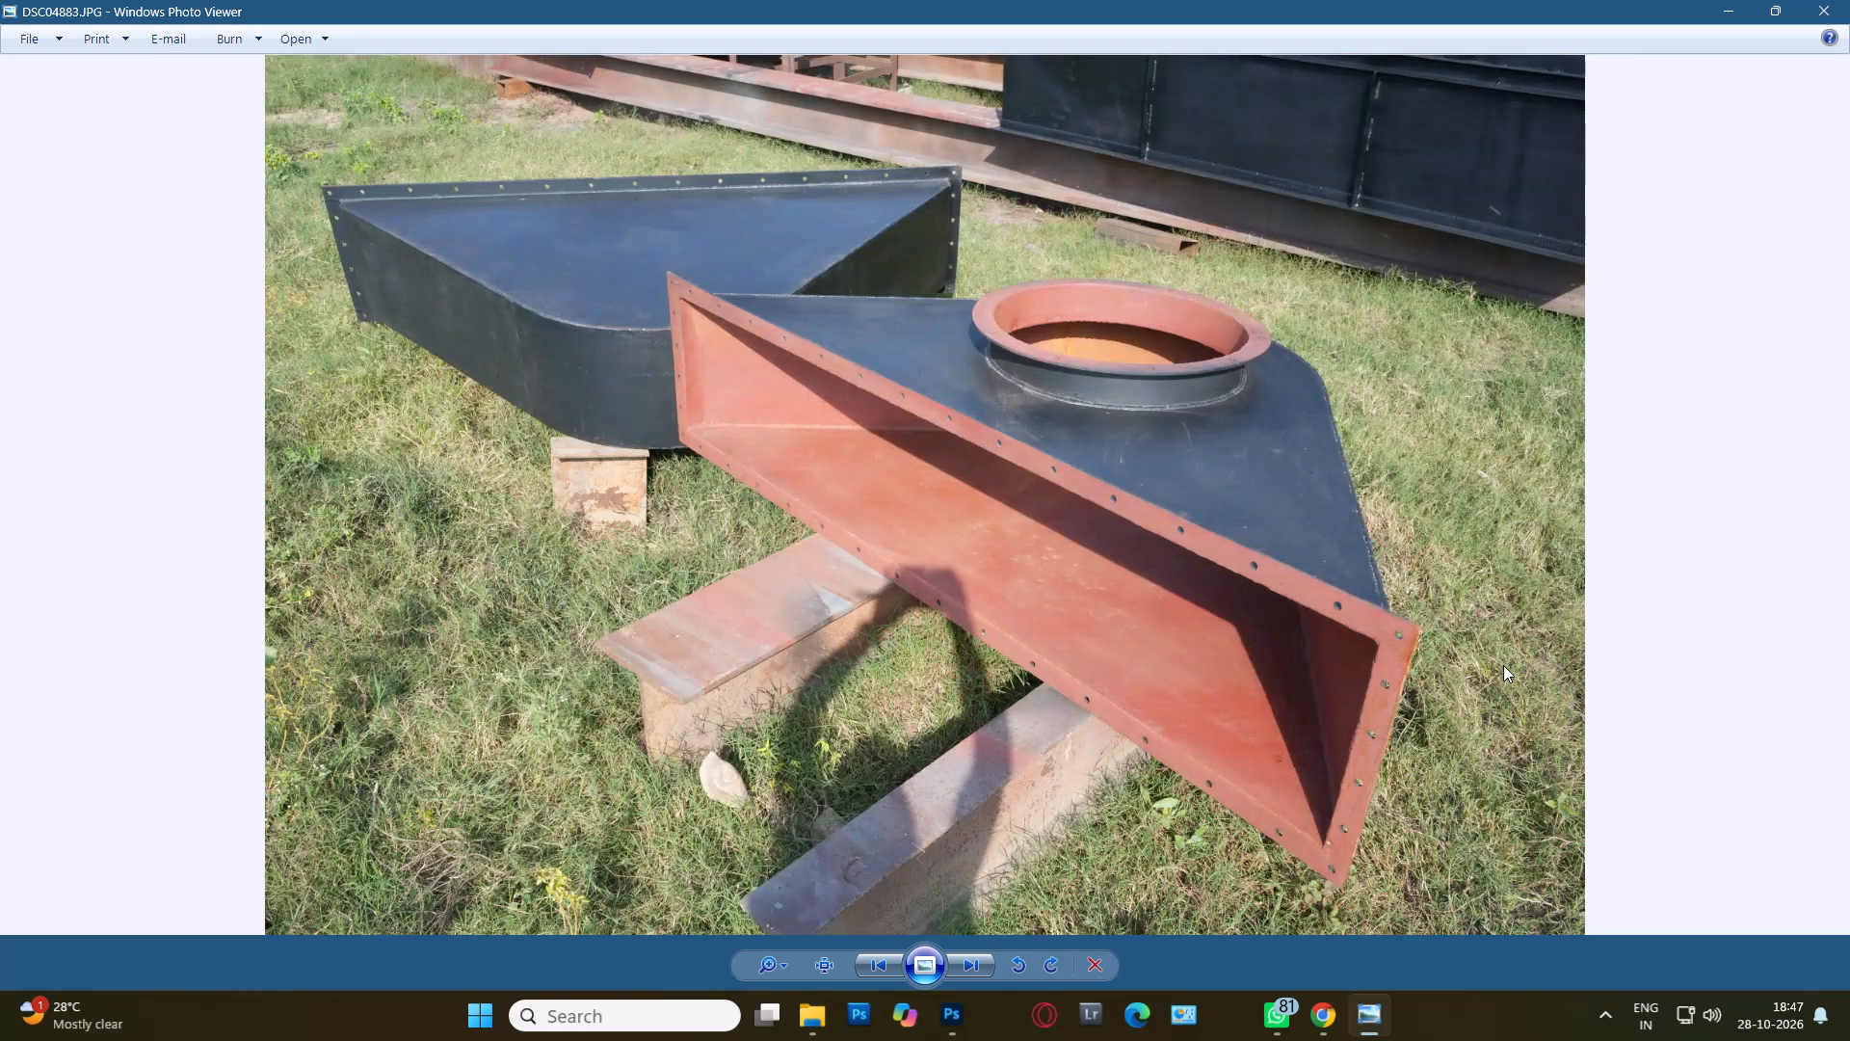
key("Right")
key("Left")
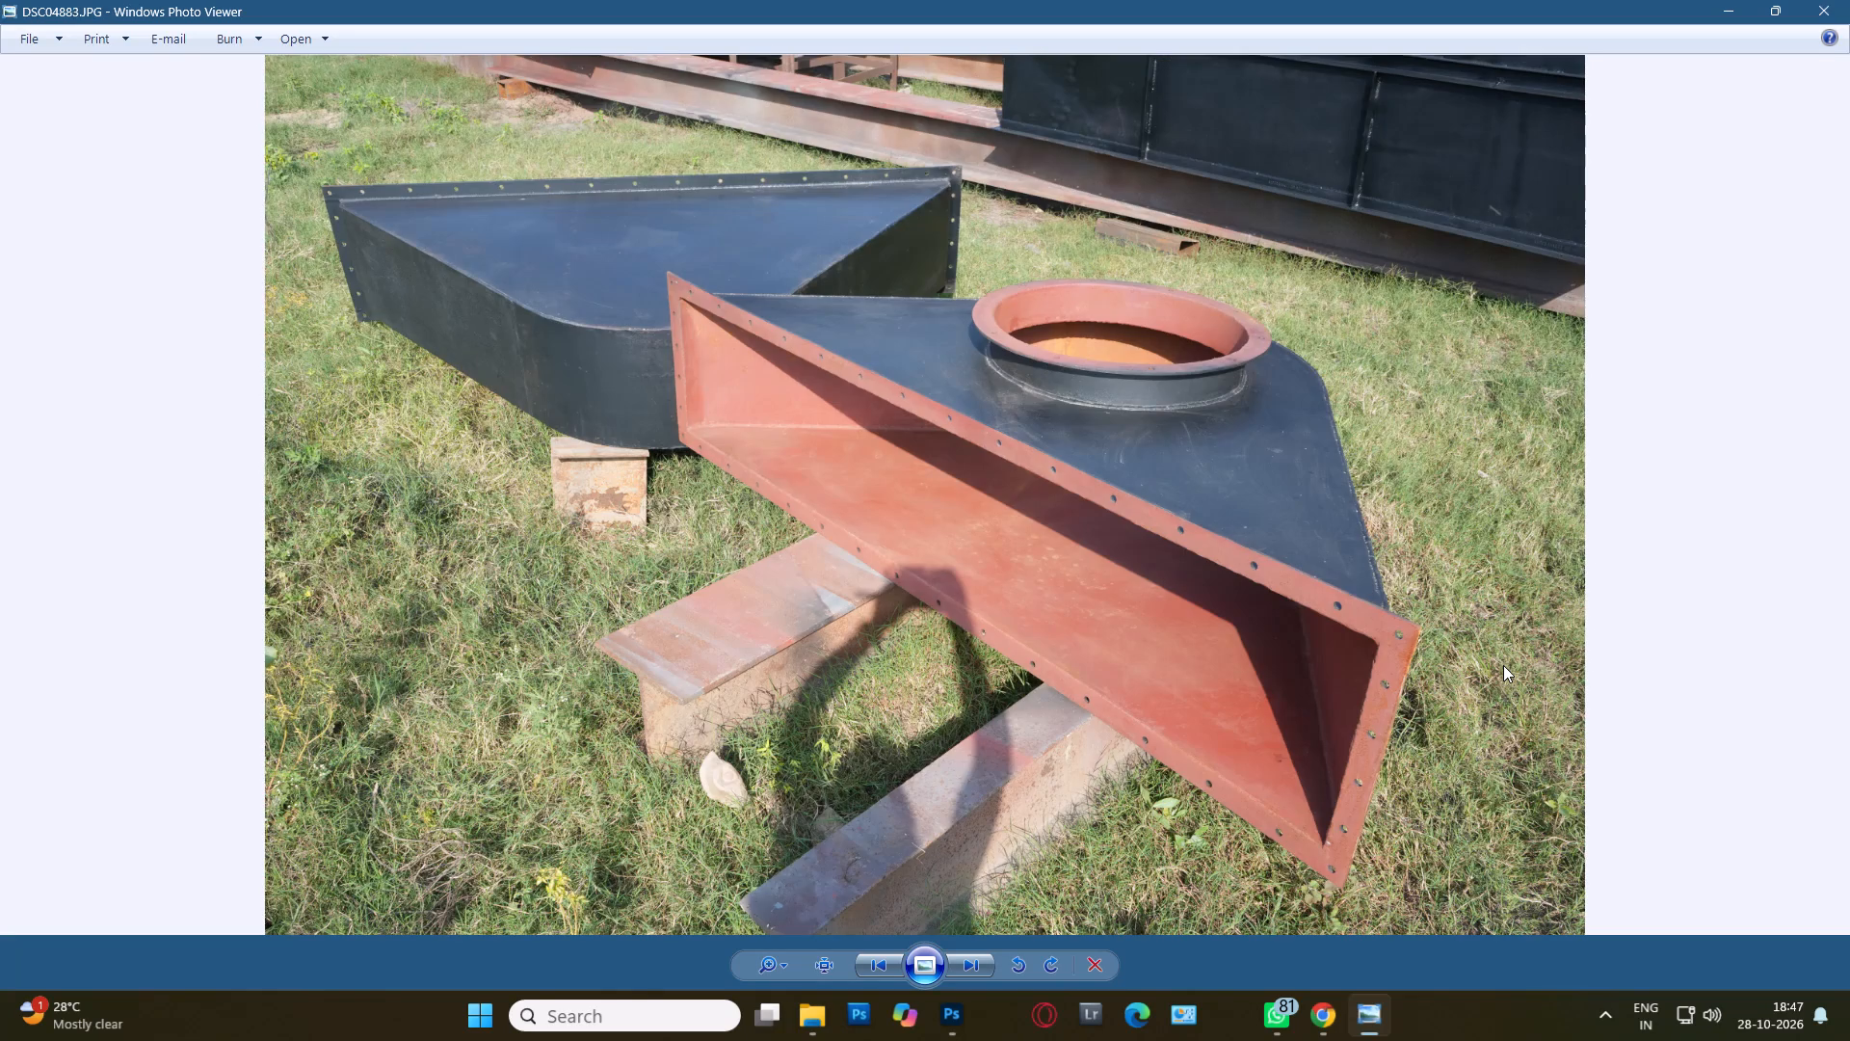
key("Right")
Examine the pyramid-topped hopper photos DSC04794.JPG to DSC04798.JPG, inspect DSC04797.JPG up close, and close the viewer.
key("Right")
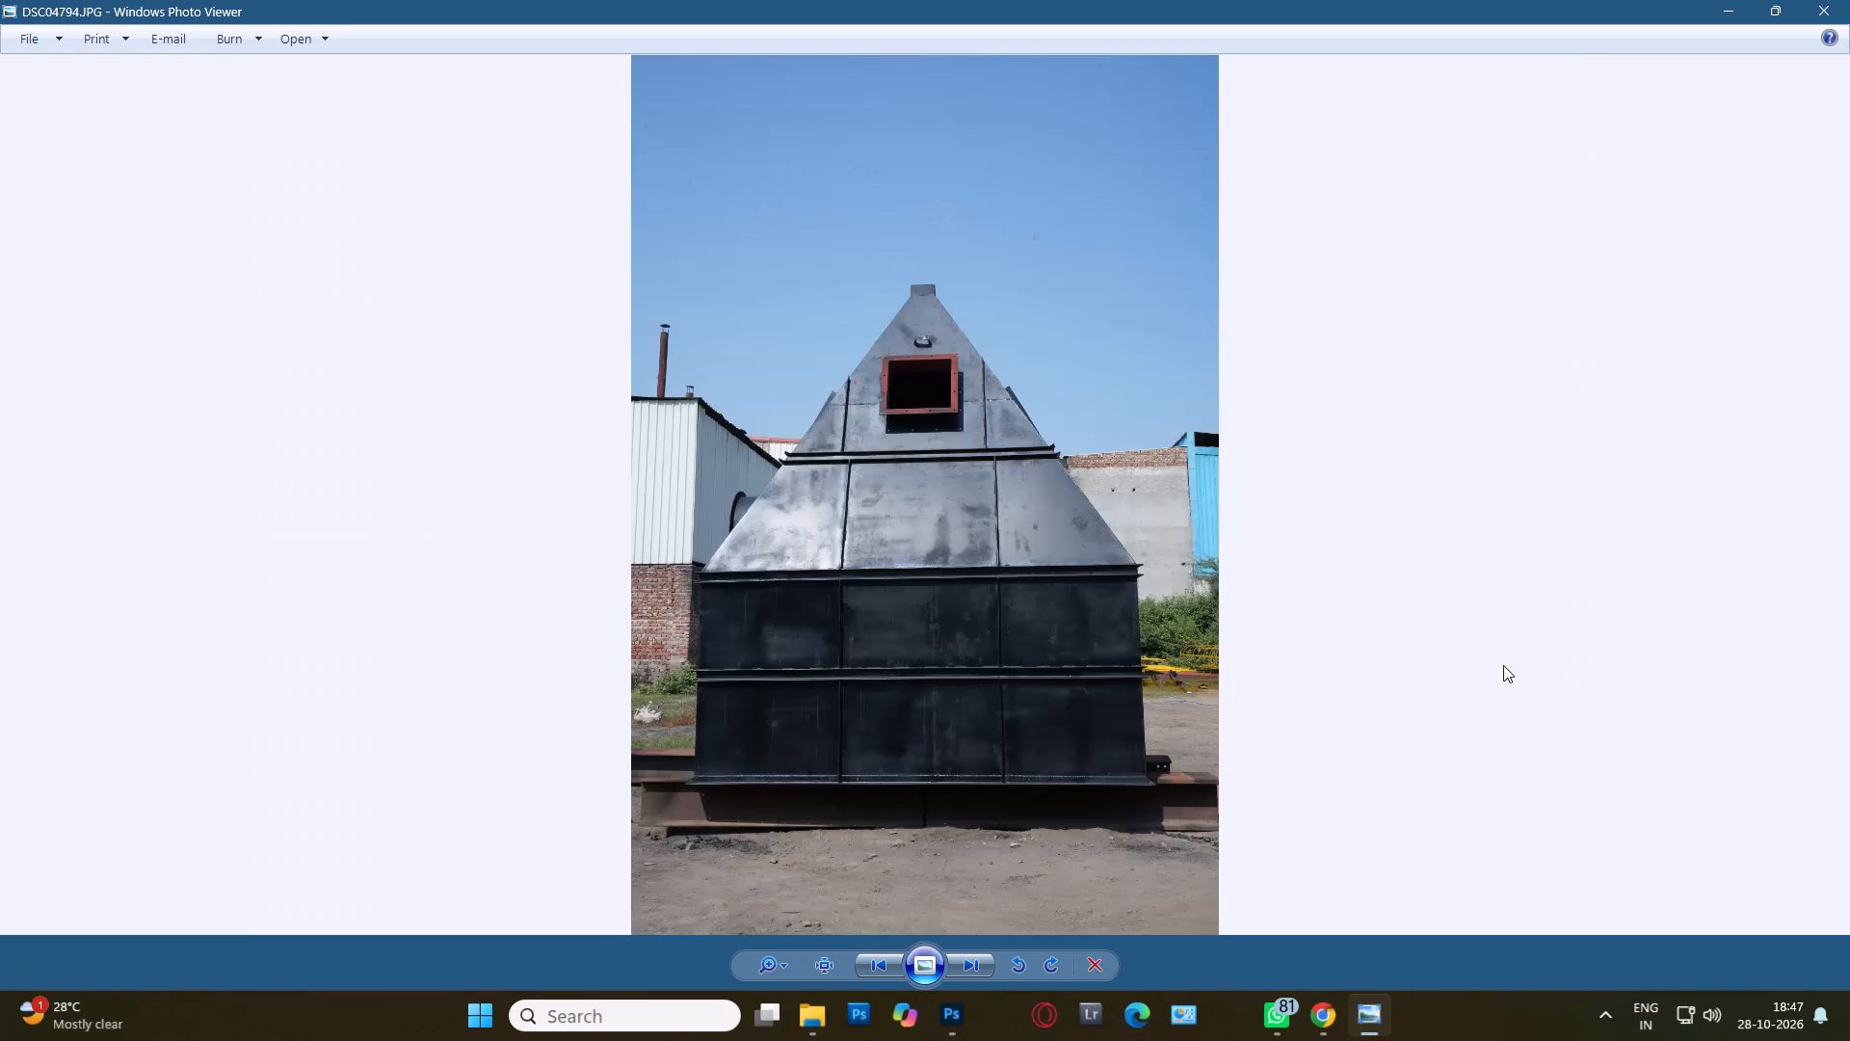
key("Right")
key("Right")
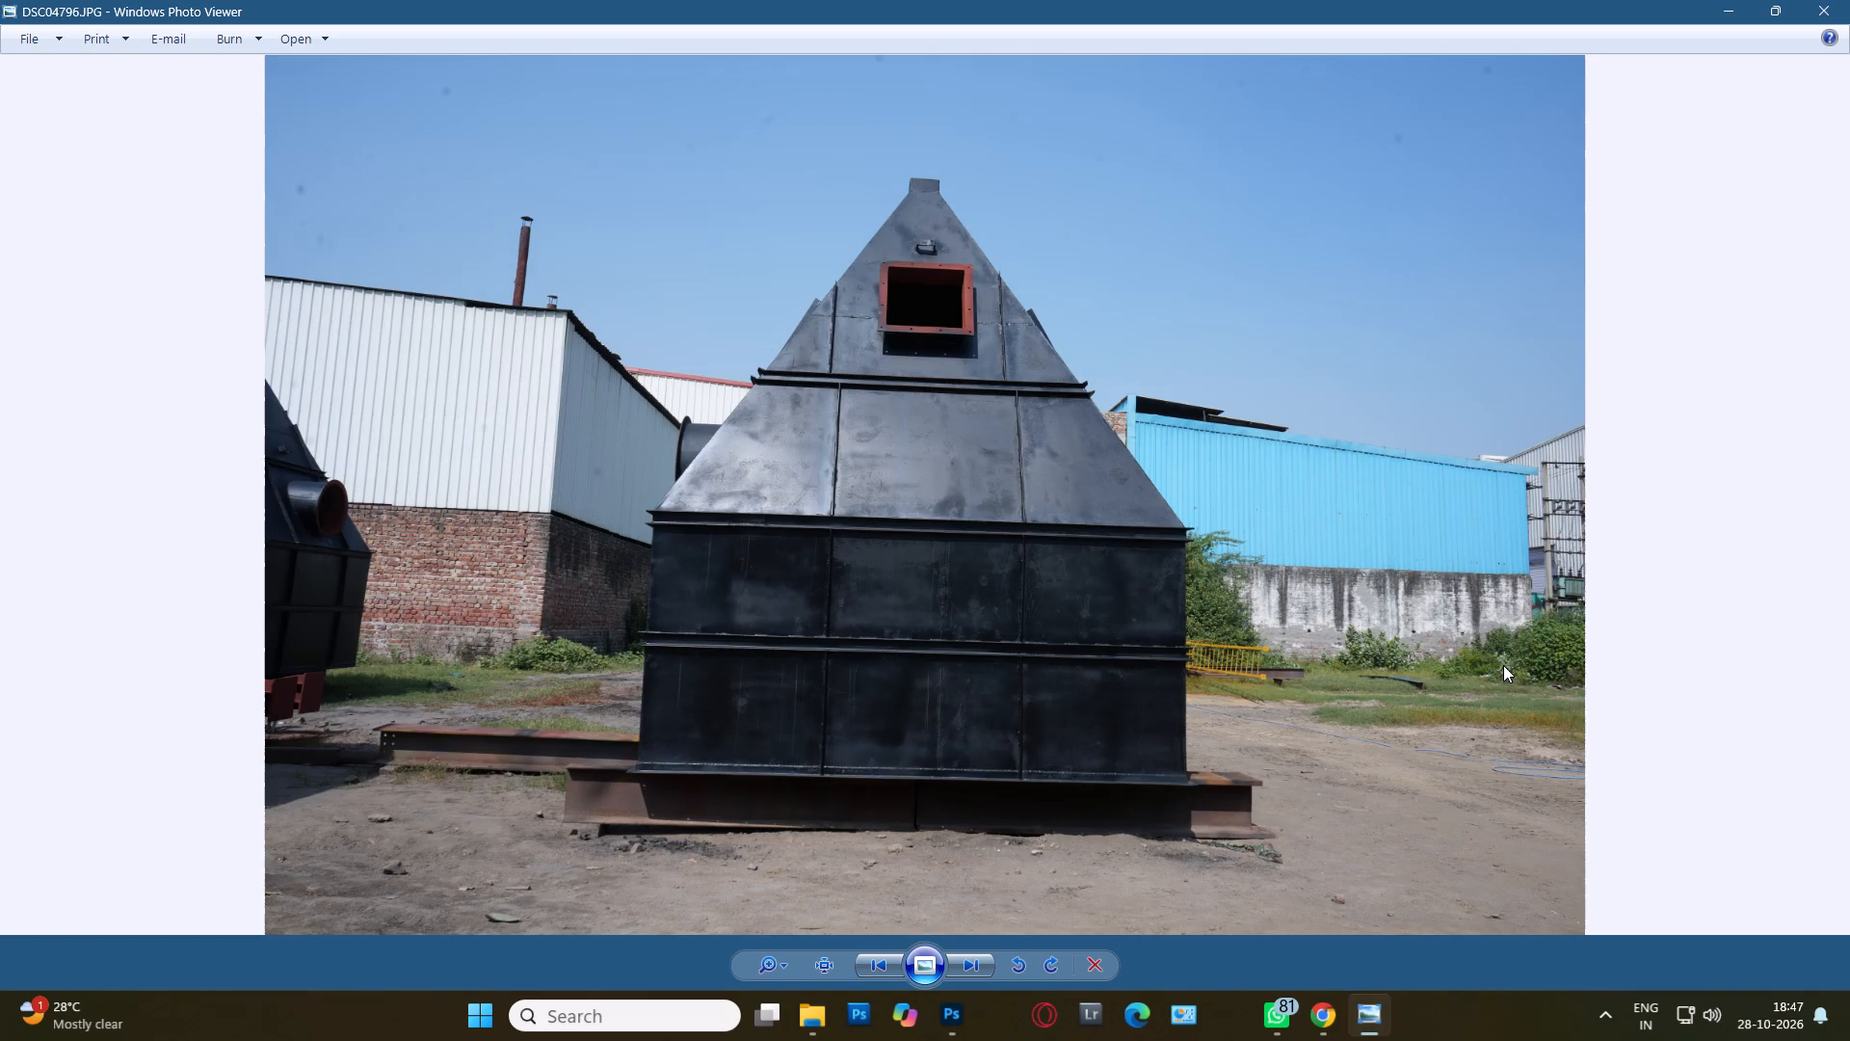
key("Left")
key("Right")
key("Right")
key("Left")
key("Right")
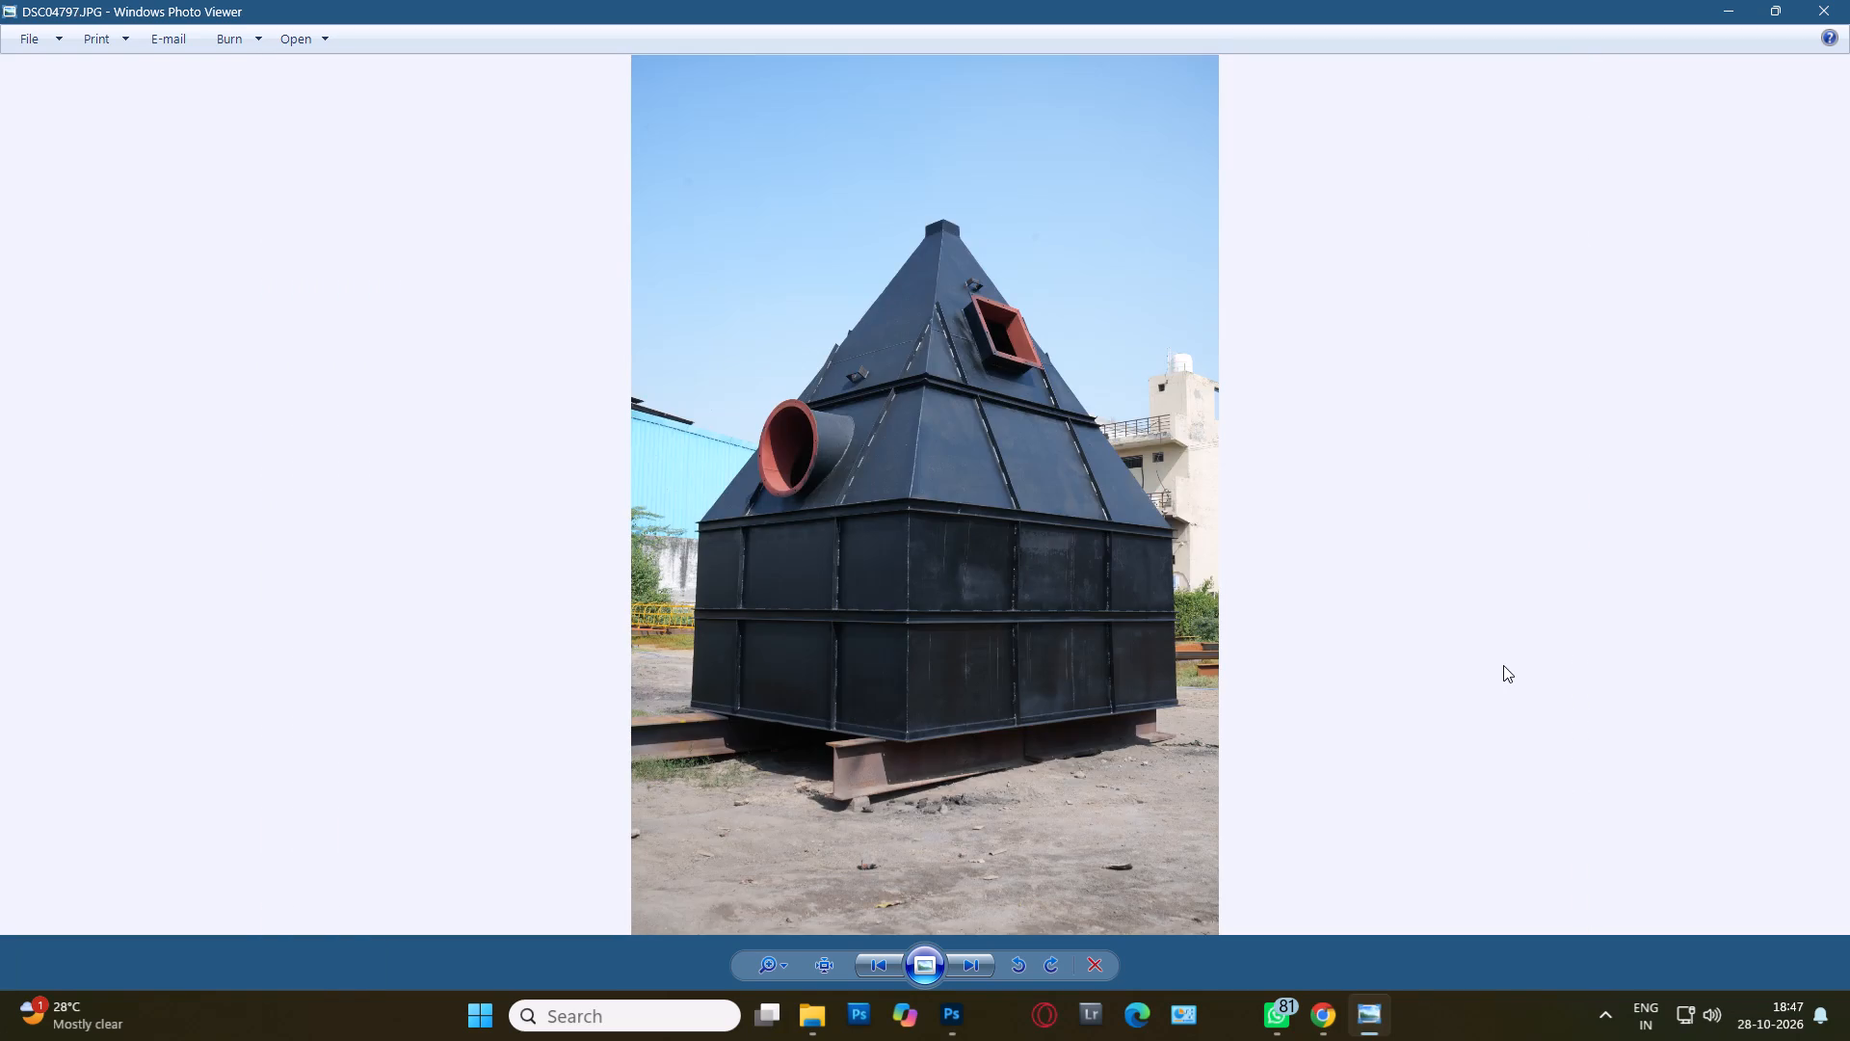
key("Right")
key("Left")
scroll(962, 373, "up", 8)
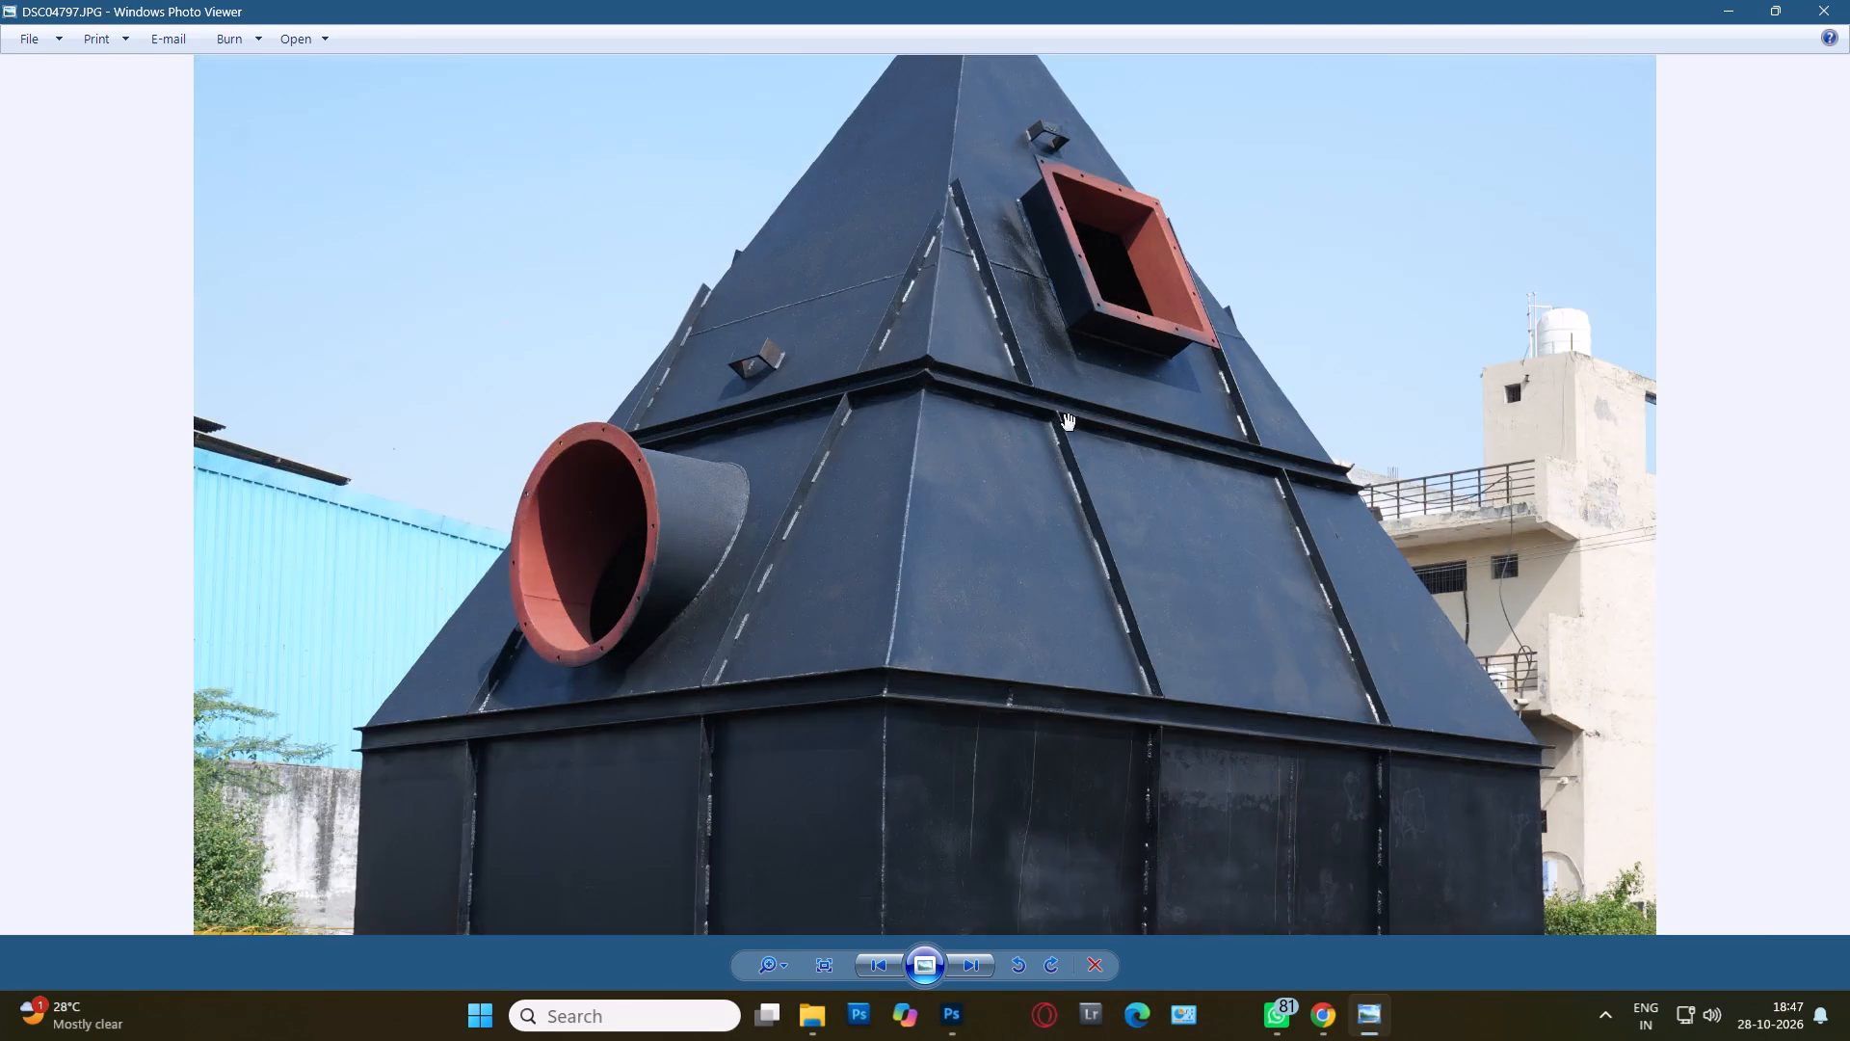
scroll(1069, 420, "up", 2)
scroll(1273, 593, "down", 16)
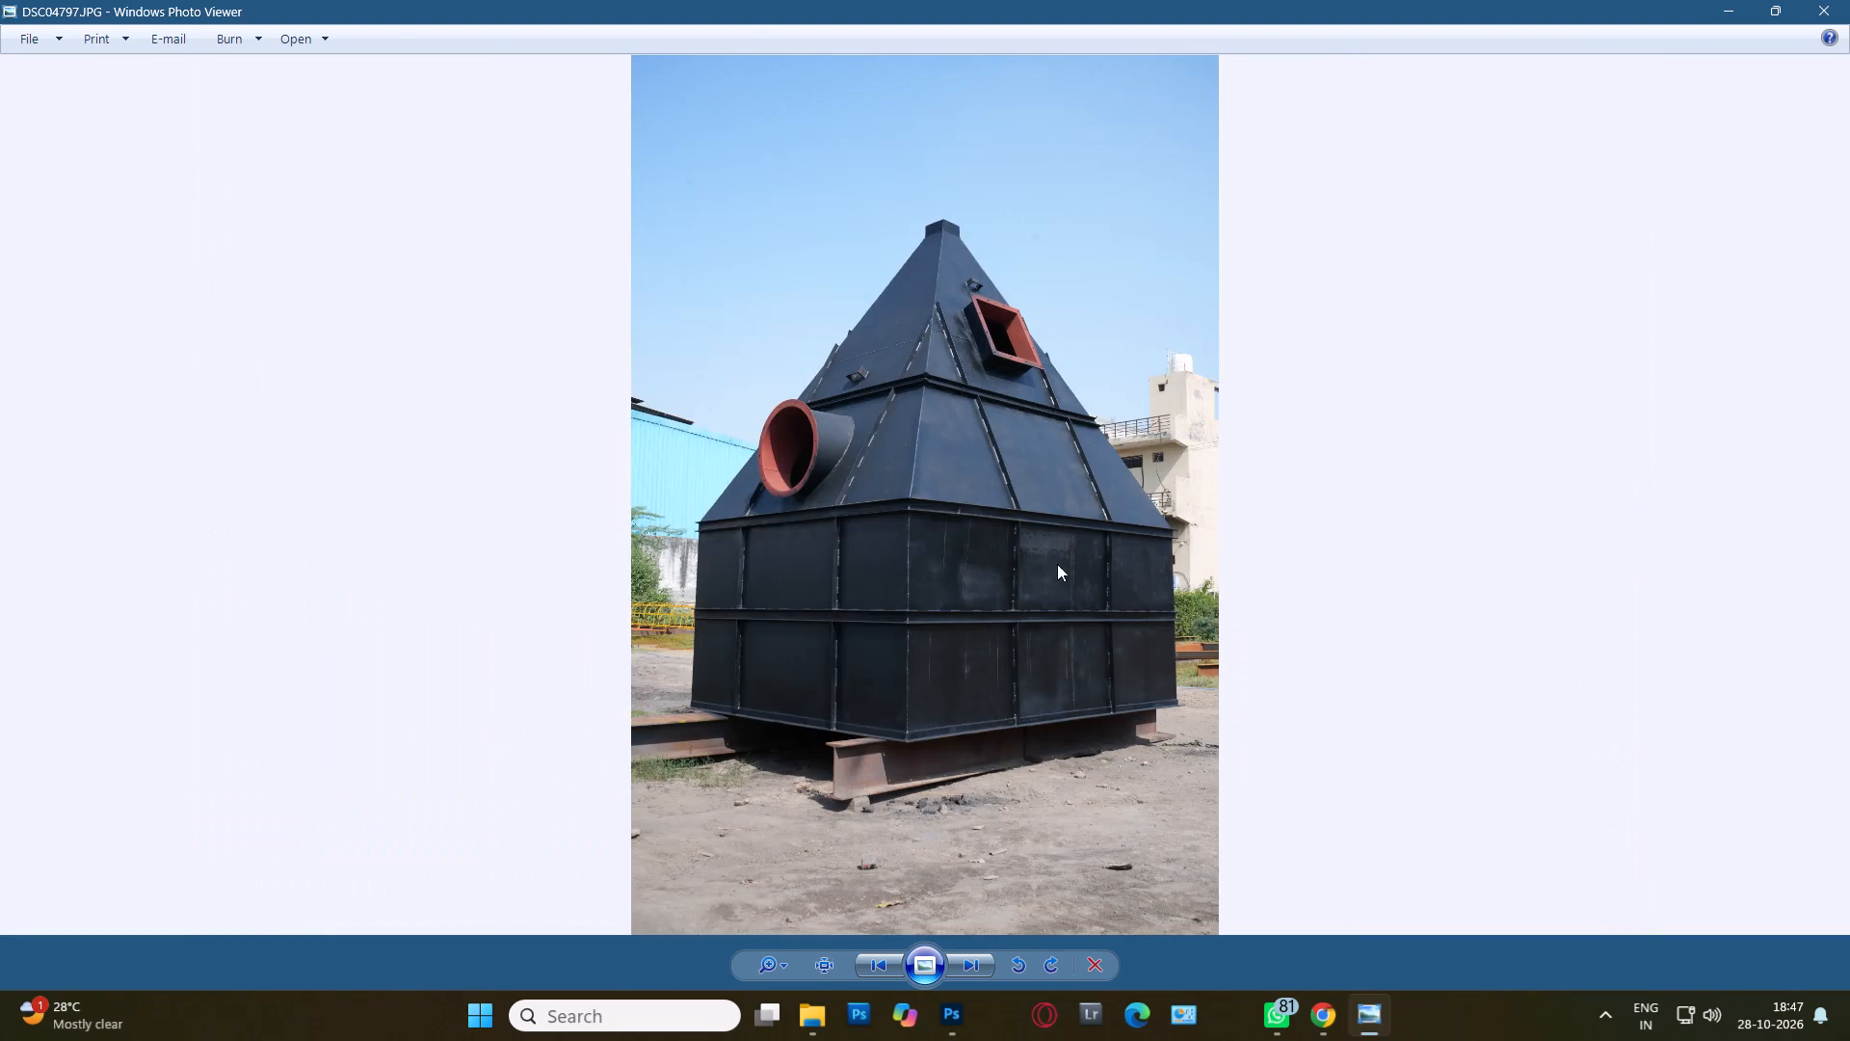
left_click(1842, 17)
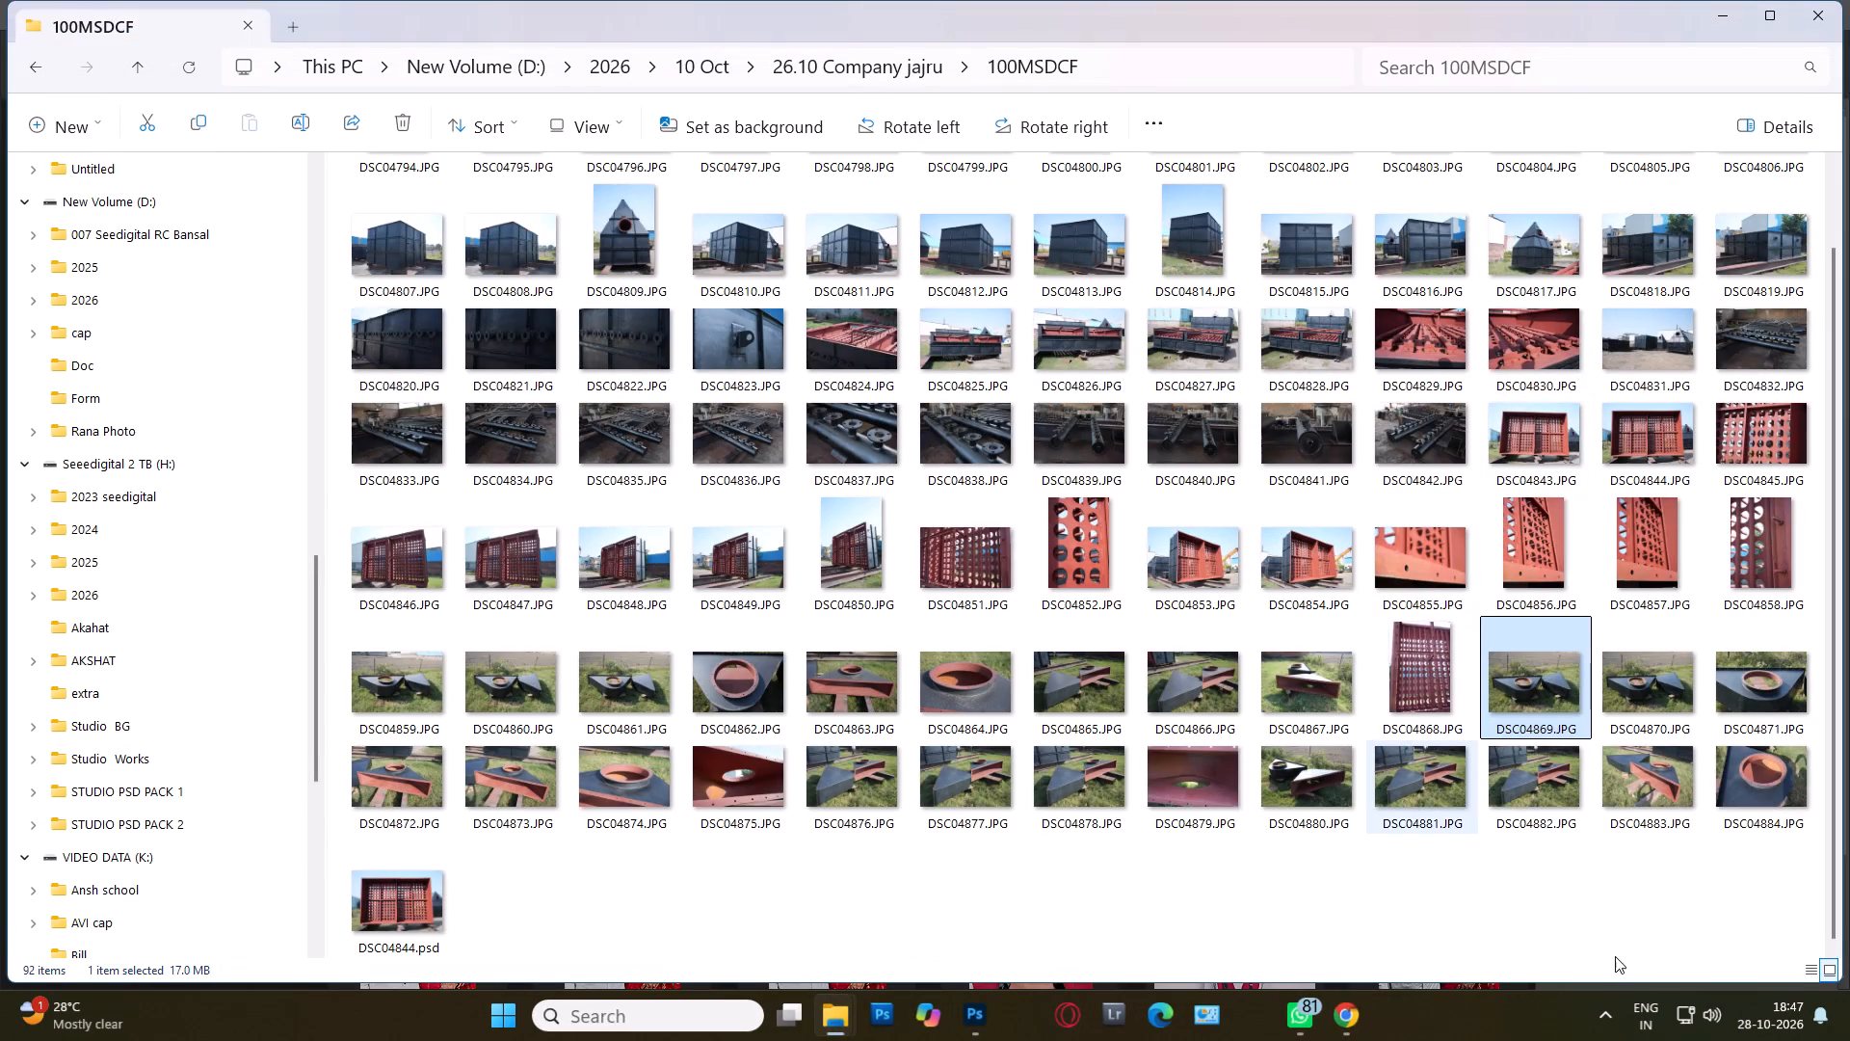
Open DSC04817.JPG from the 100MSDCF folder in Photoshop.
left_click_drag(1550, 240, 970, 1000)
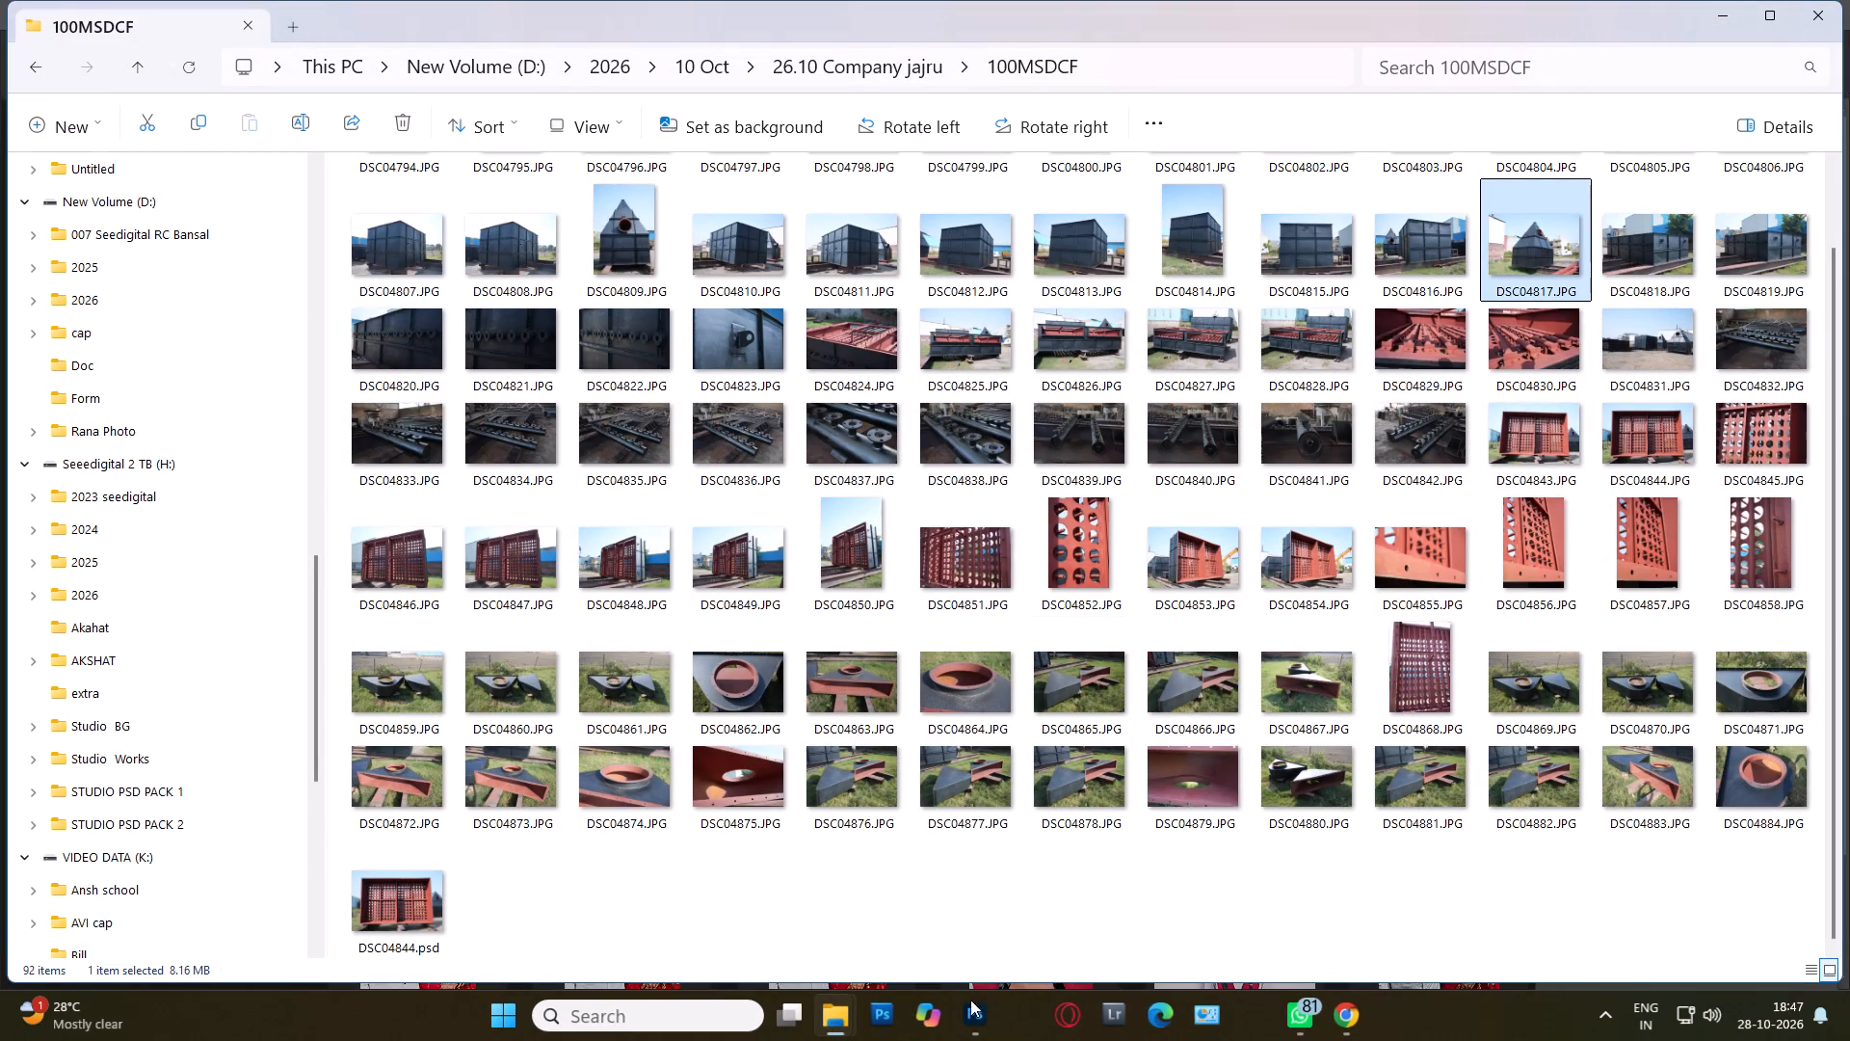
left_click_drag(970, 1000, 789, 242)
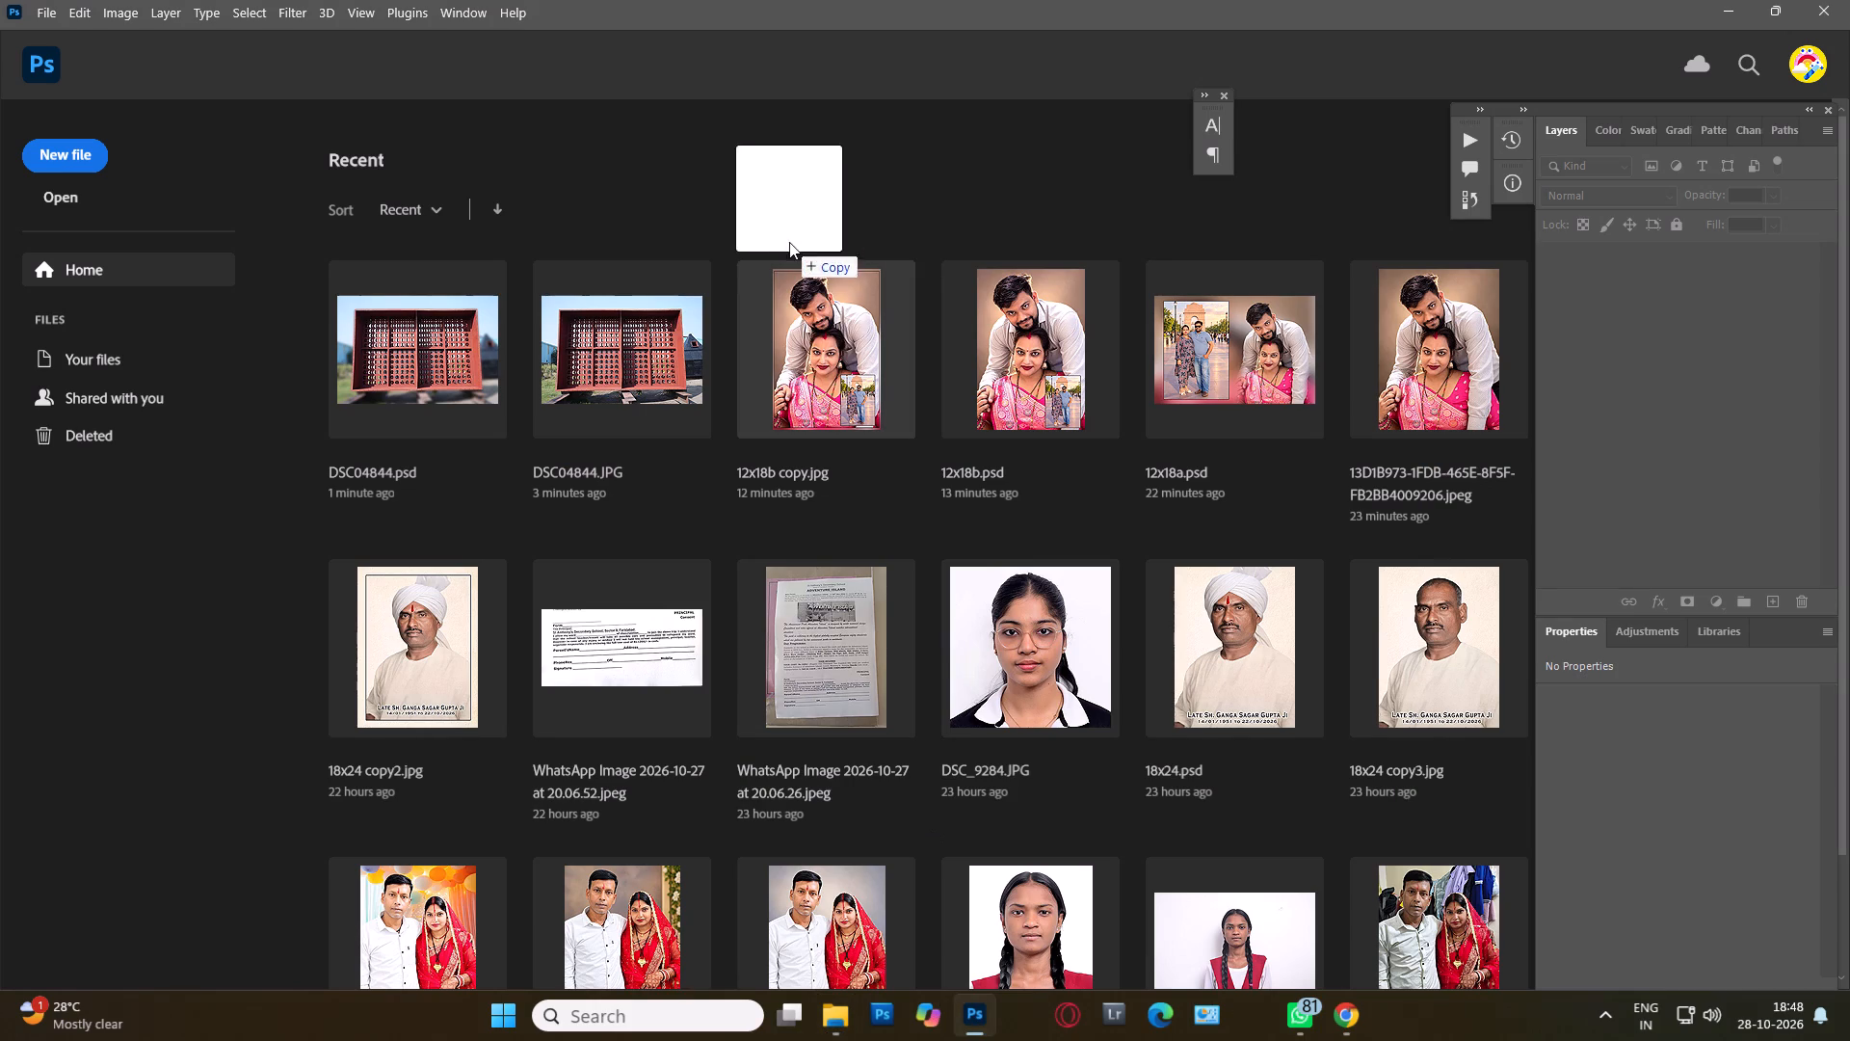
left_click_drag(789, 242, 787, 175)
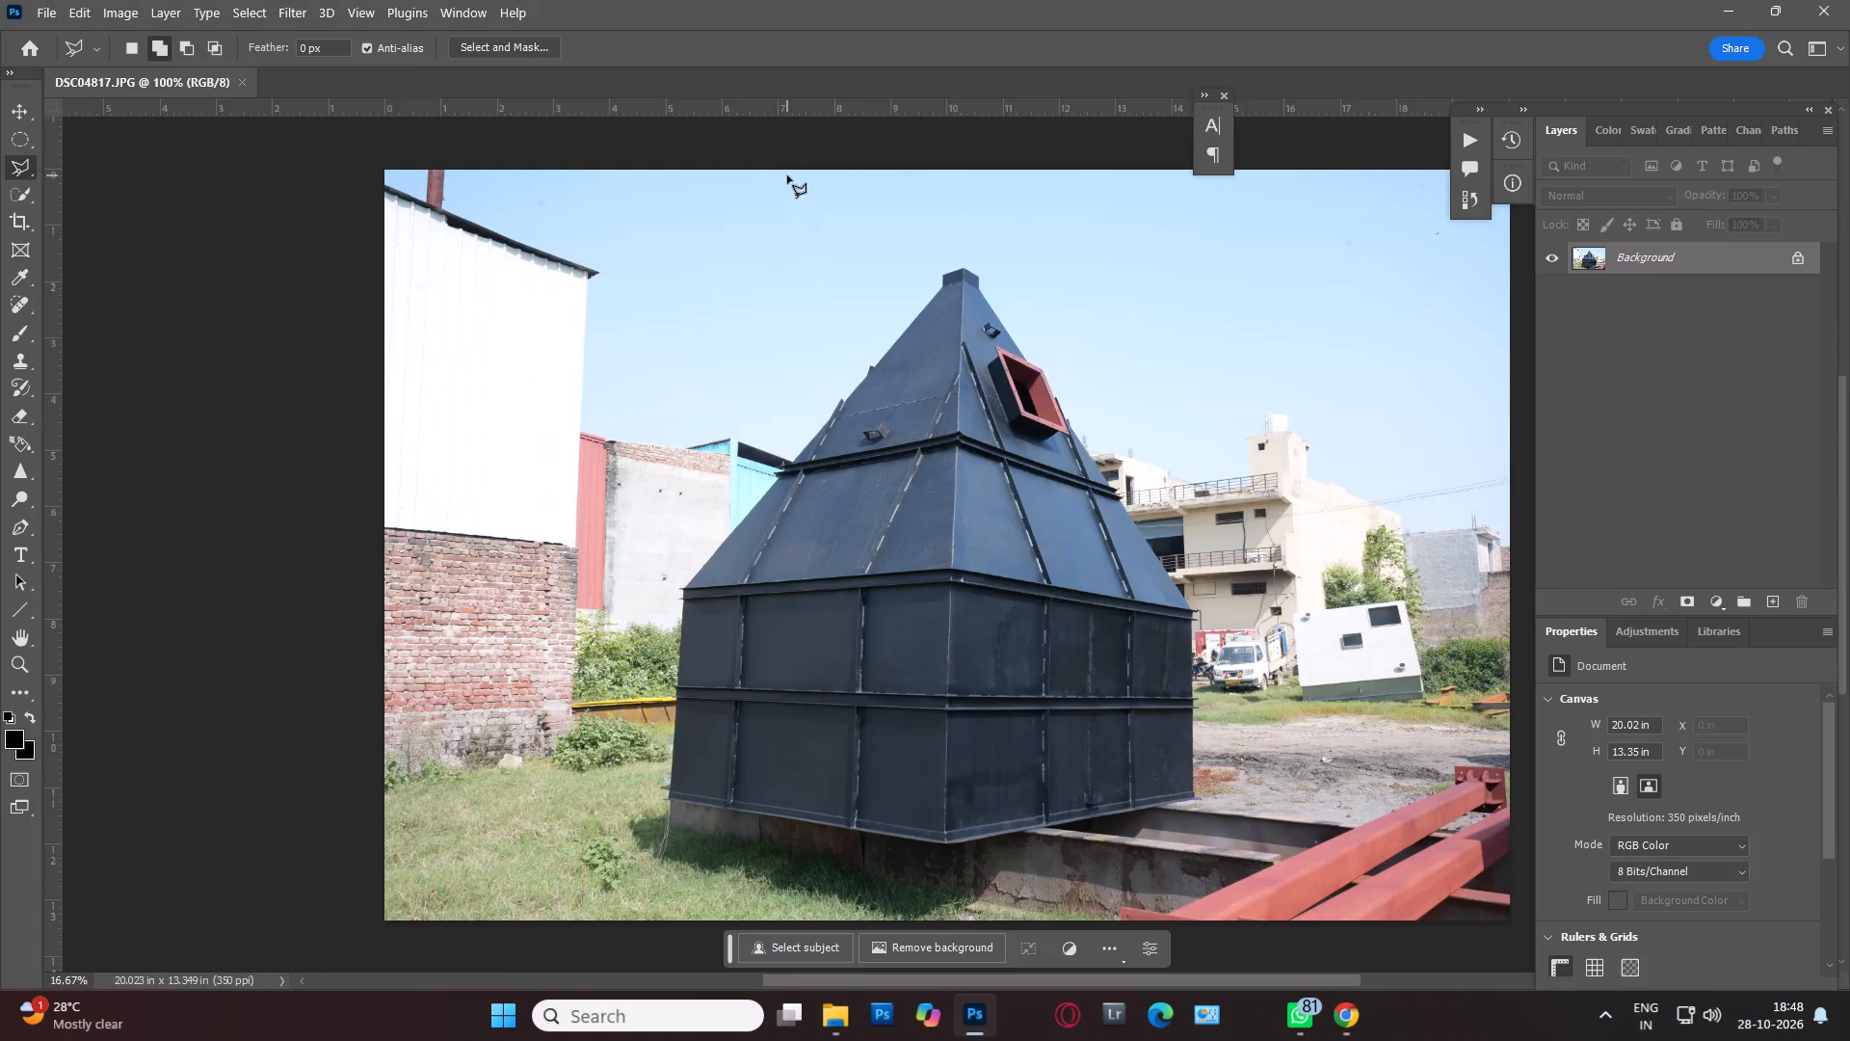
Select the dark pyramid-topped hopper in DSC04817.JPG with Select Subject.
key("ctrl+plus")
key("ctrl+plus")
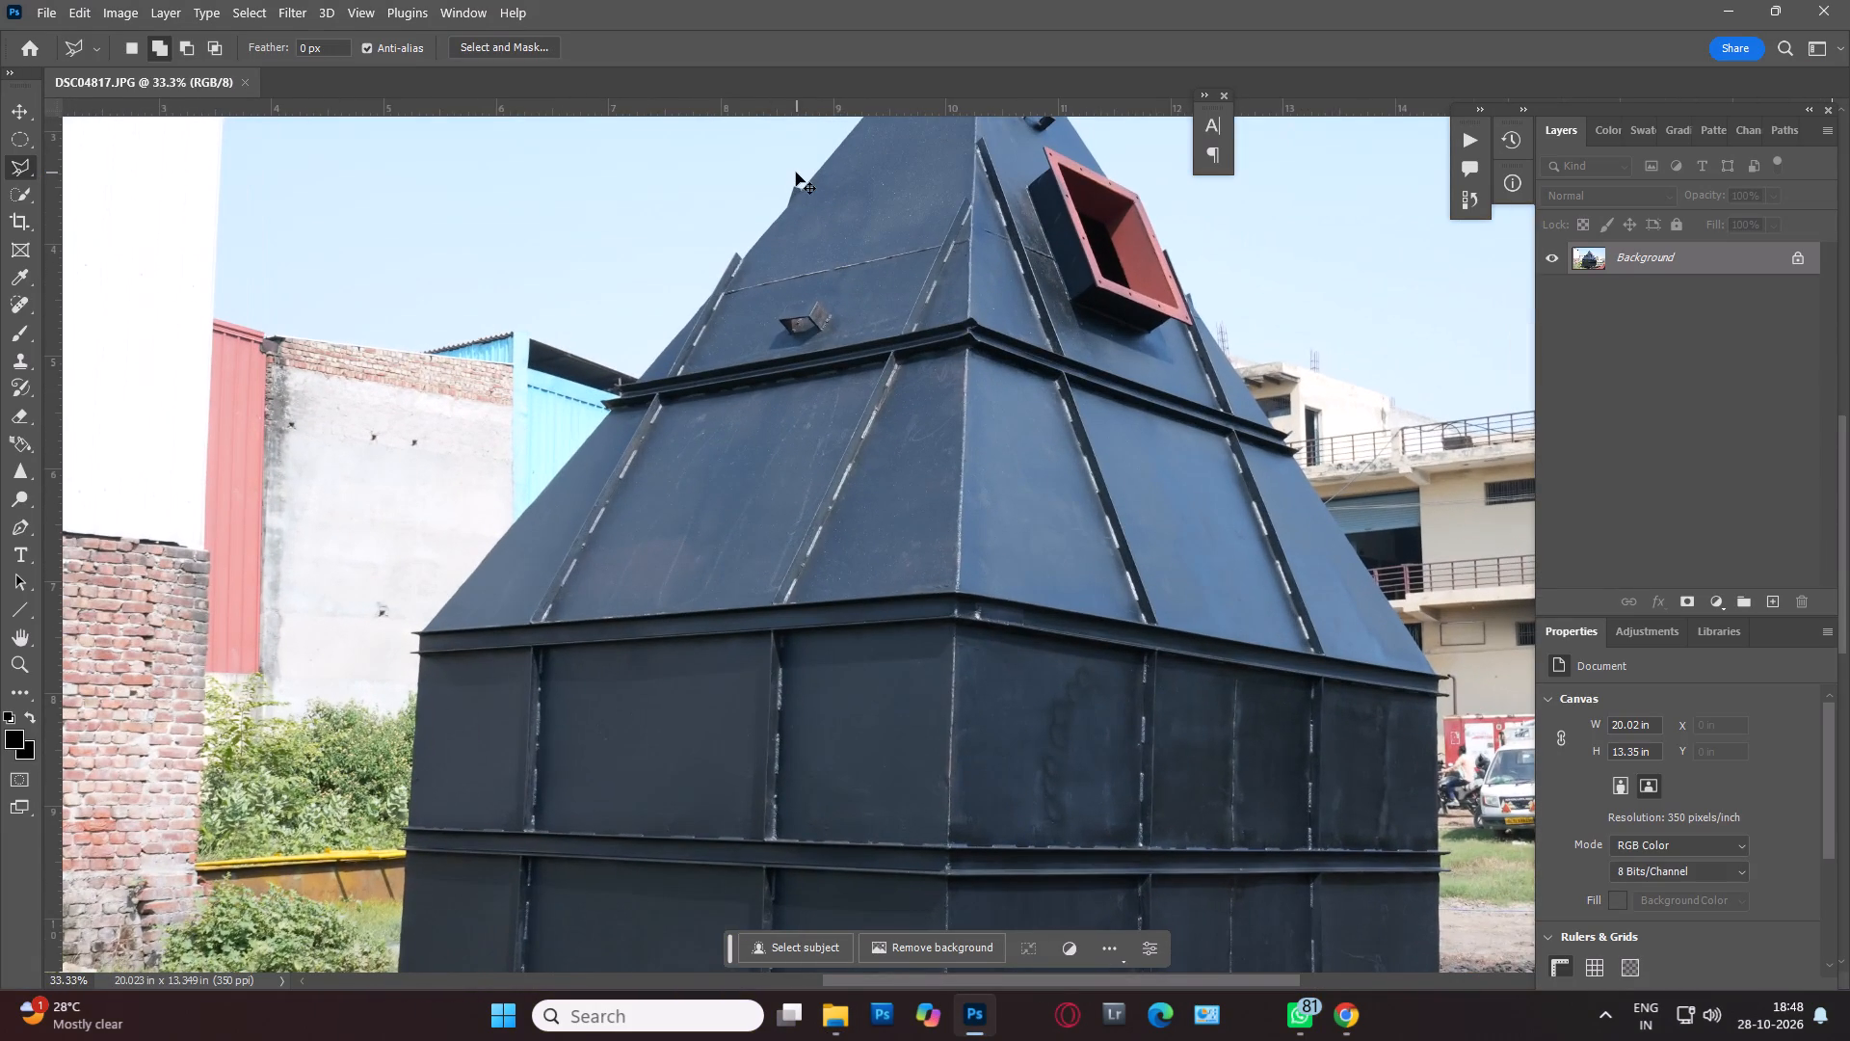
key("ctrl+plus")
key("ctrl+plus")
key("ctrl+minus")
key("ctrl+minus")
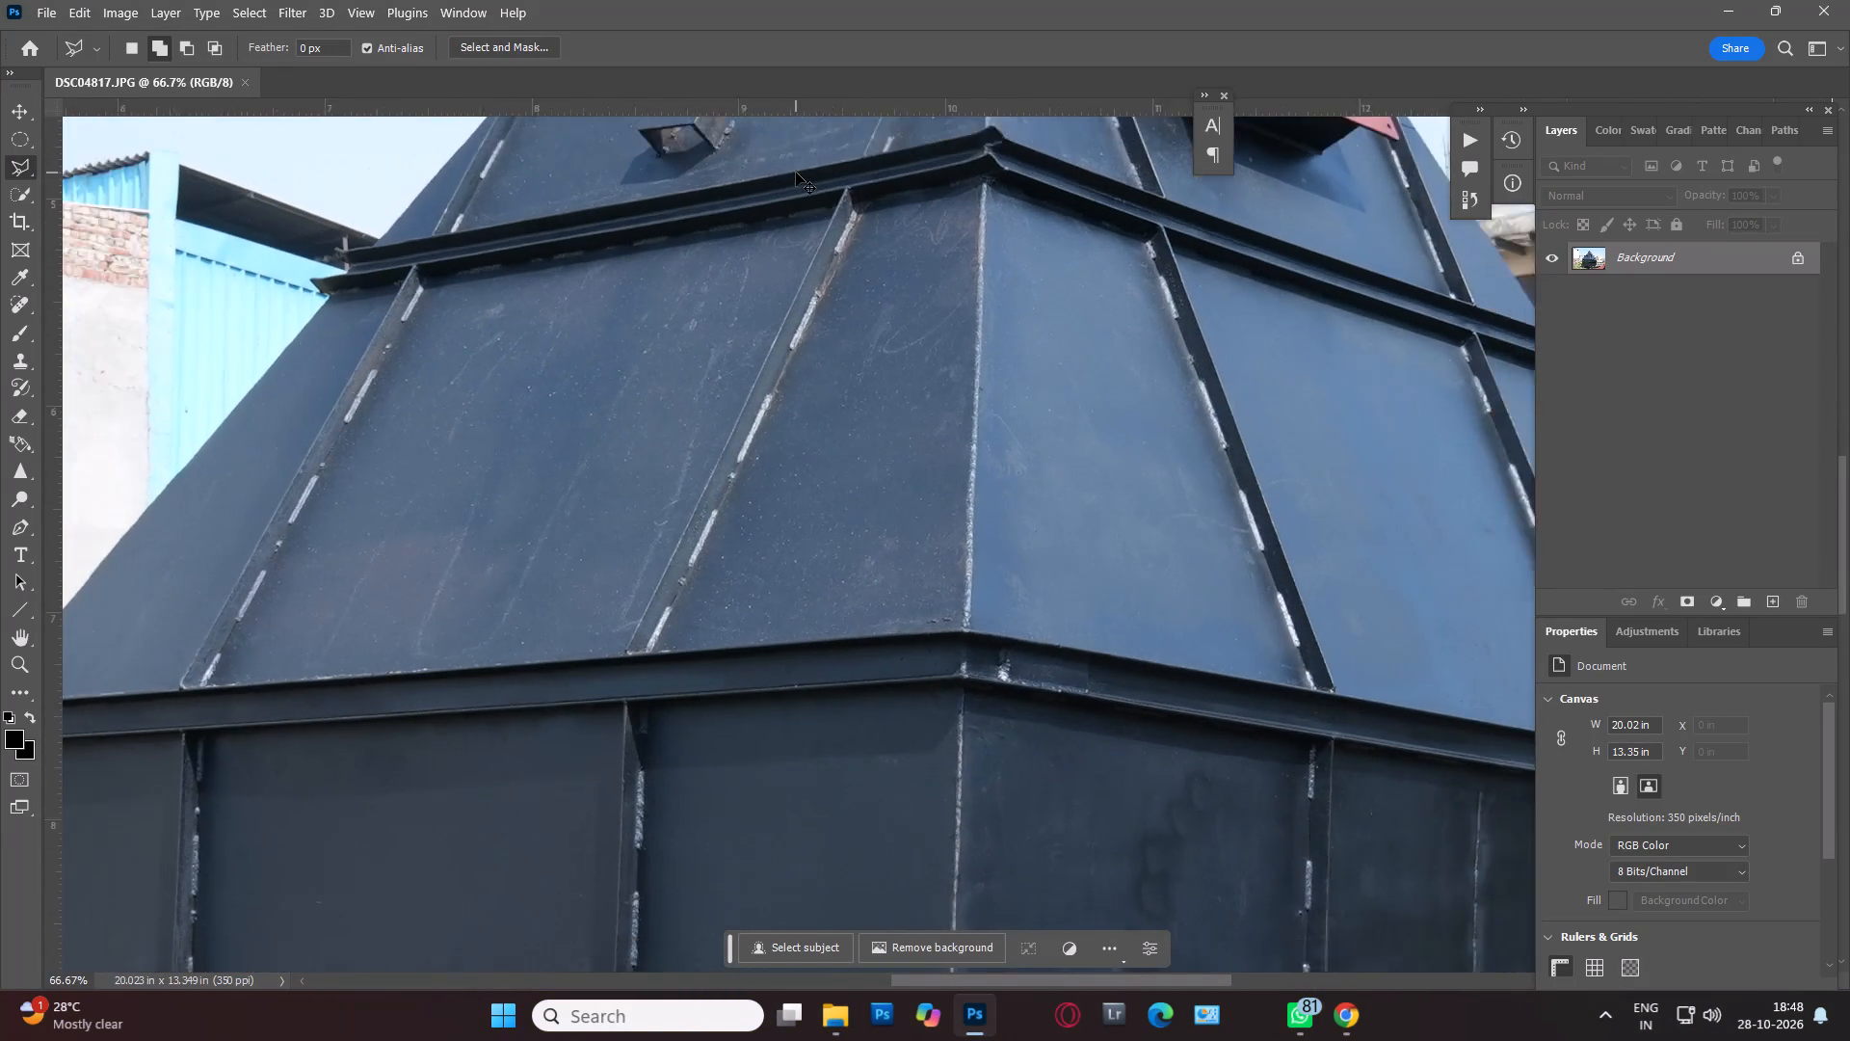
key("ctrl+minus")
key("ctrl+minus")
key("ctrl+minus")
key("ctrl+minus")
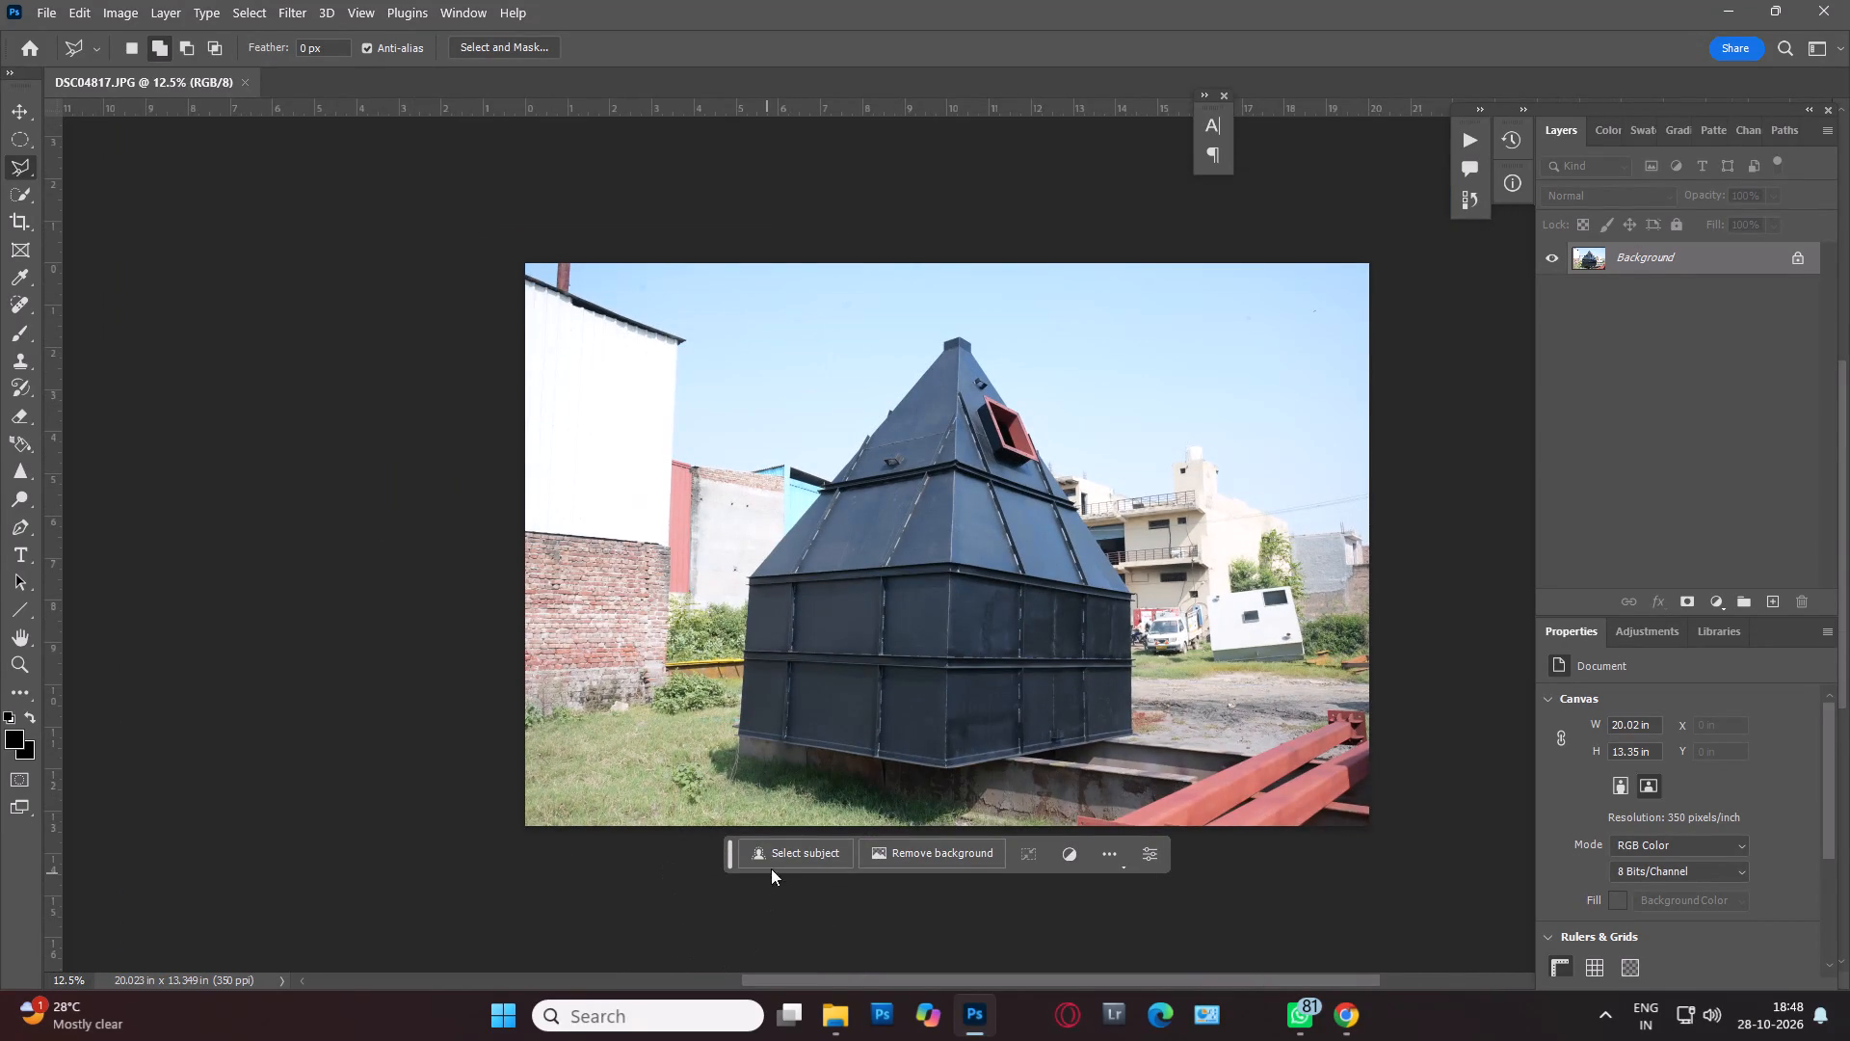
left_click(788, 853)
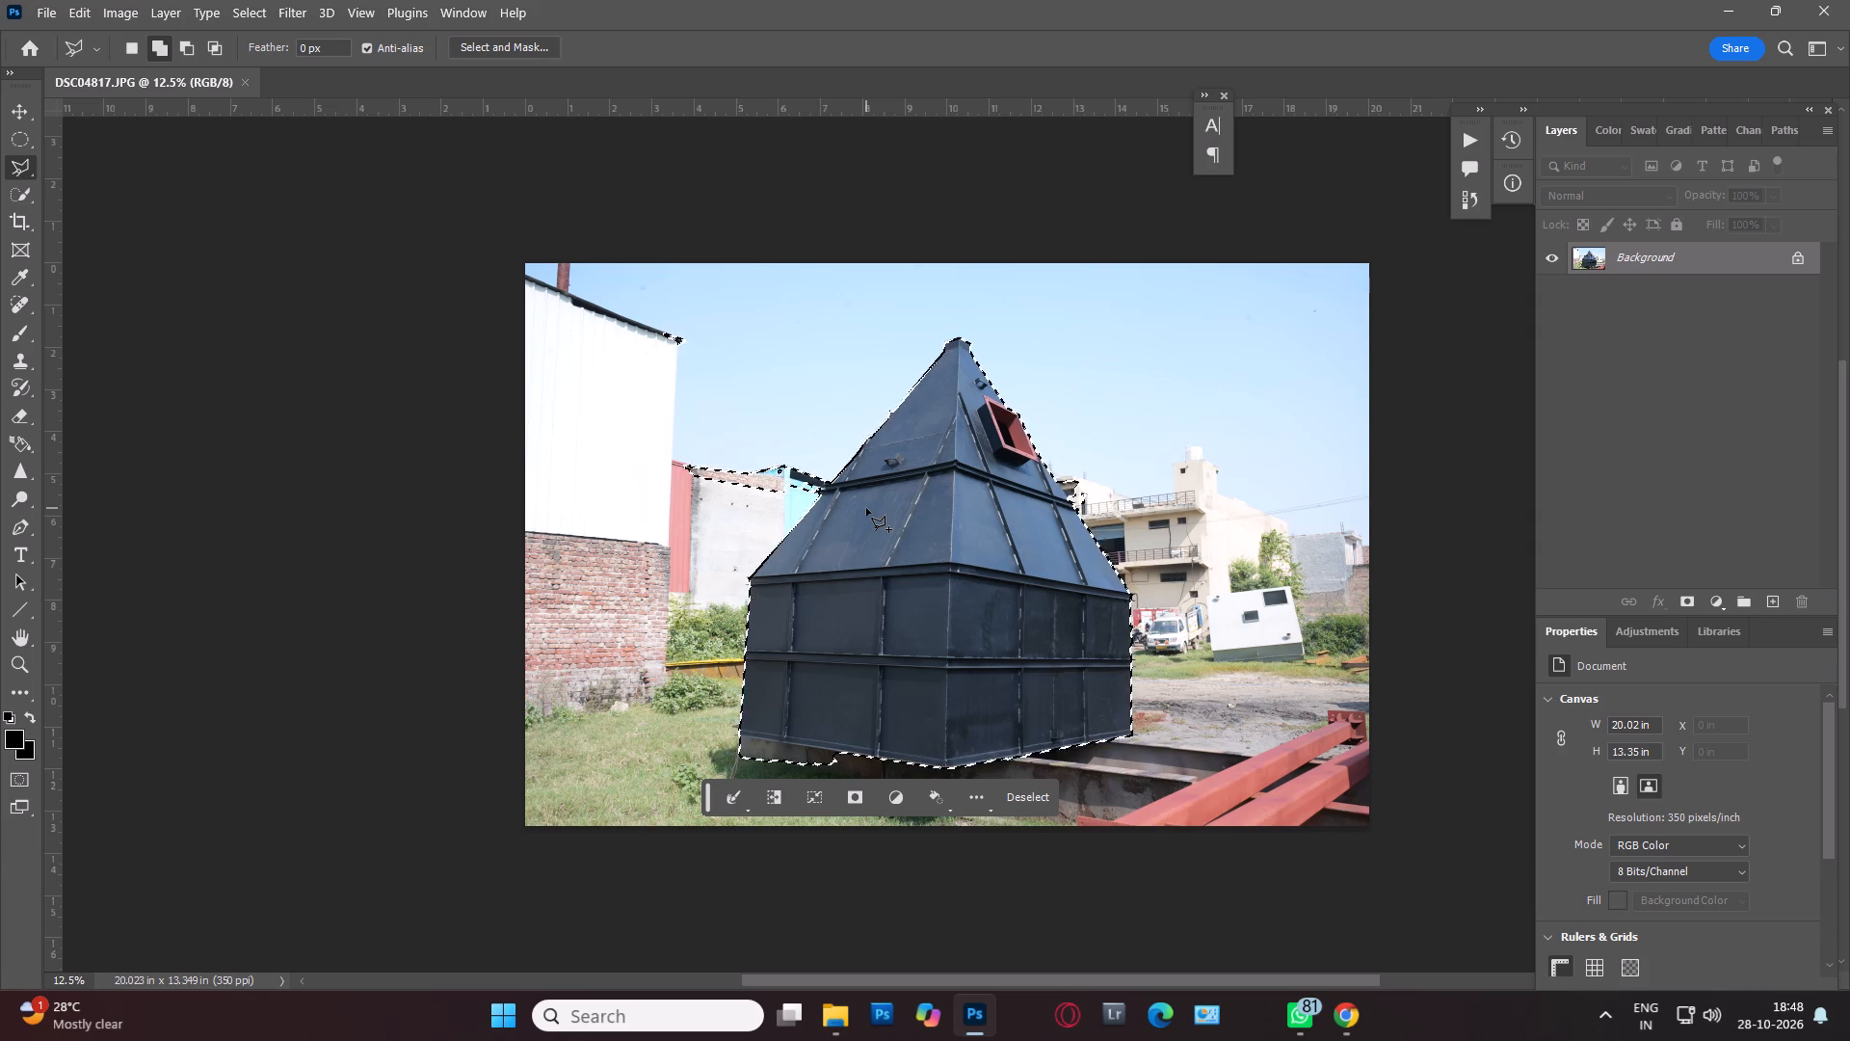
Subtract the brick wall and blue shed roof beside the hopper's left ledge from the selection with the Polygonal Lasso.
key("ctrl+plus")
key("ctrl+plus")
key("ctrl+plus")
key("space")
key("space")
key("space")
key("space")
key("space")
key("space")
key("space")
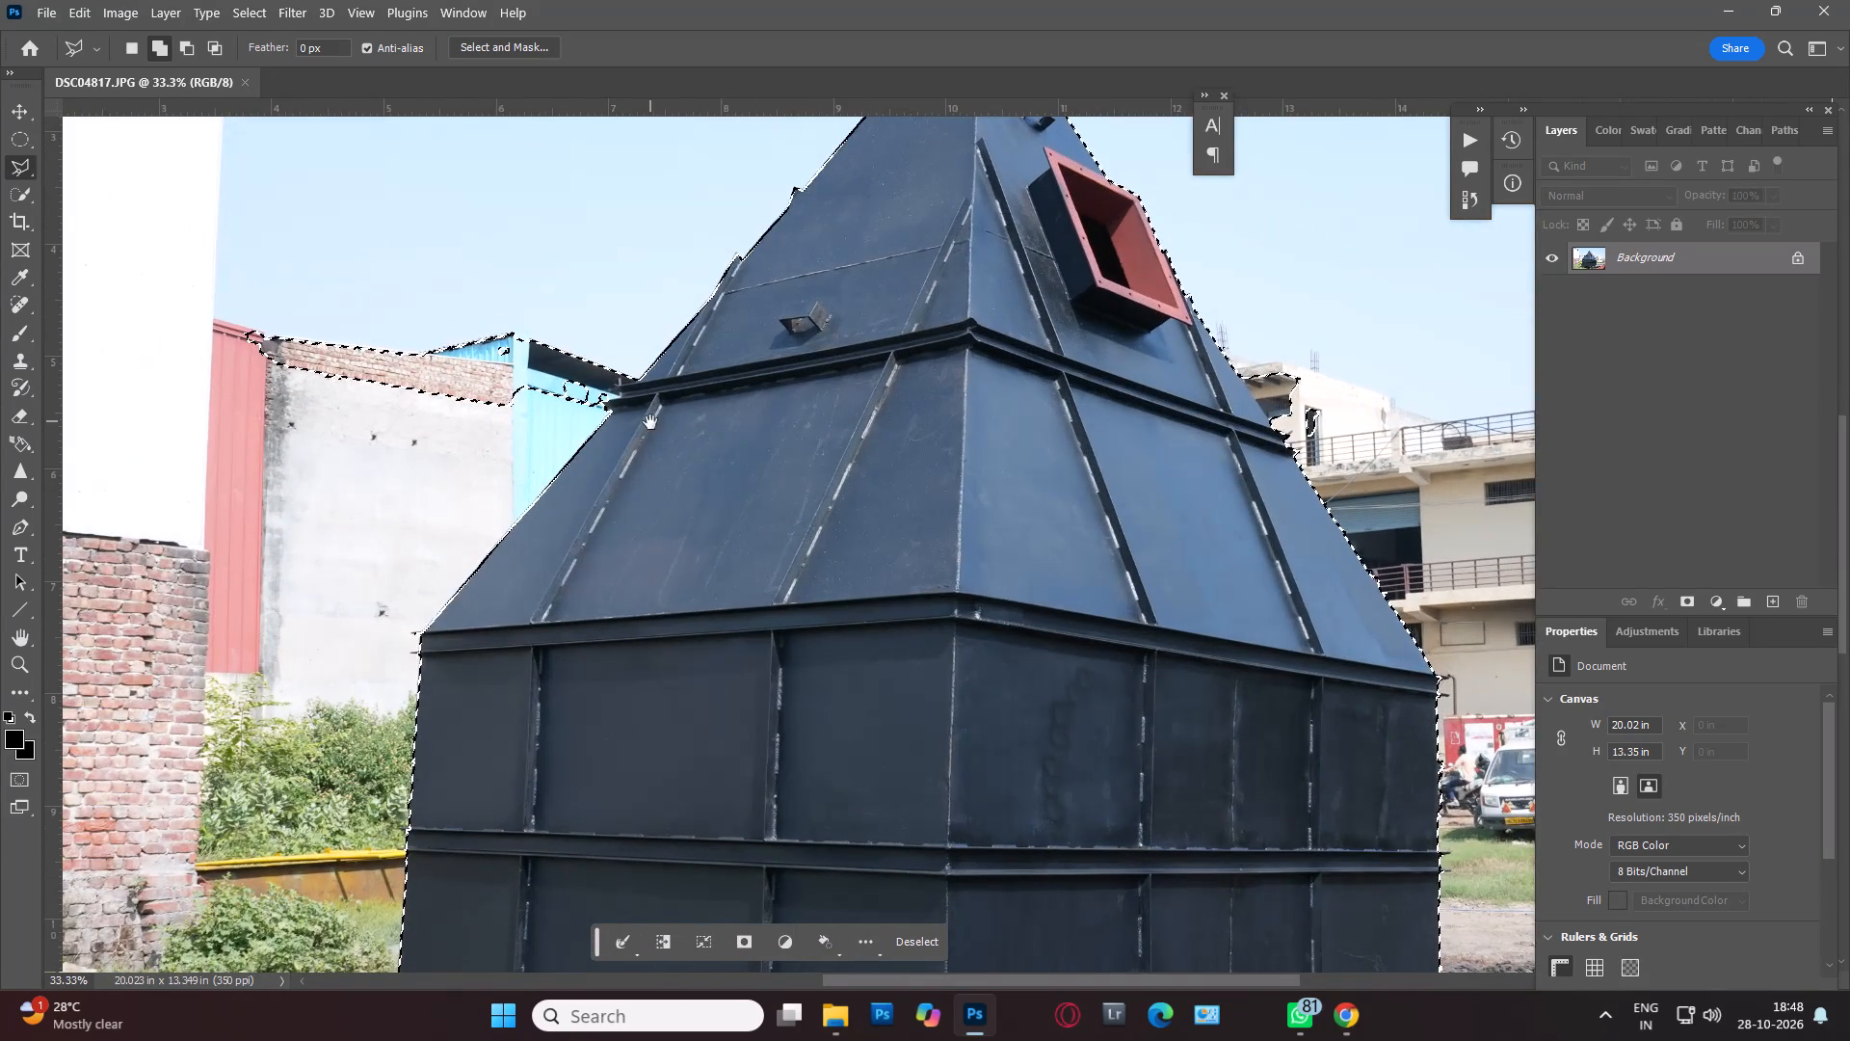
left_click_drag(650, 422, 778, 667)
key("ctrl+plus")
key("ctrl+plus")
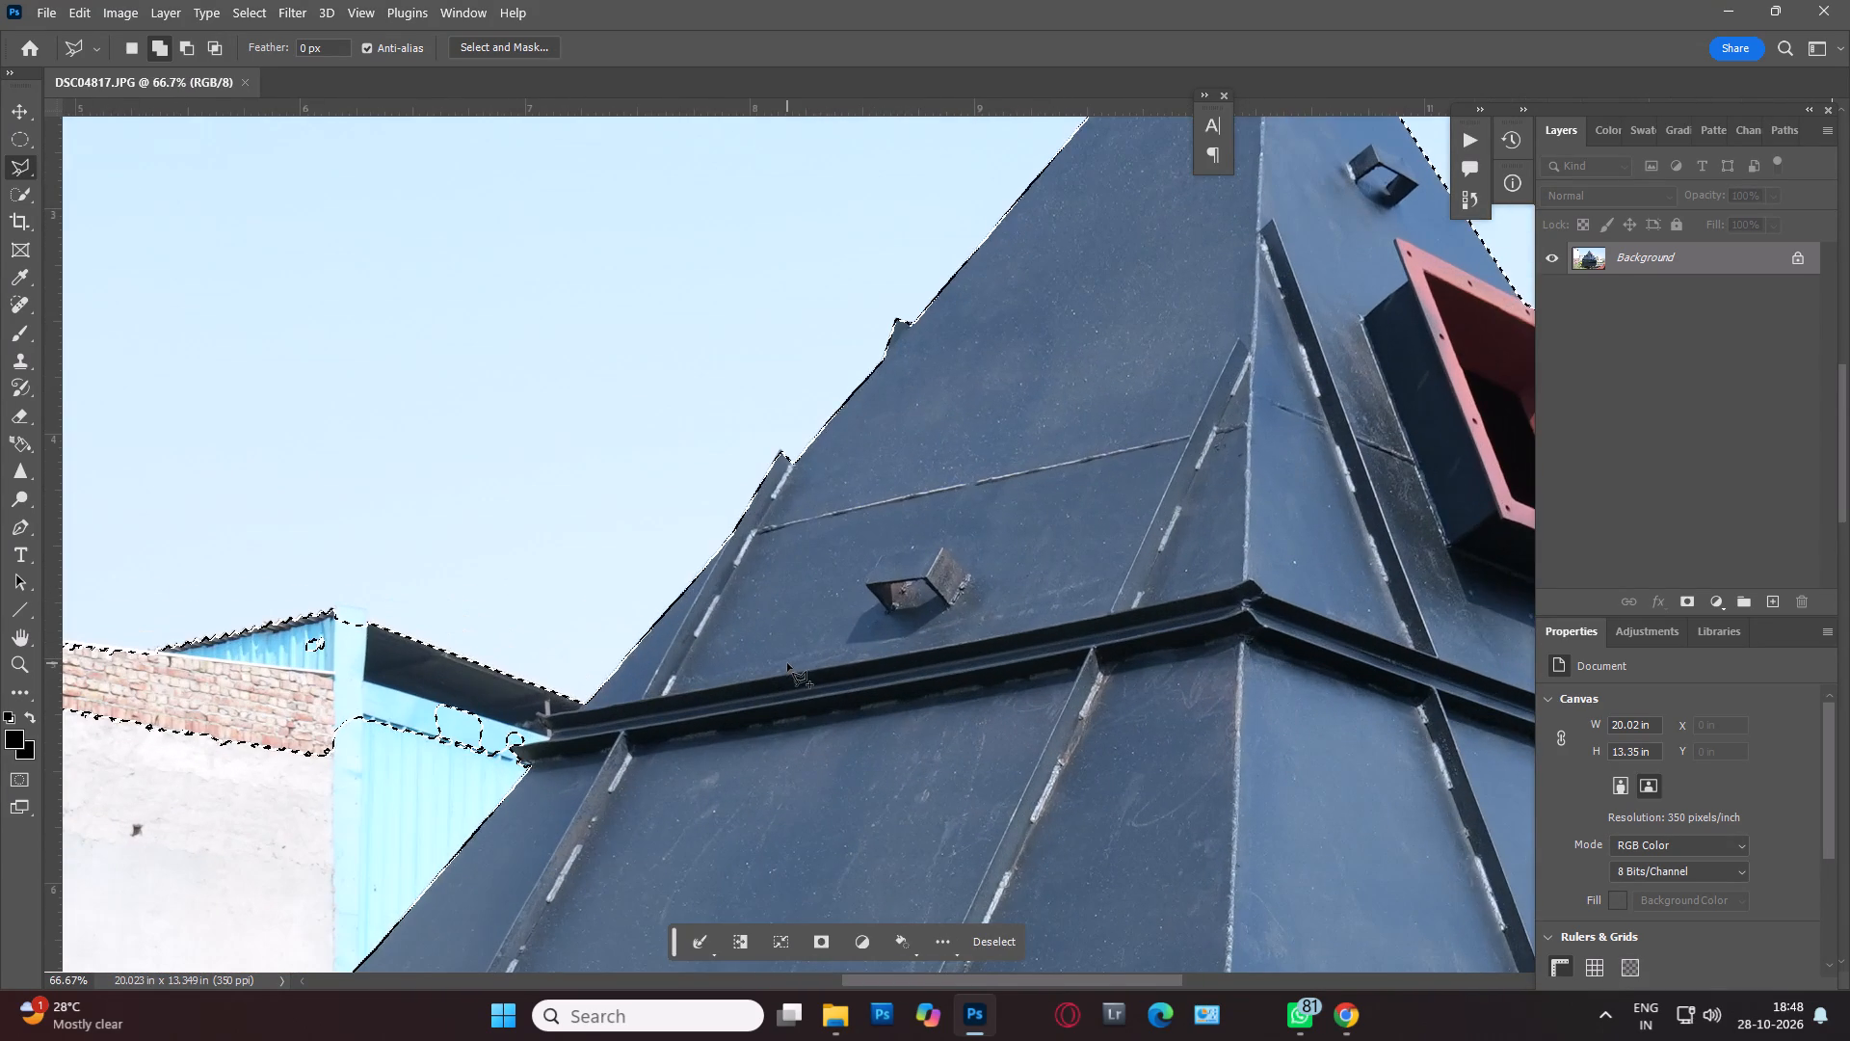
key("l")
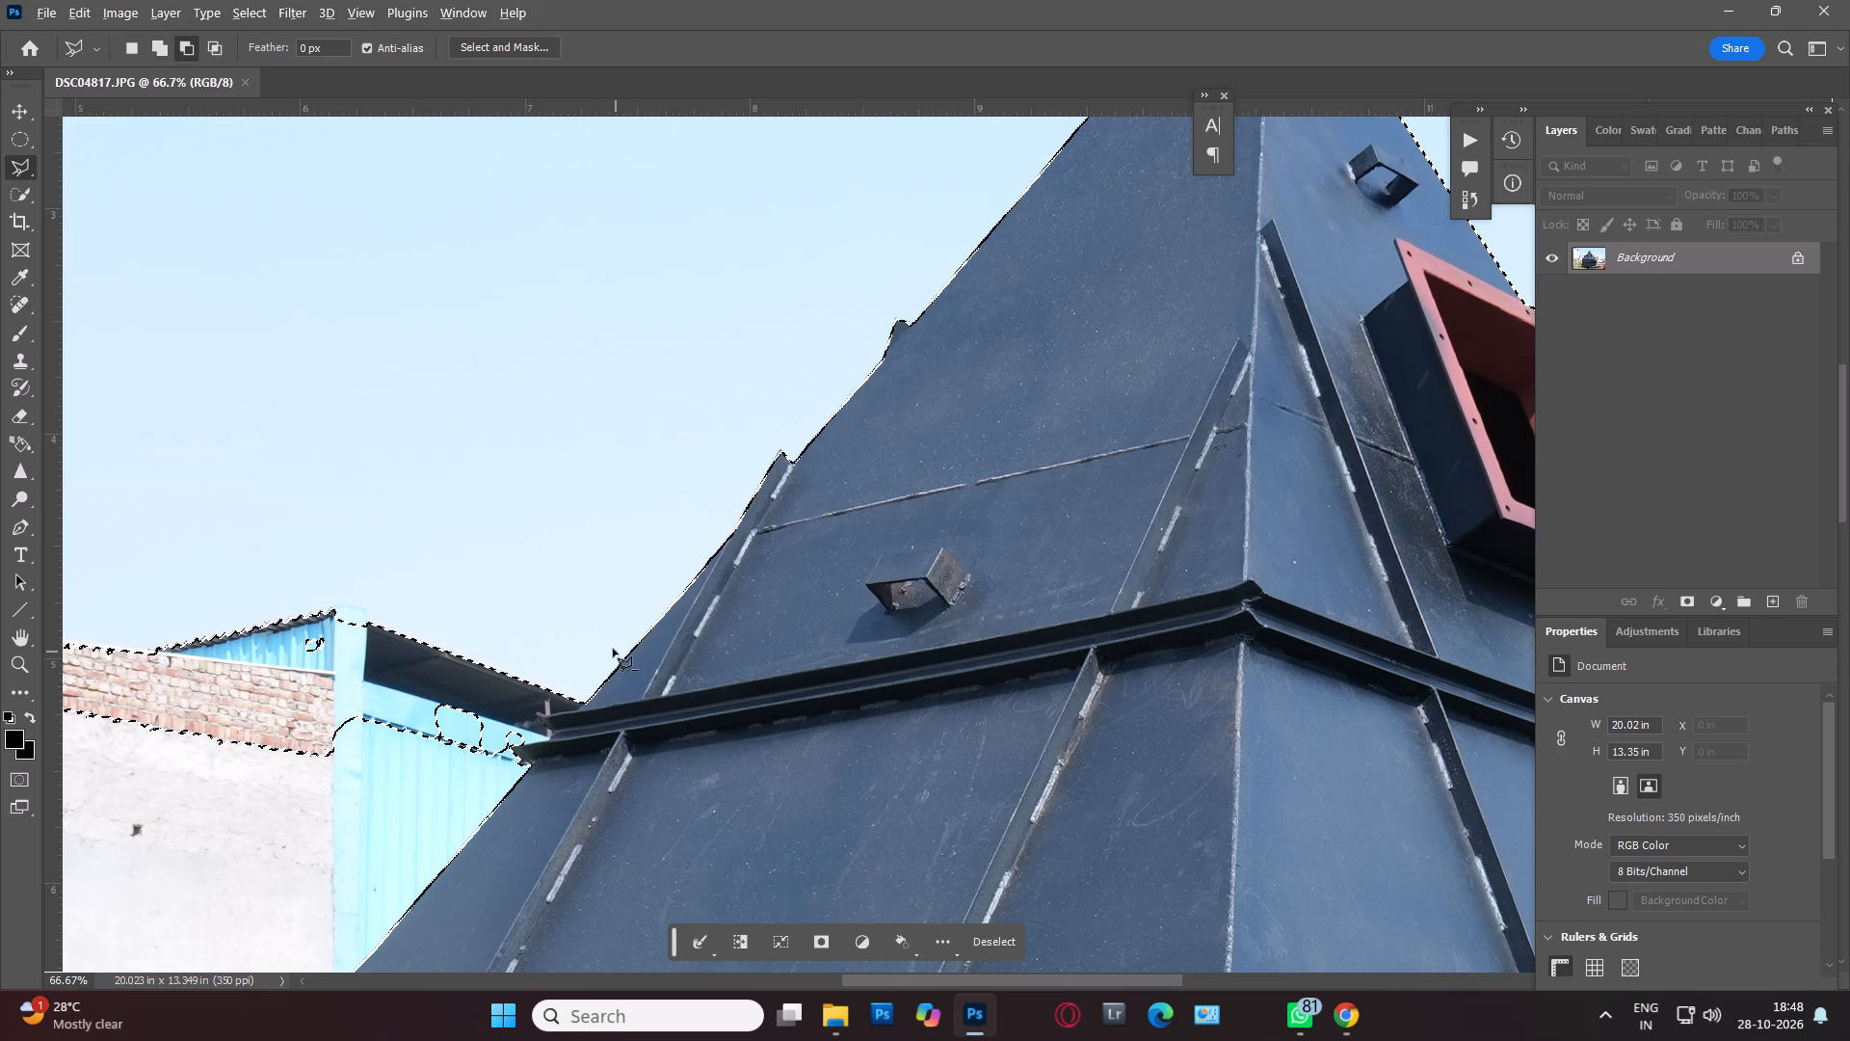
left_click(610, 644, "alt")
left_click(580, 708)
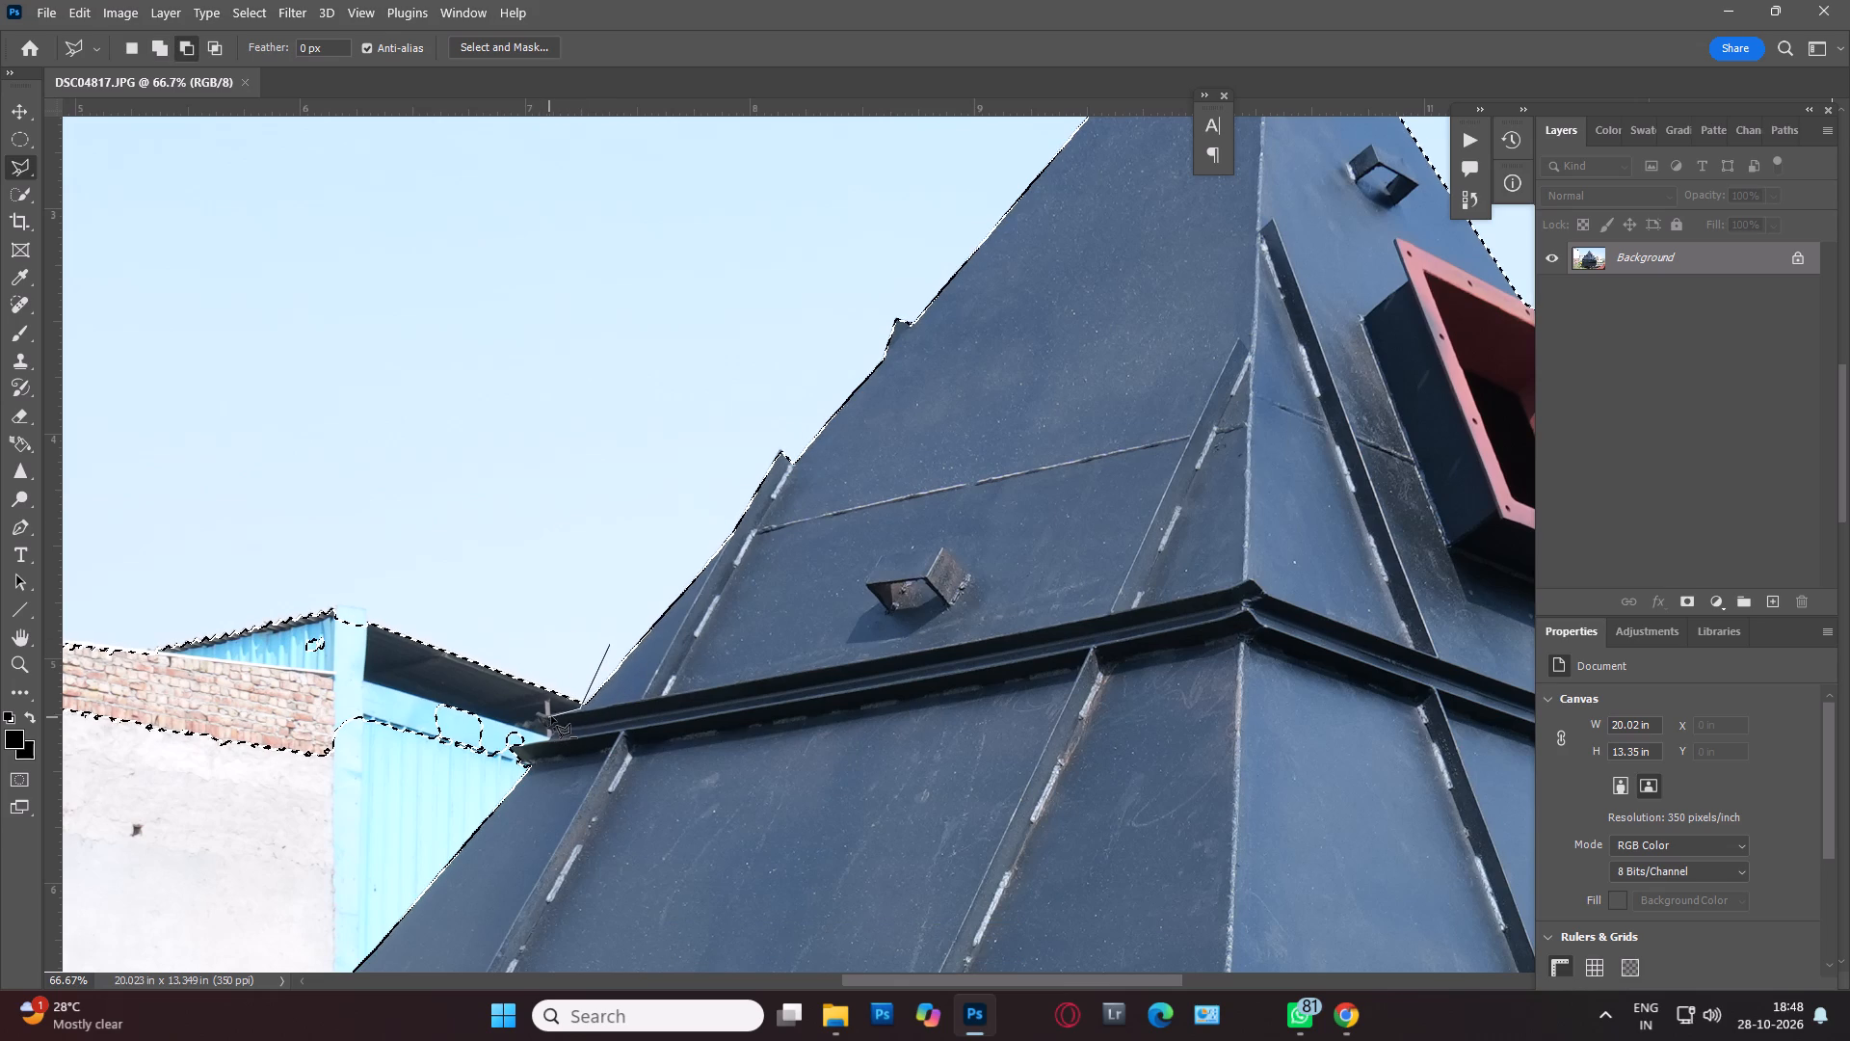
left_click(548, 714)
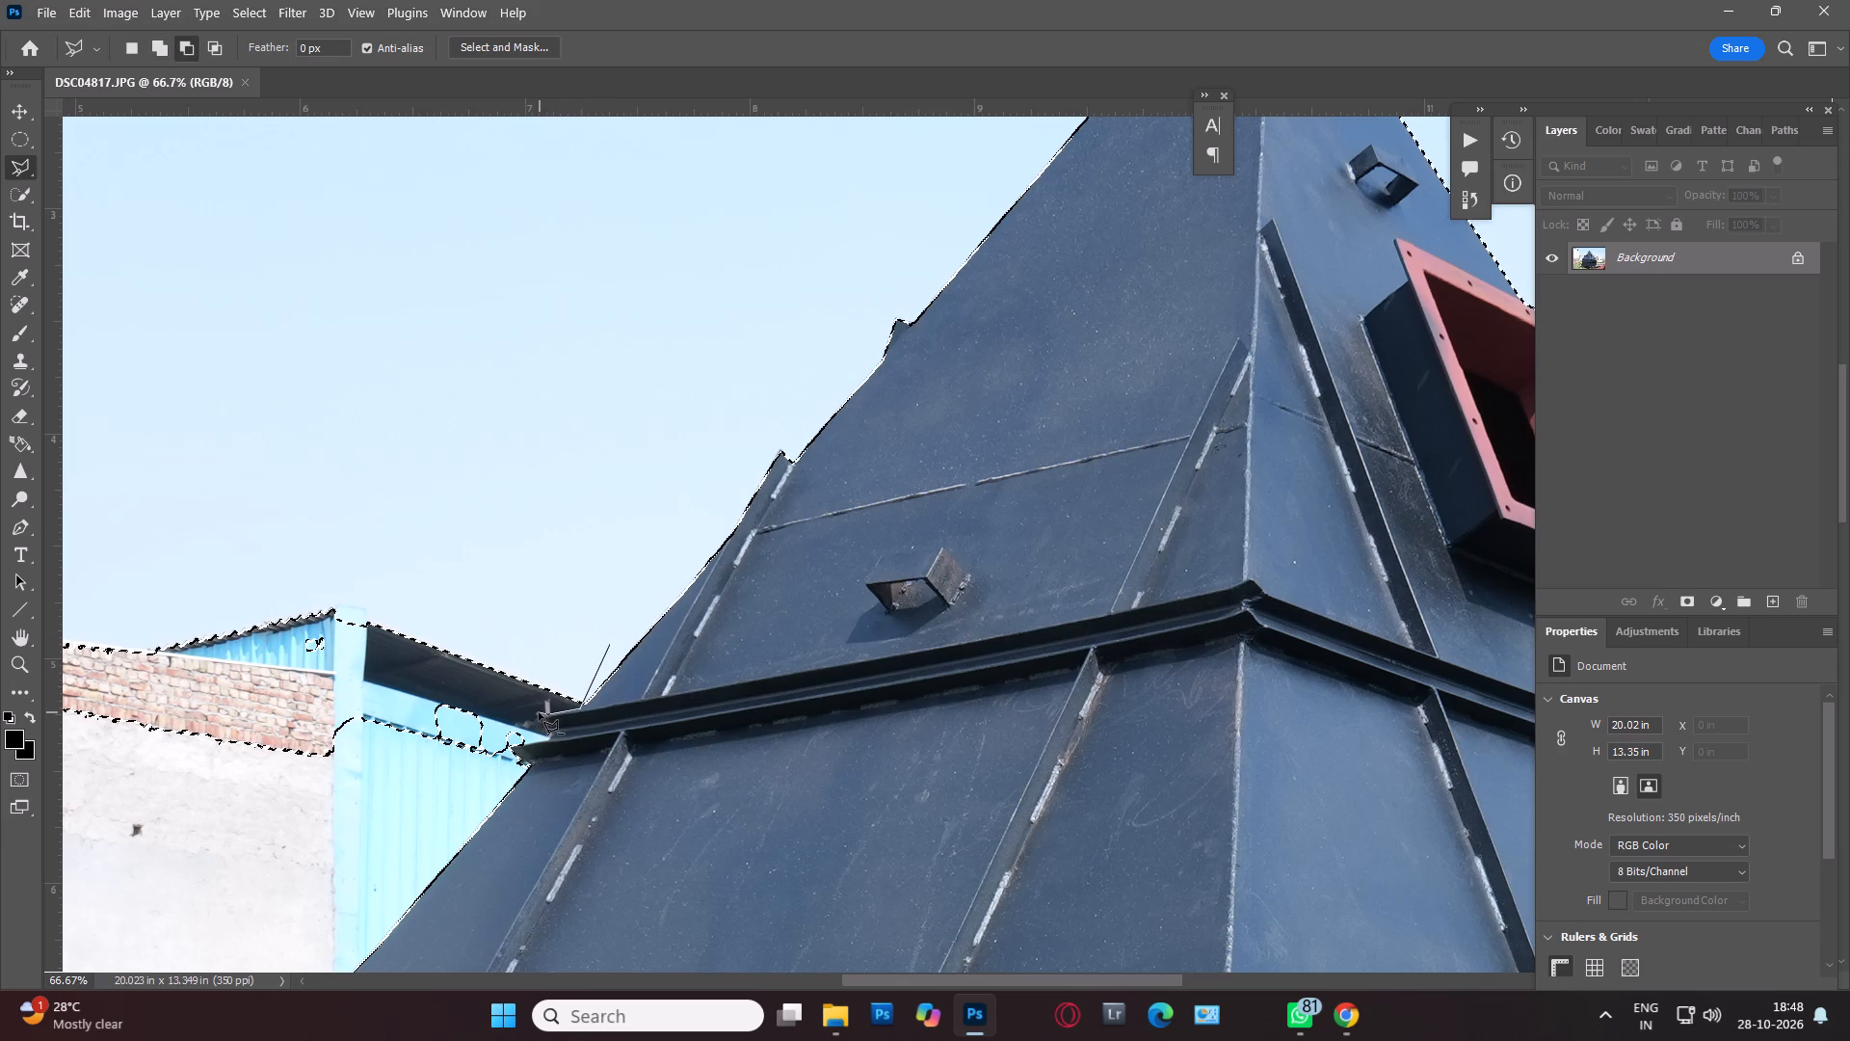
left_click(539, 712)
left_click(542, 719)
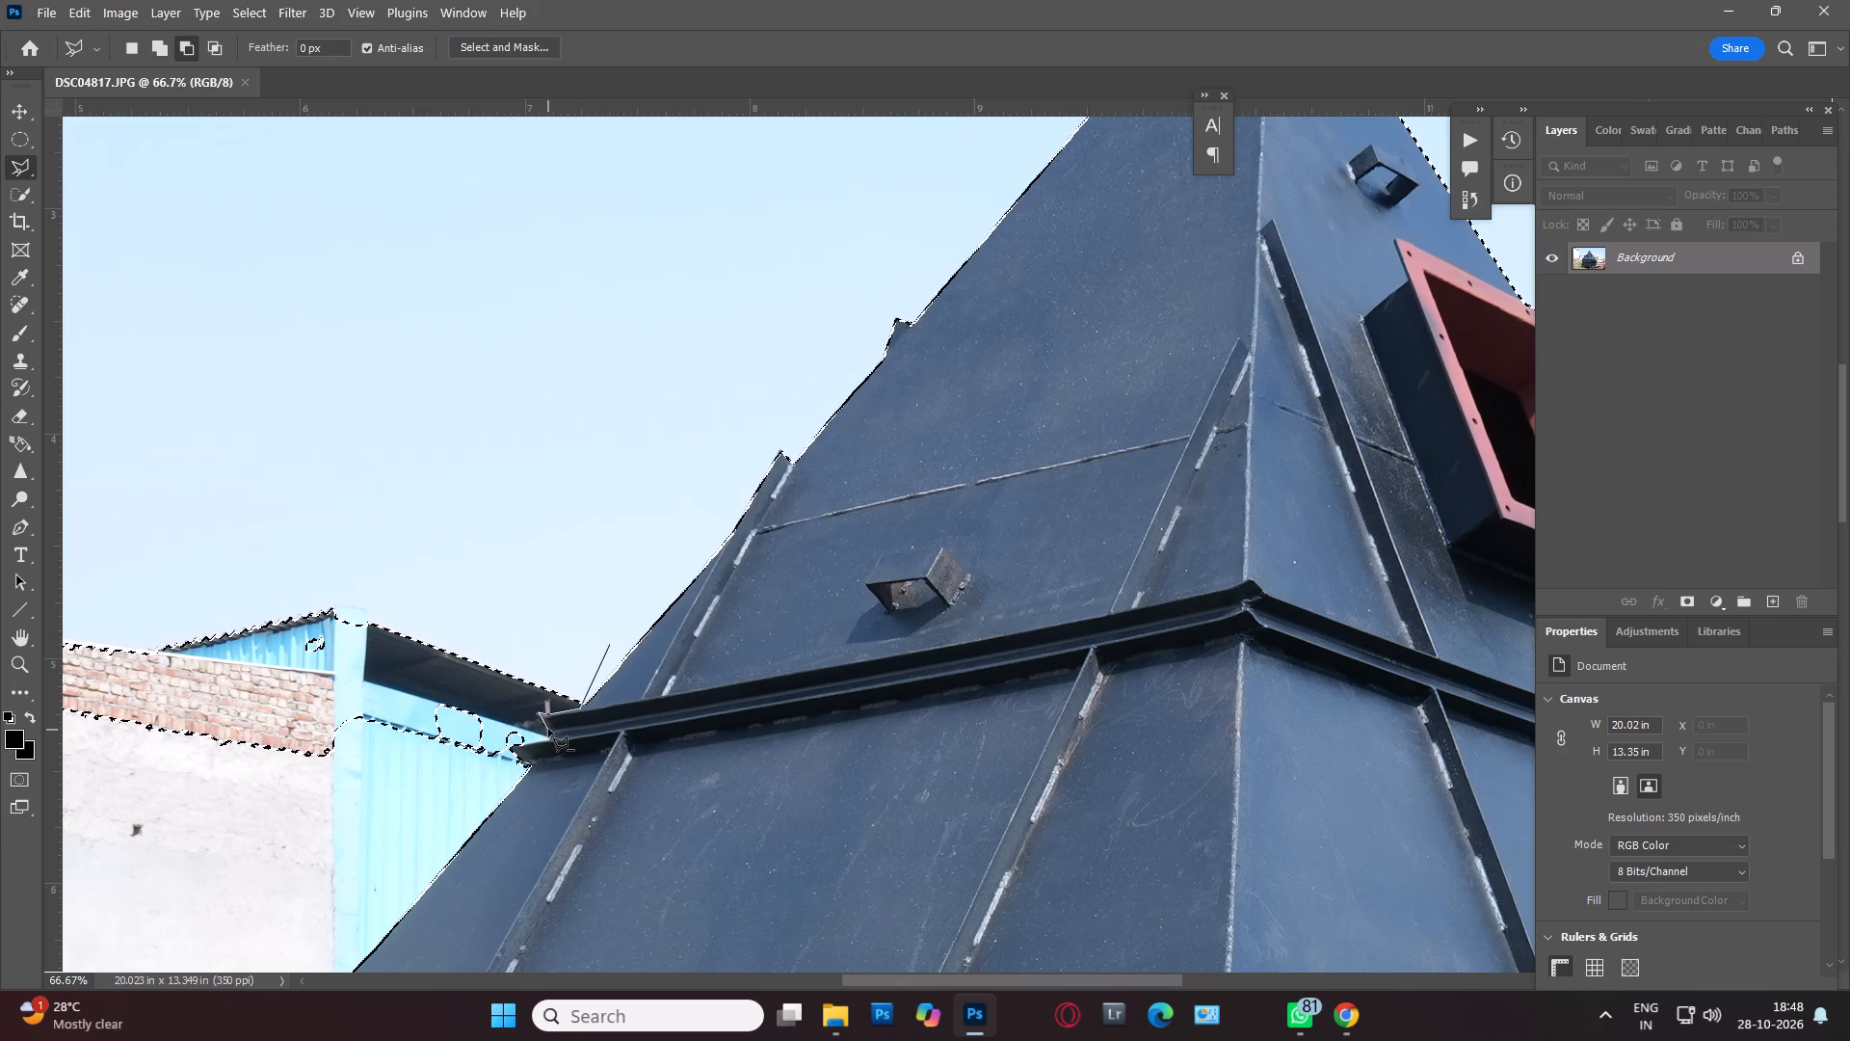
left_click(549, 728)
left_click(547, 739)
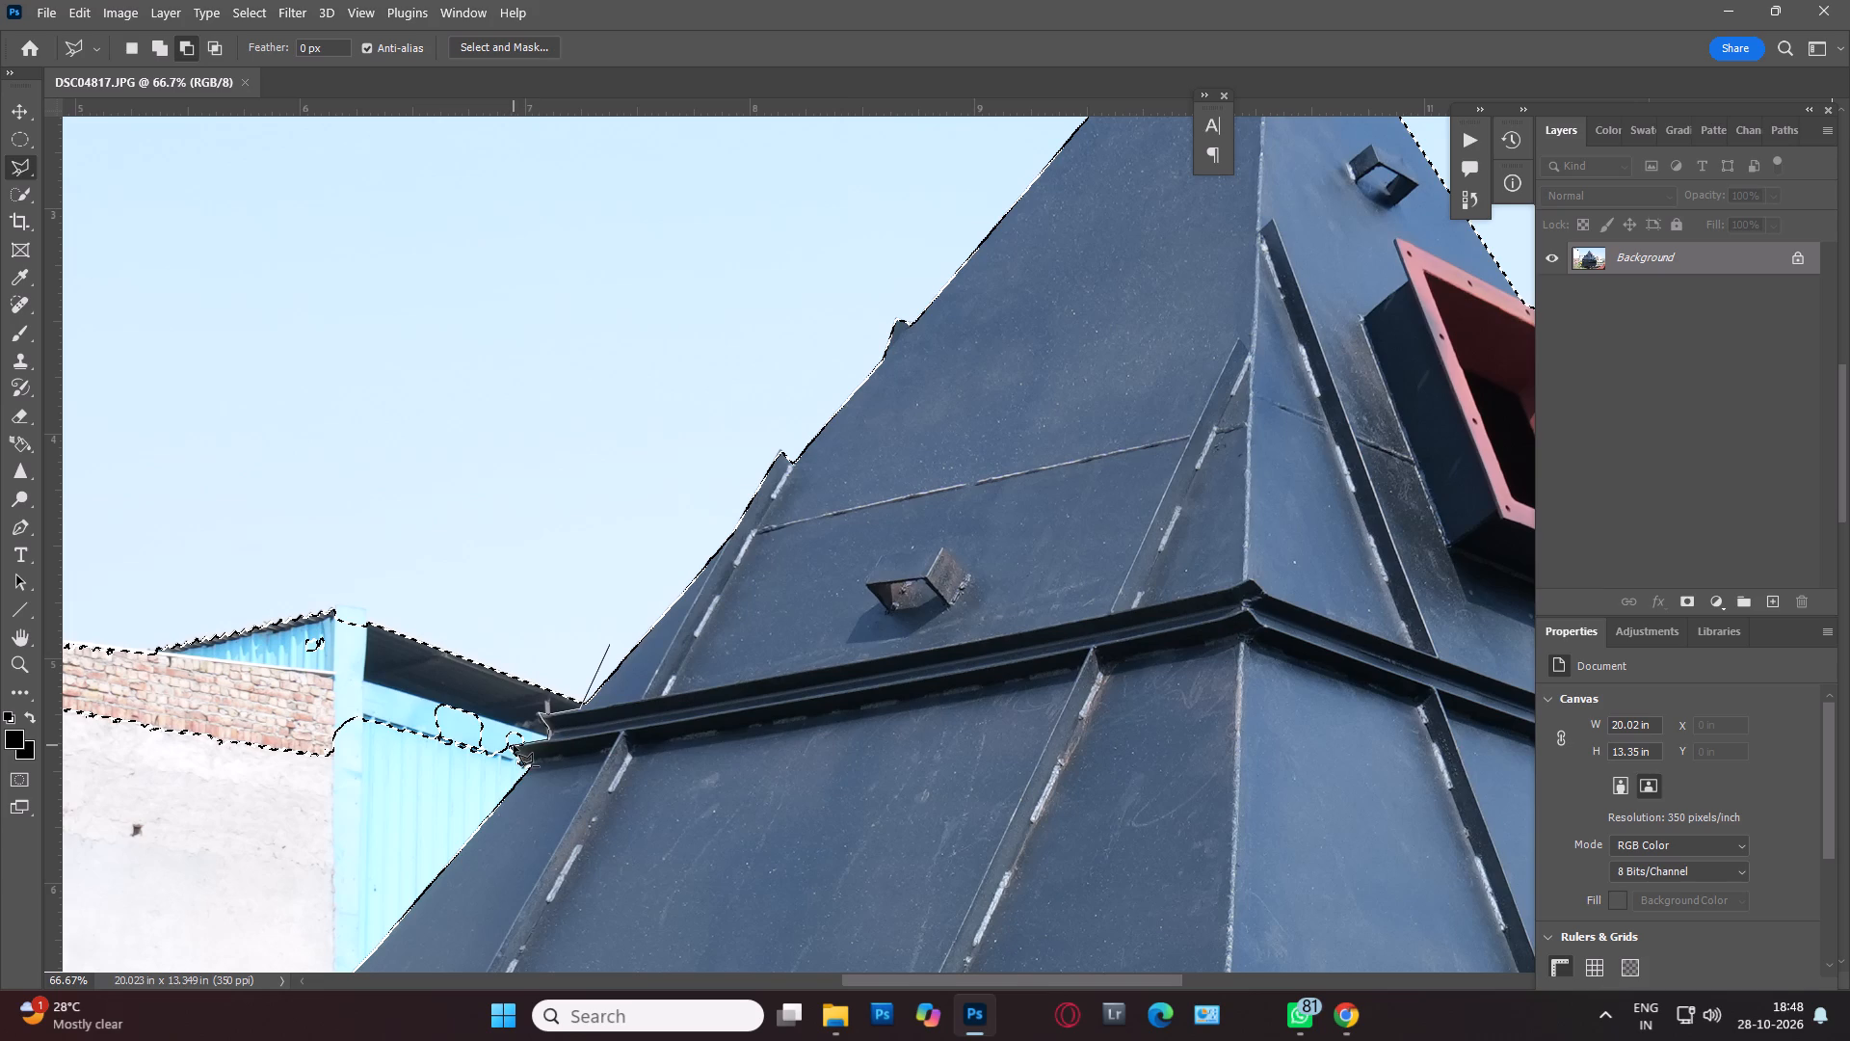
left_click(516, 746)
left_click(465, 793)
left_click(231, 841)
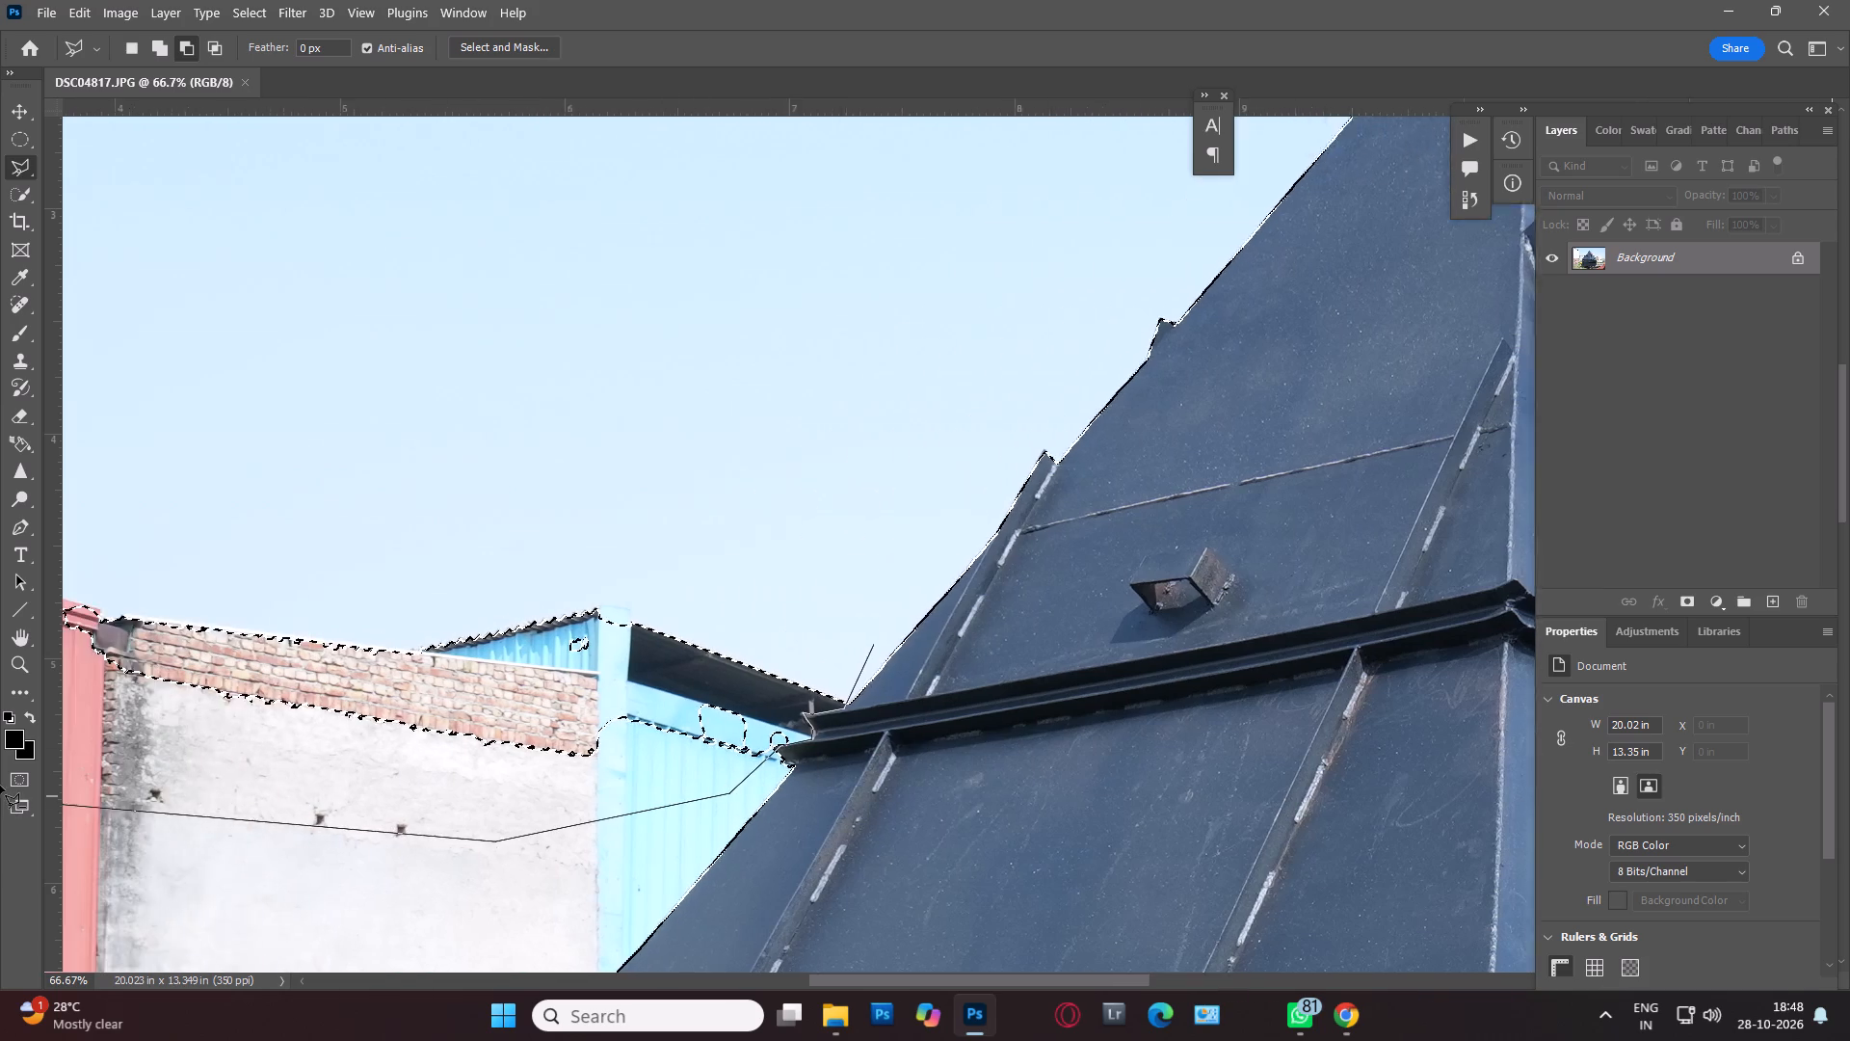
left_click(213, 604)
left_click_drag(426, 342, 447, 332)
double_click(972, 260)
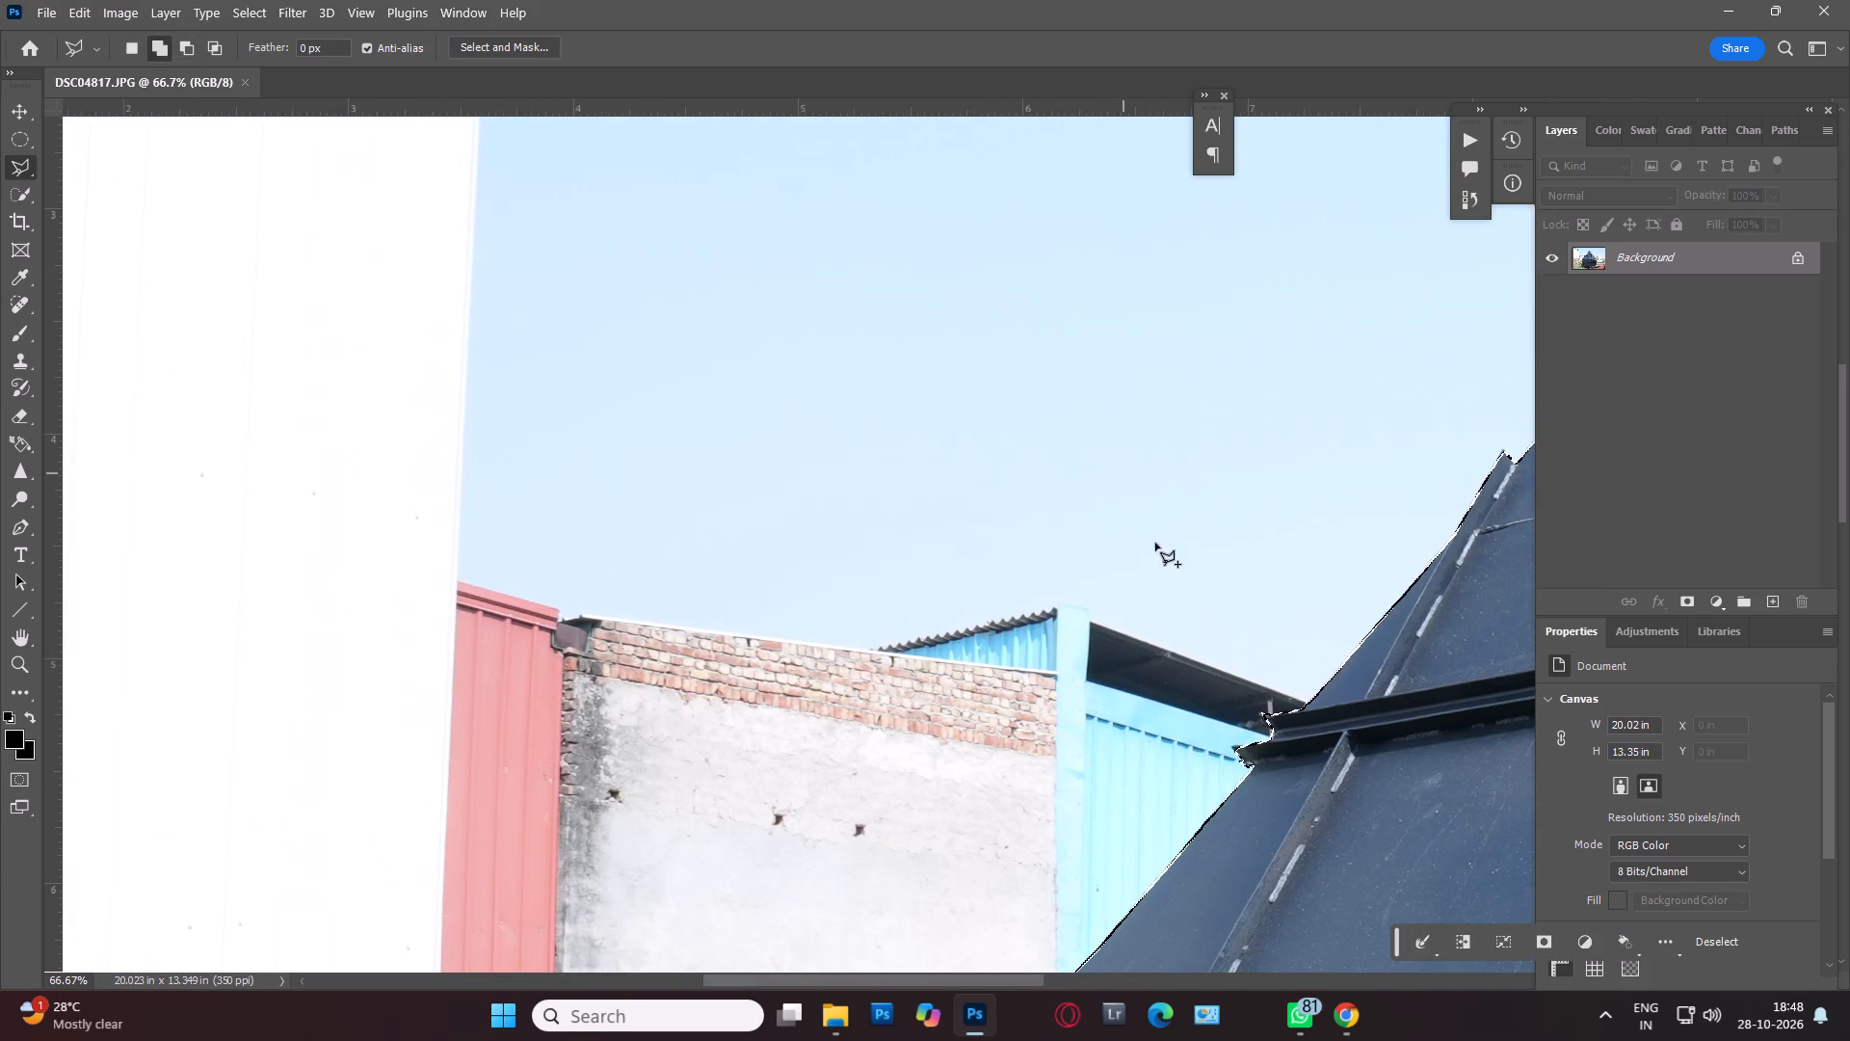
Subtract the background strip along the hopper's right sloping edge, between the two ledges, using the Polygonal Lasso.
key("space")
key("space")
key("space")
key("space")
key("space")
key("space")
key("space")
key("space")
key("space")
key("space")
key("space")
key("space")
key("space")
key("space")
key("space")
key("space")
key("space")
key("space")
key("space")
key("space")
left_click_drag(1358, 655, 179, 753)
left_click_drag(983, 526, 746, 582)
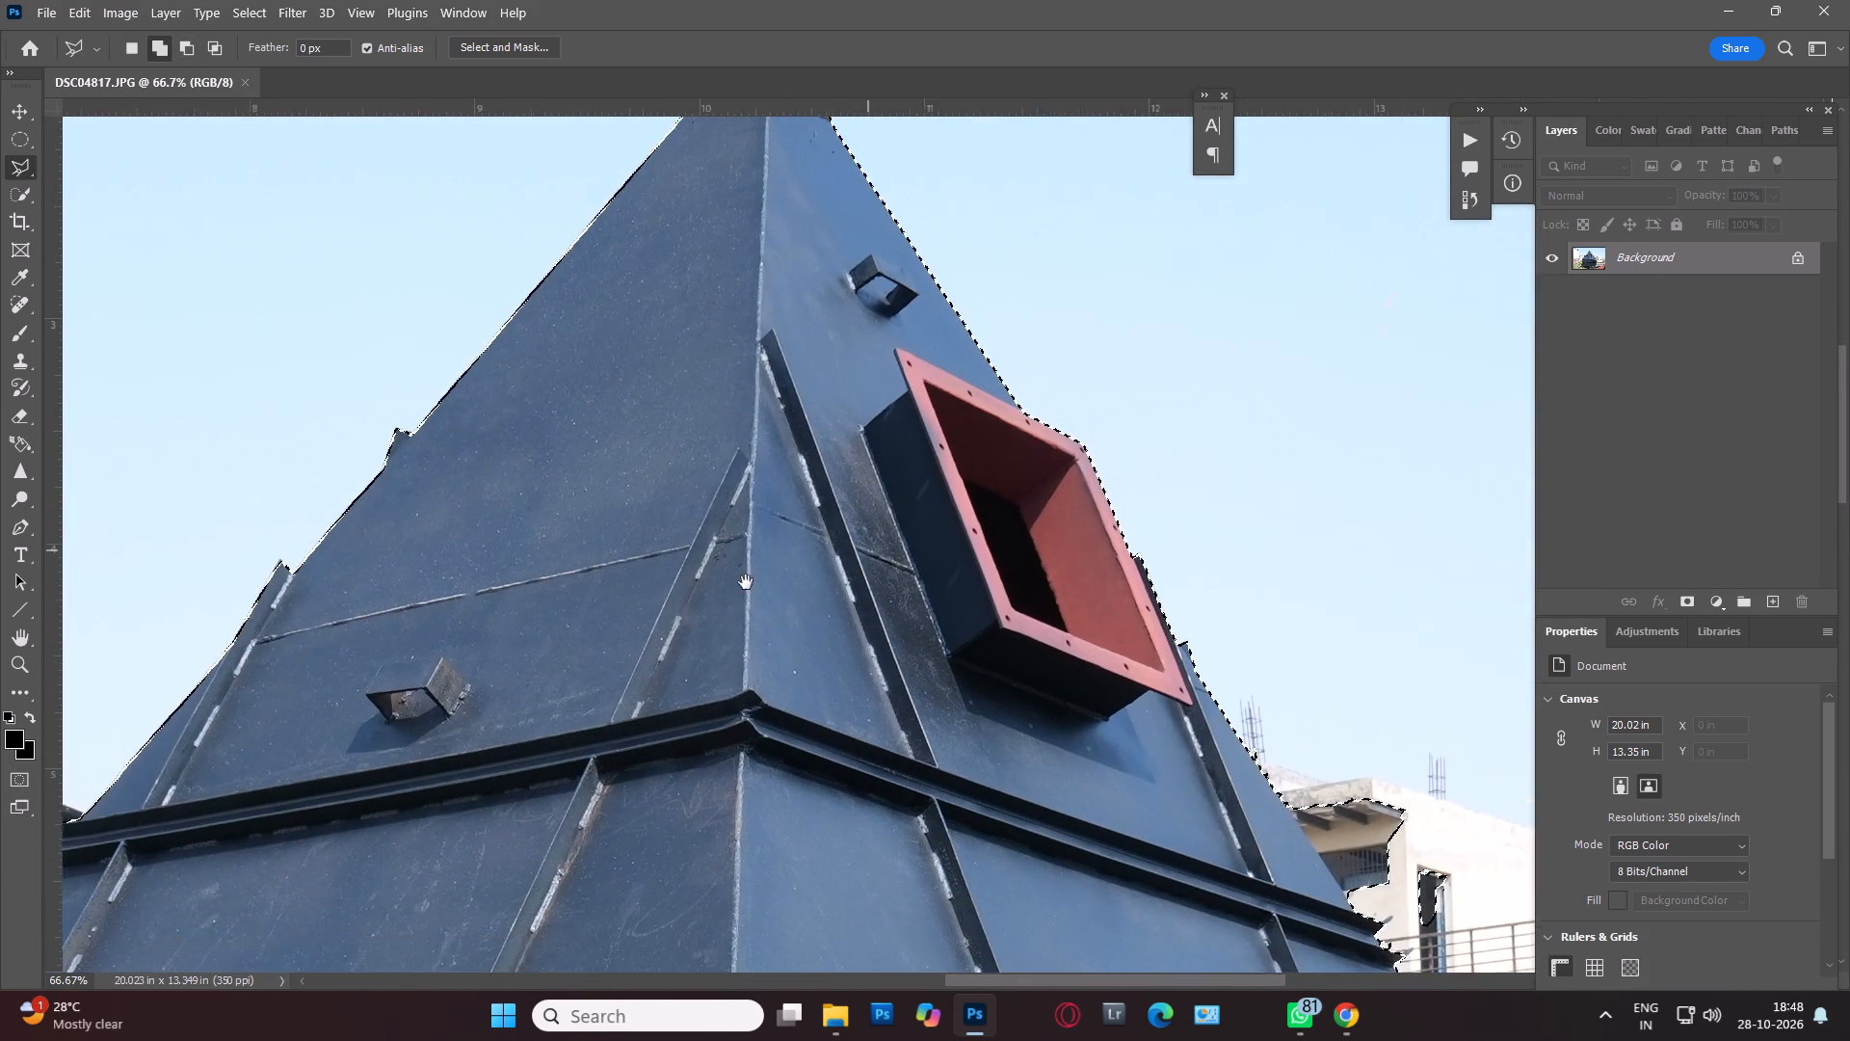
left_click_drag(746, 582, 545, 471)
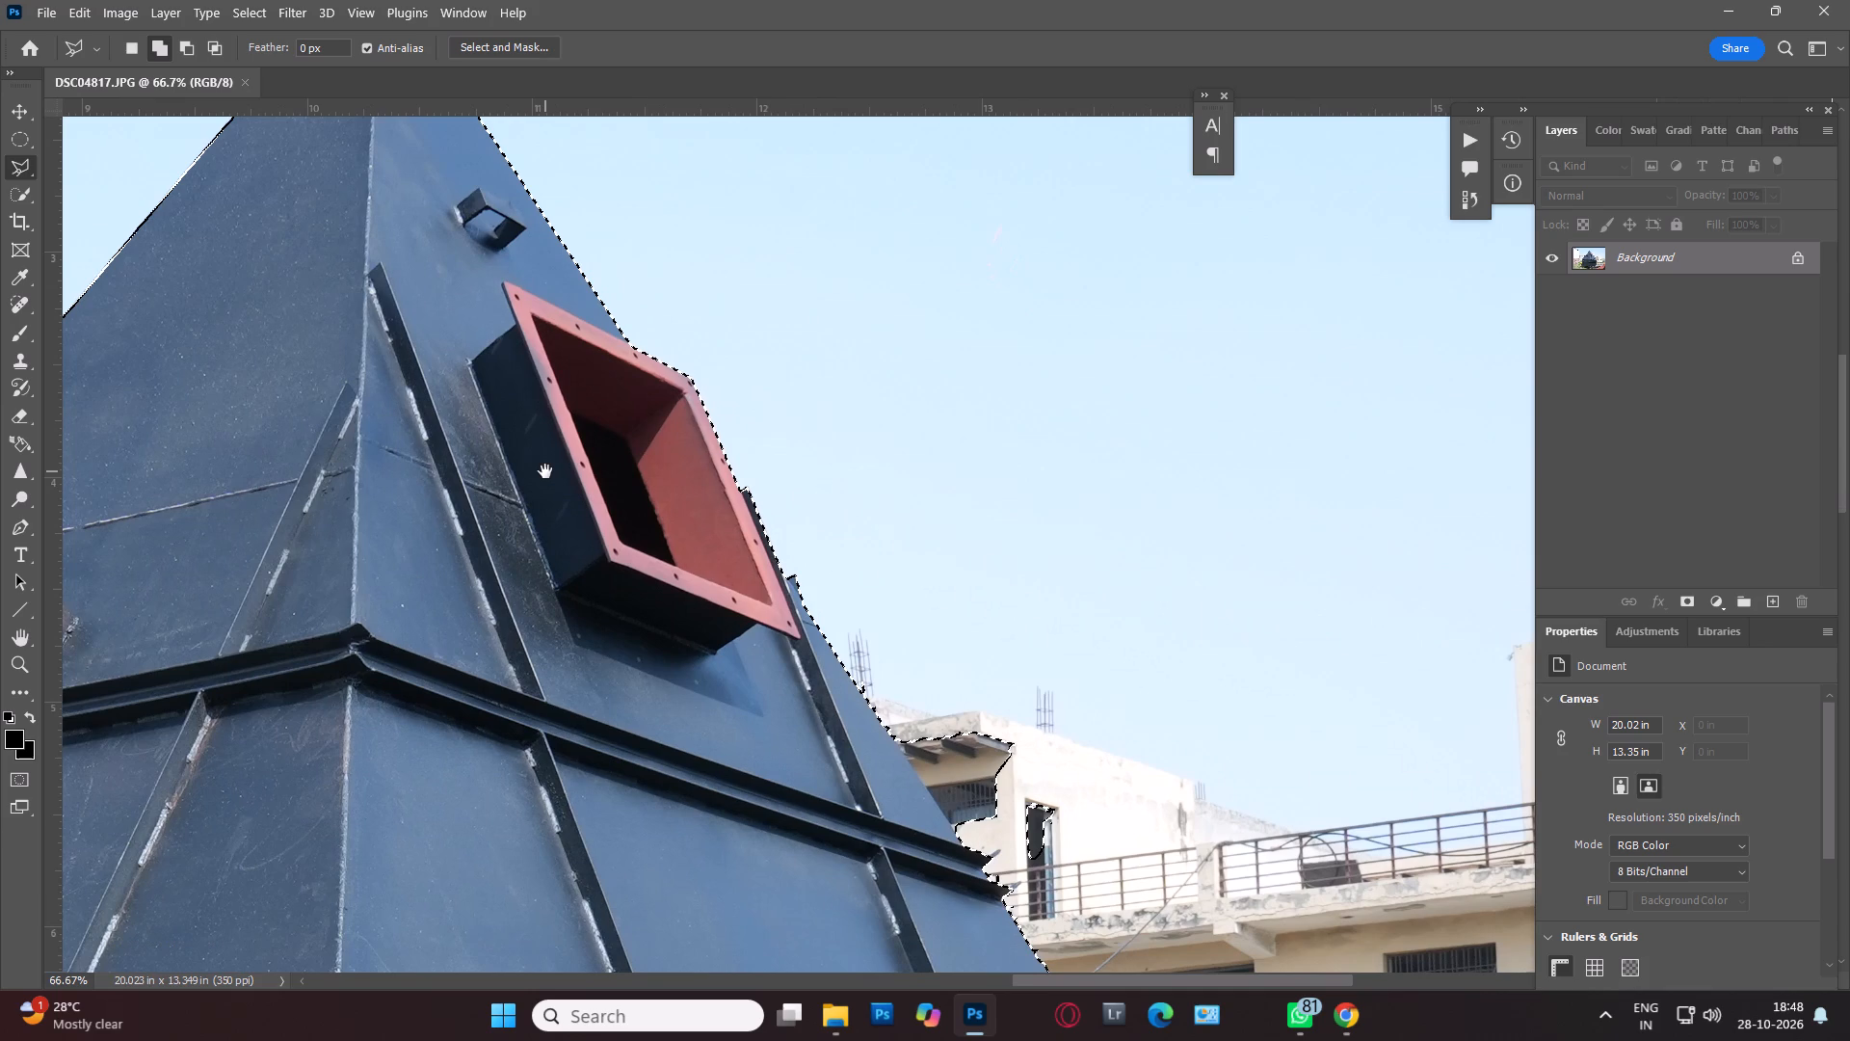
left_click_drag(545, 471, 417, 129)
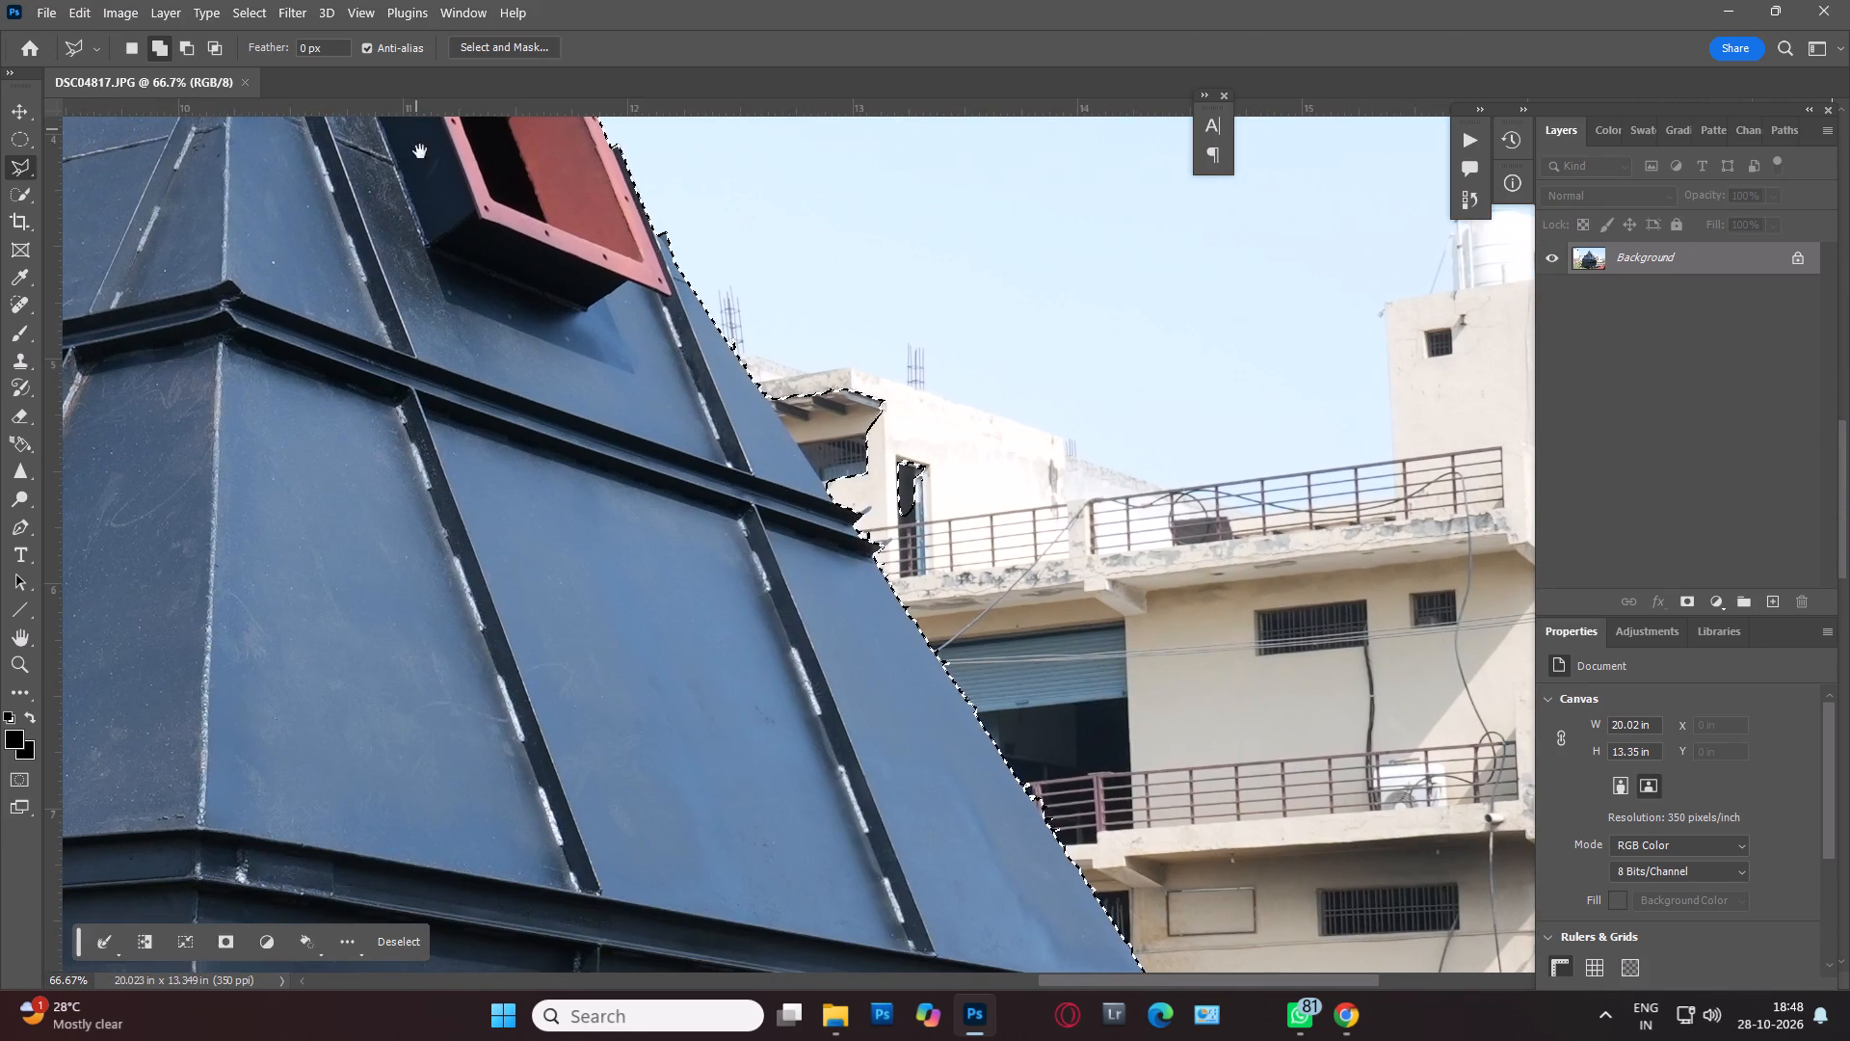
left_click_drag(896, 759, 694, 529)
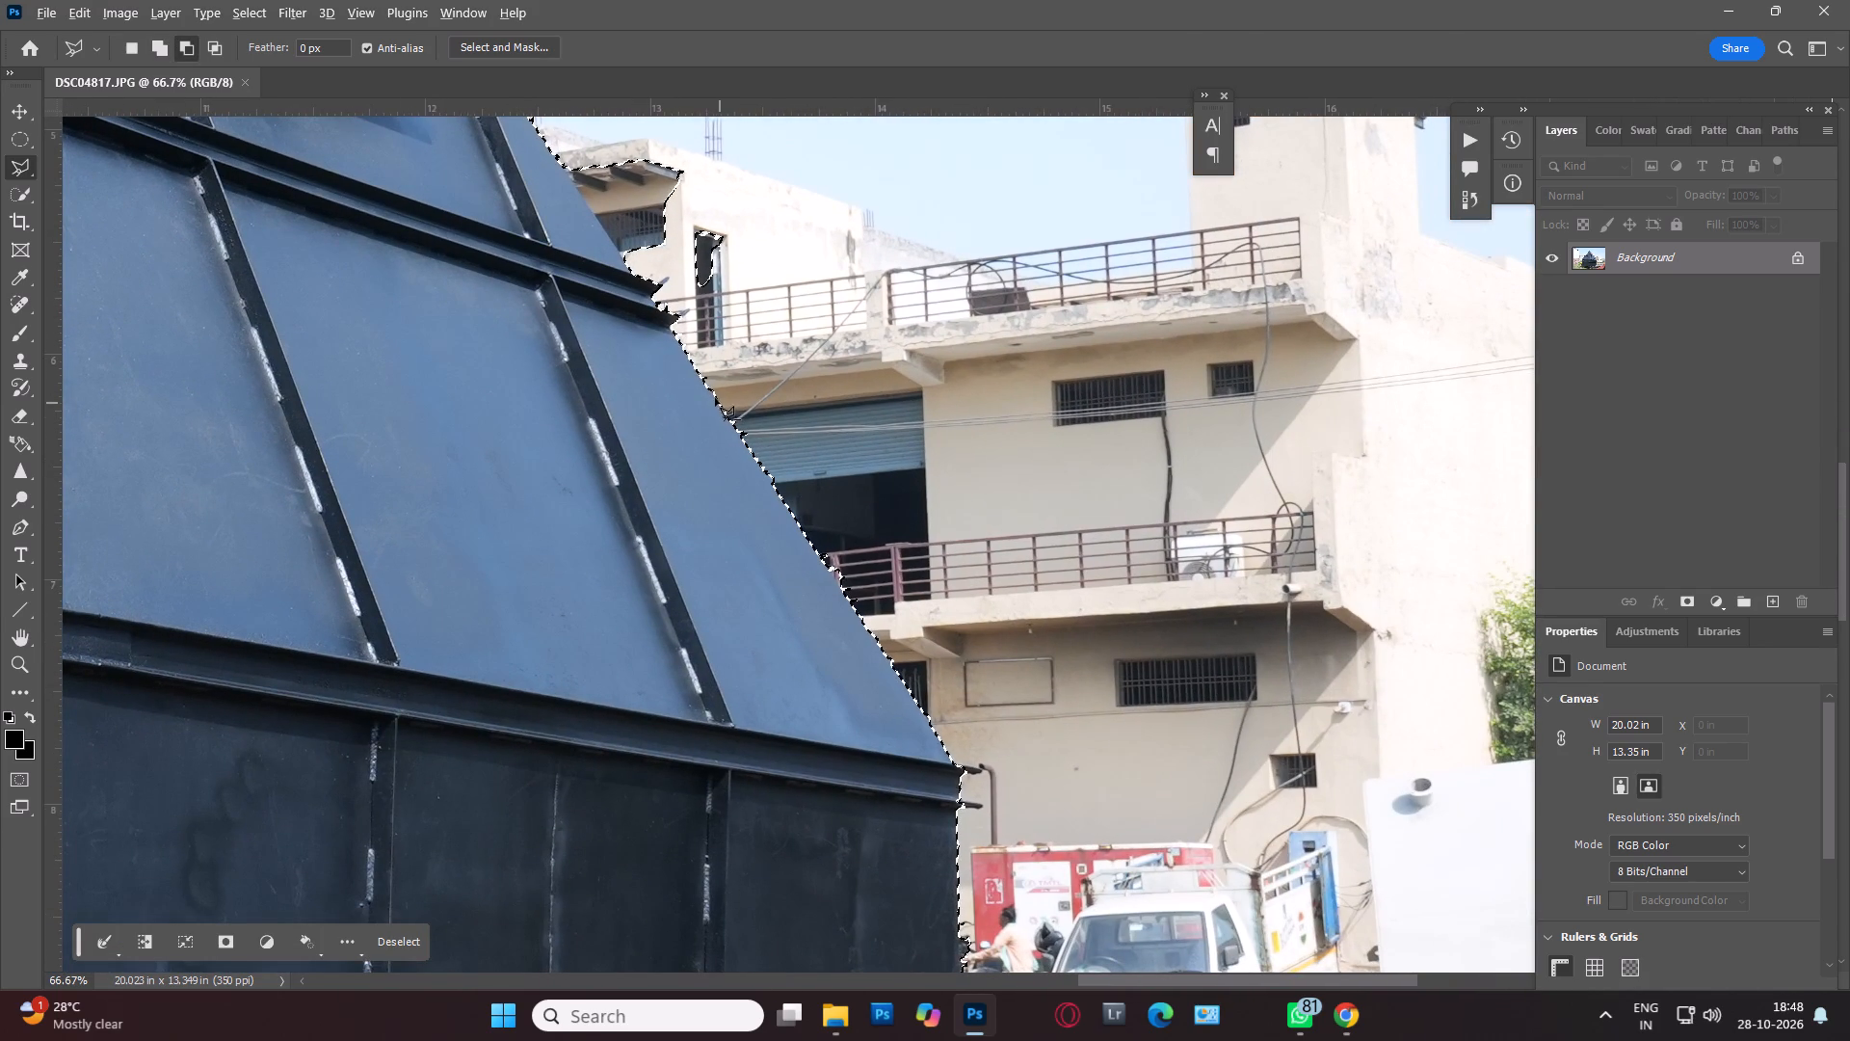
left_click(674, 331, "alt")
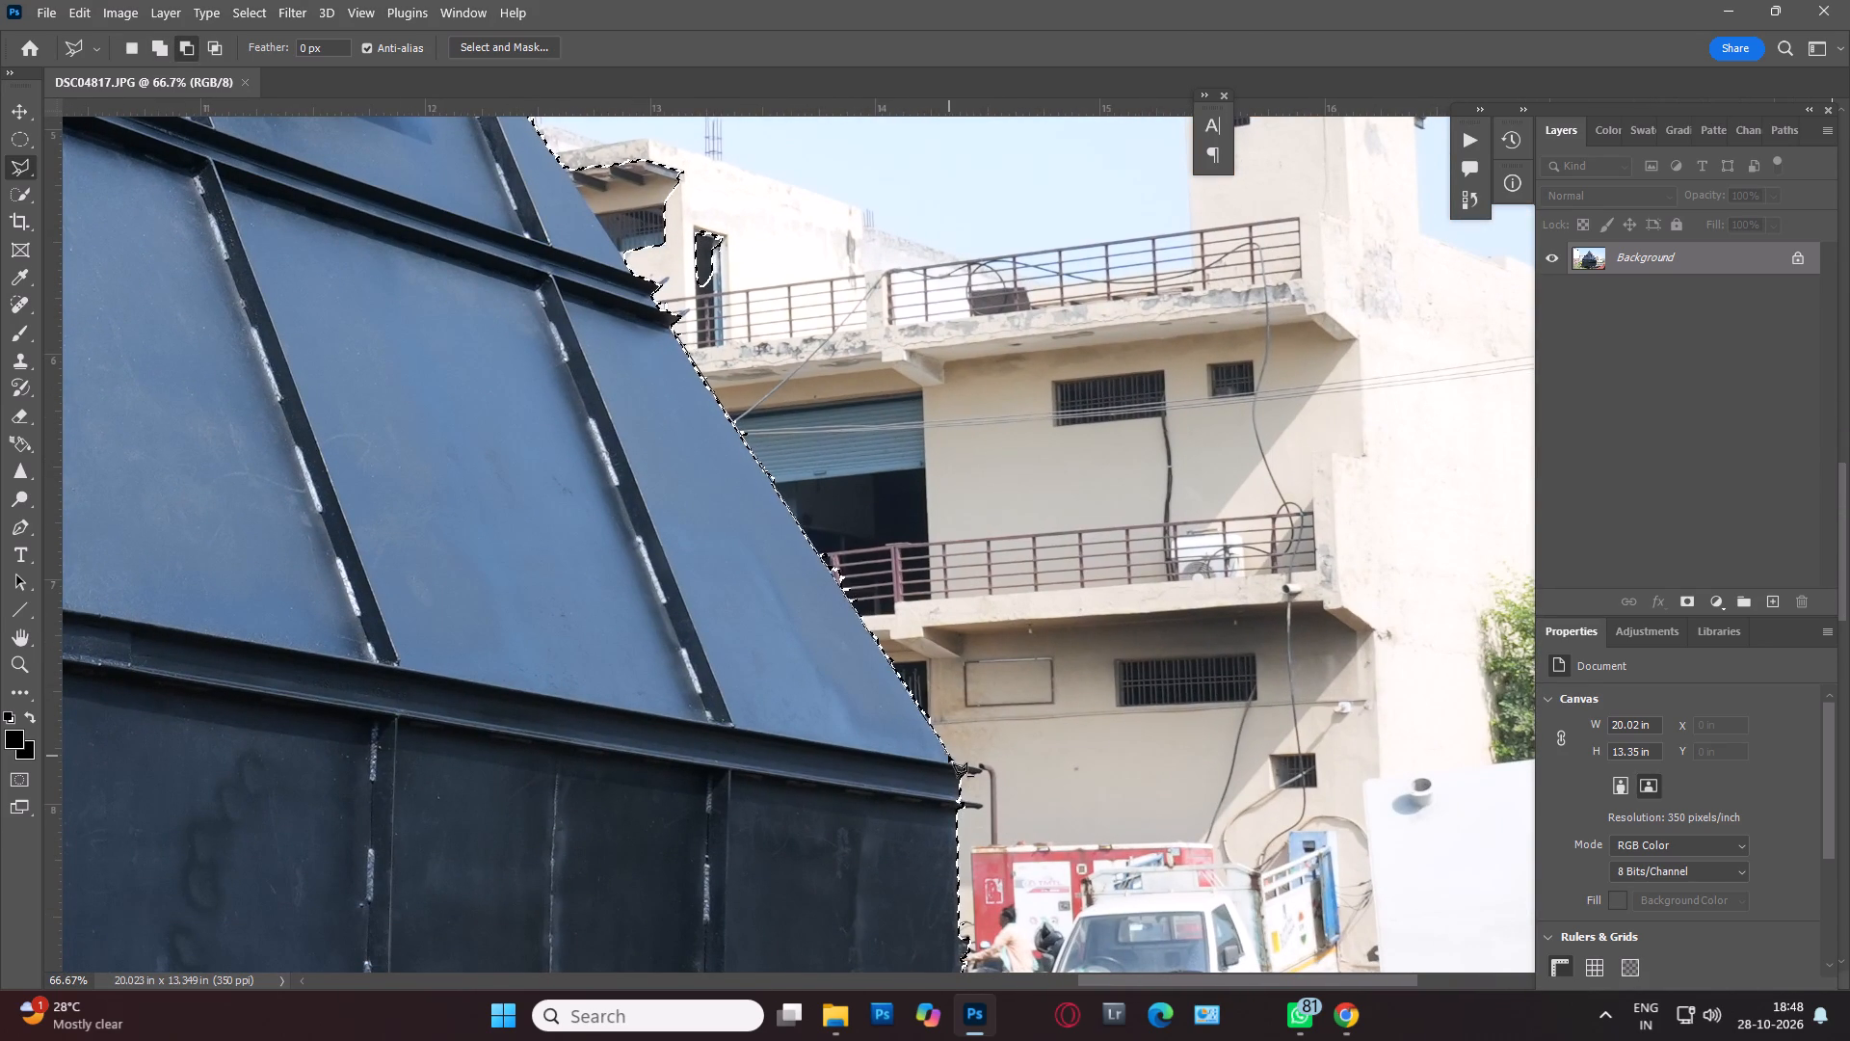
left_click(954, 753)
left_click(1087, 654)
double_click(1118, 601)
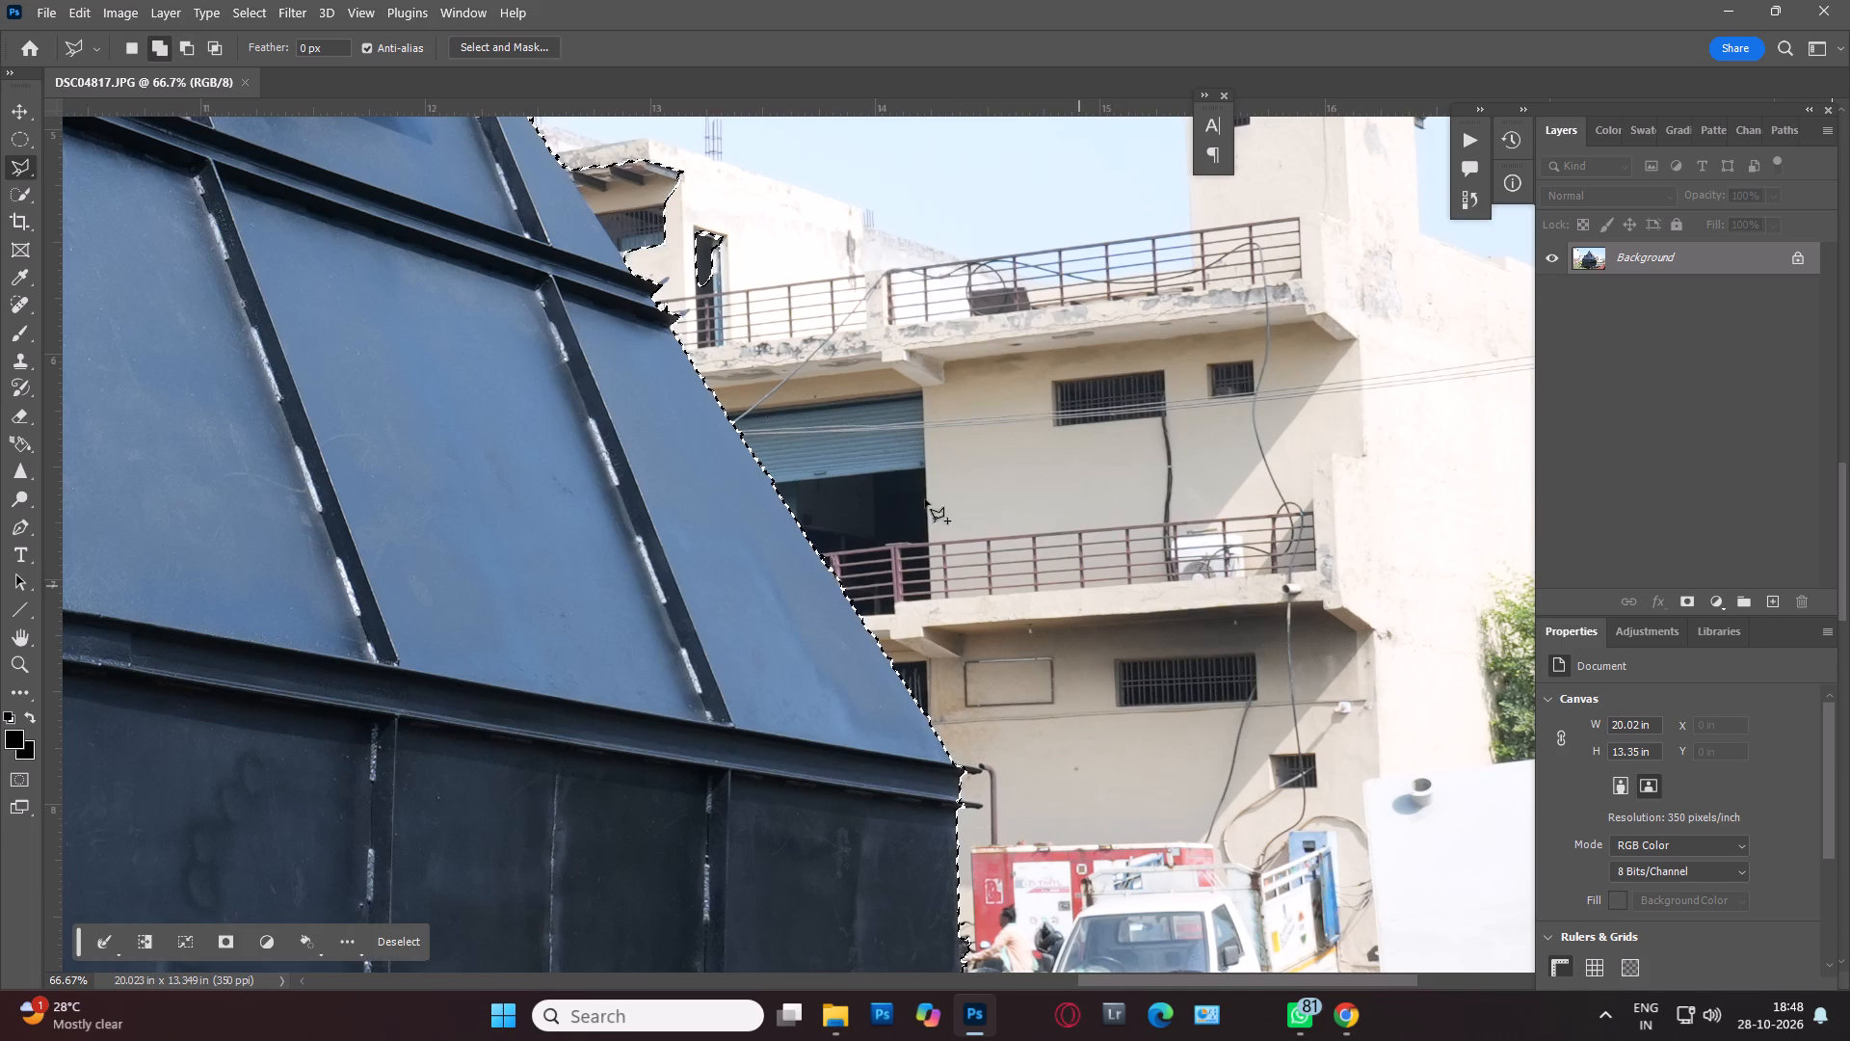
Add the hopper's right sloping panel edge between the two ledges back into the selection.
left_click(670, 331, "shift")
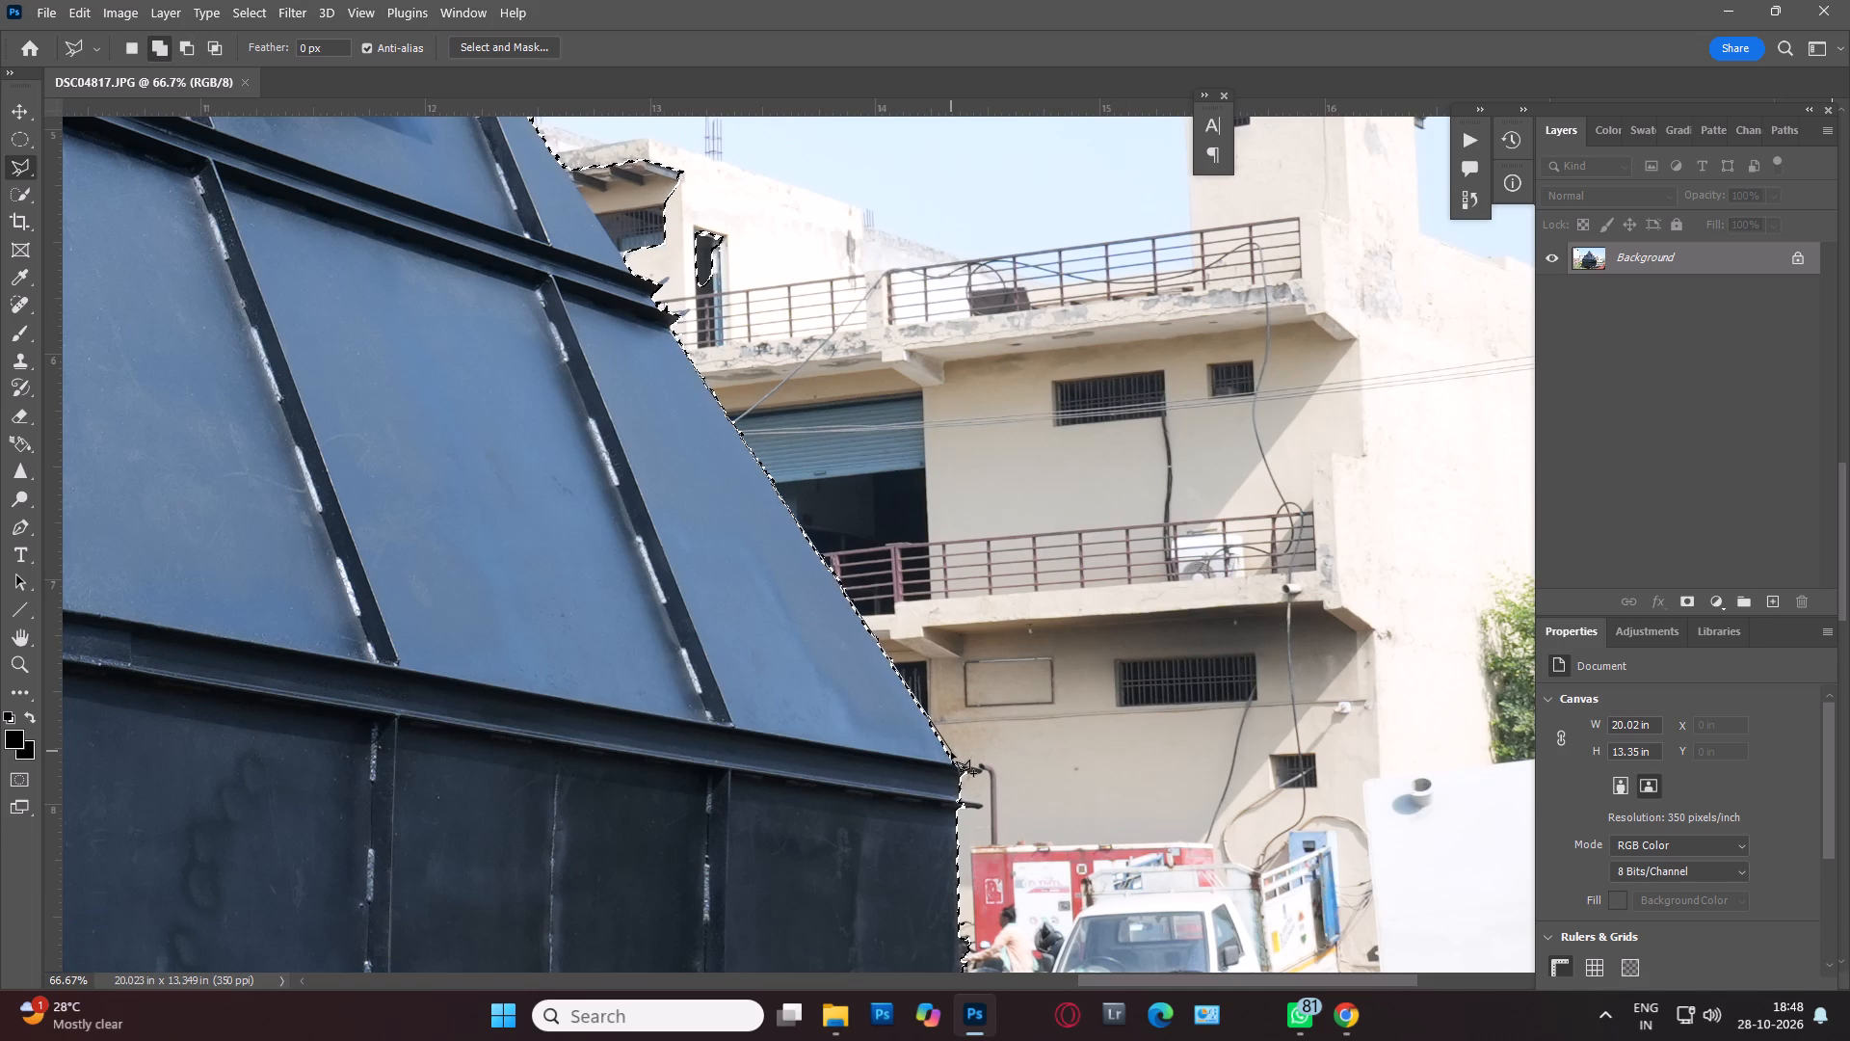
left_click(946, 747)
left_click_drag(841, 752, 801, 725)
double_click(440, 544)
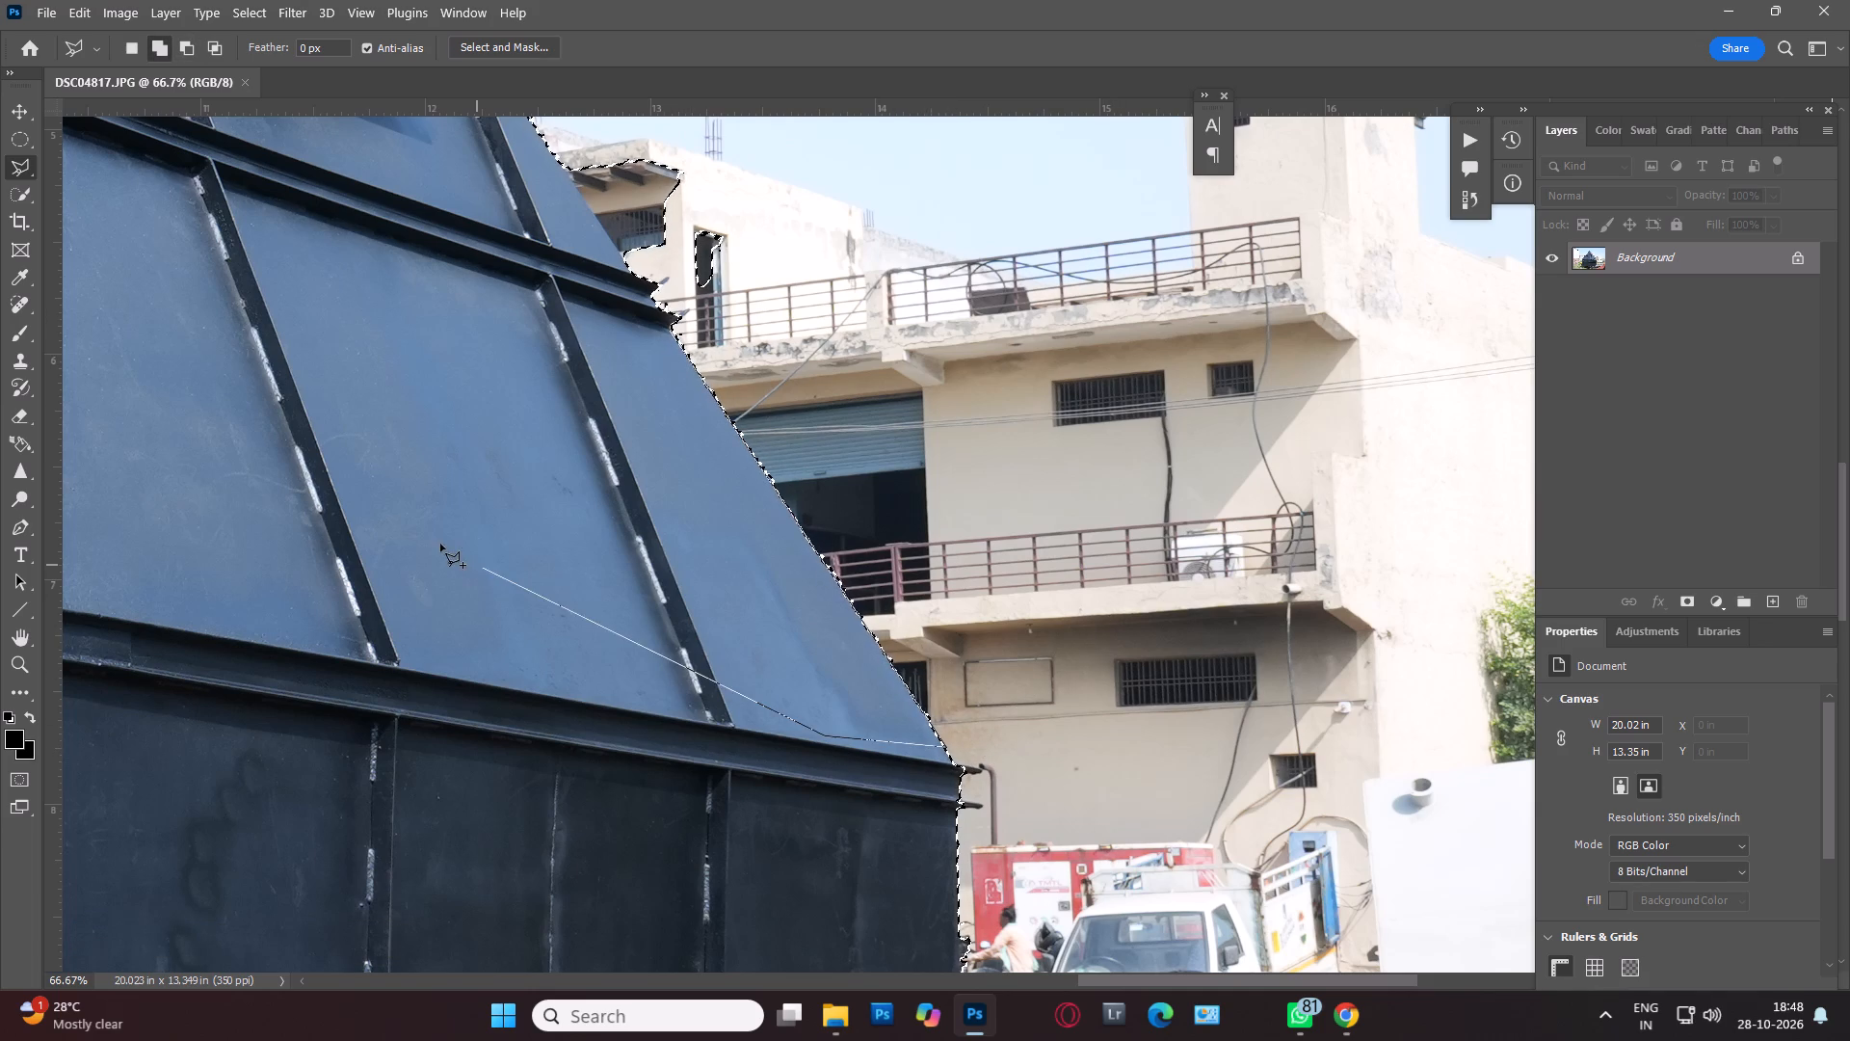
Subtract the building's dark doorway patch beyond the right end of the hopper's upper ledge from the selection.
left_click(773, 188, "alt")
left_click_drag(668, 217, 671, 230)
left_click(701, 297)
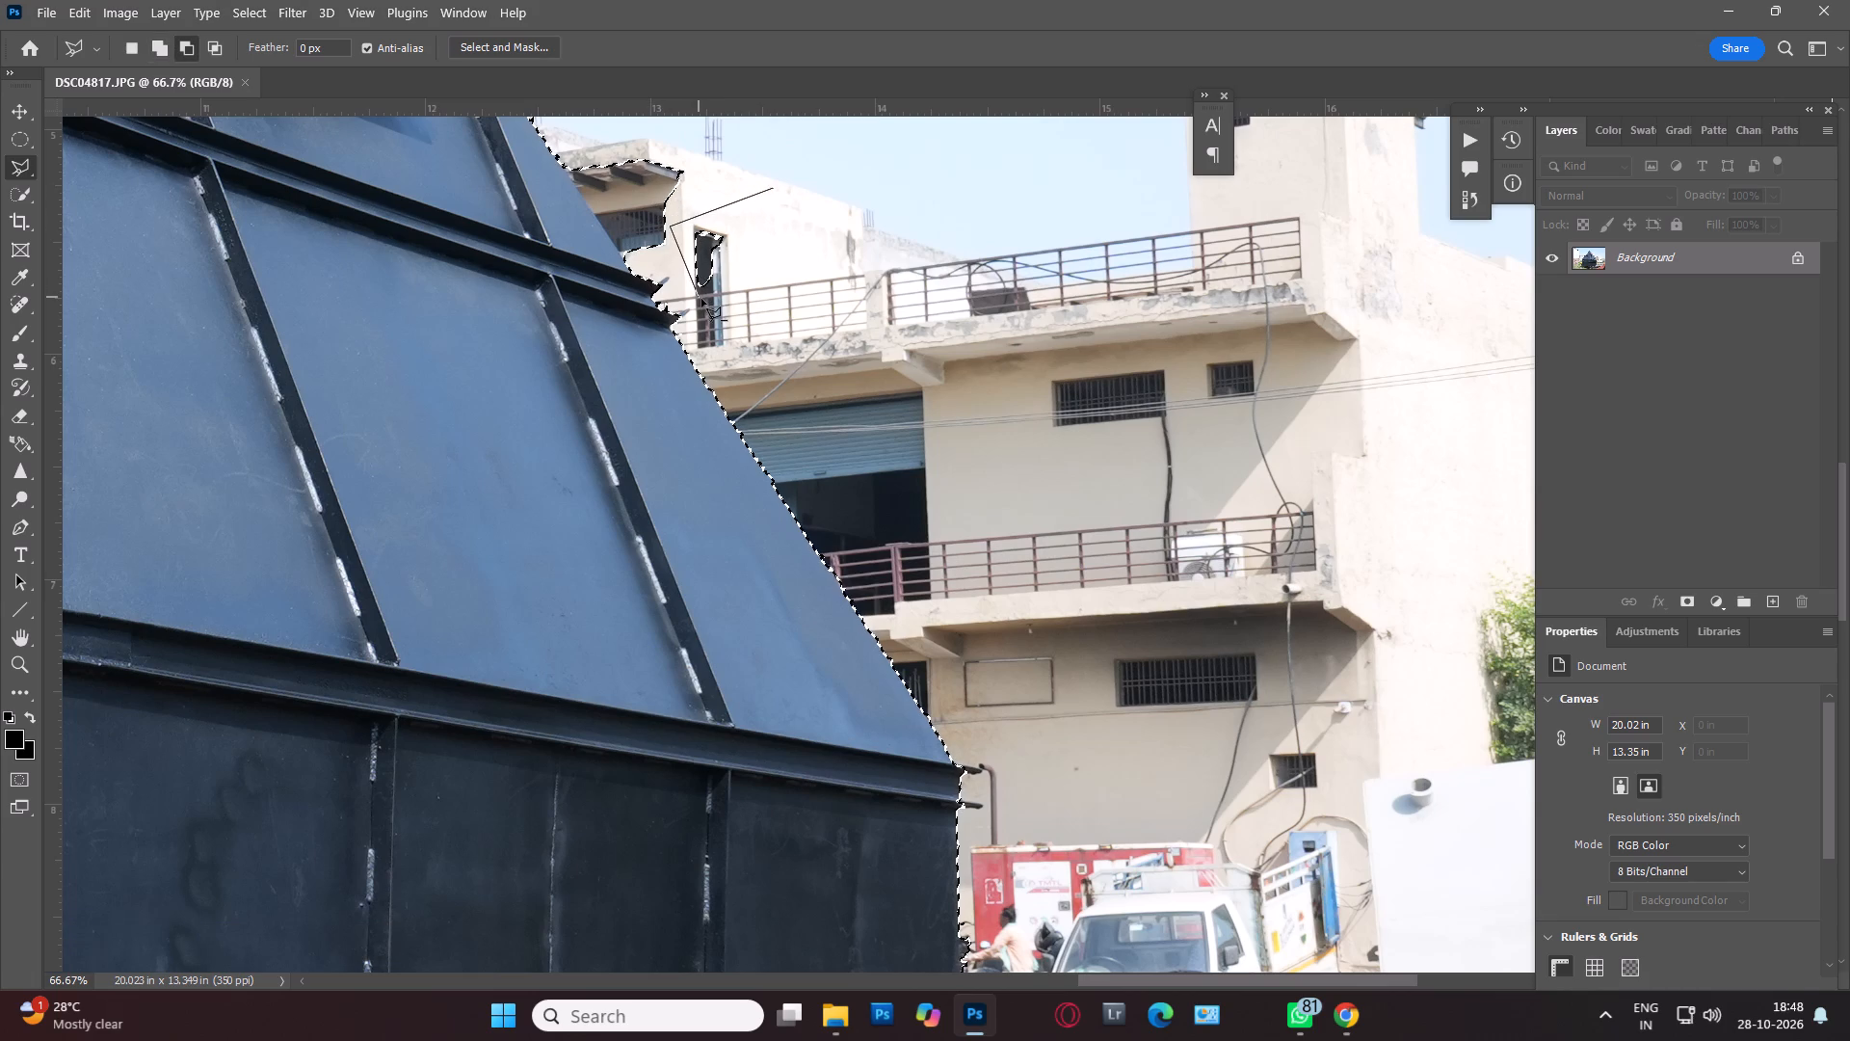
left_click(808, 281)
double_click(877, 229)
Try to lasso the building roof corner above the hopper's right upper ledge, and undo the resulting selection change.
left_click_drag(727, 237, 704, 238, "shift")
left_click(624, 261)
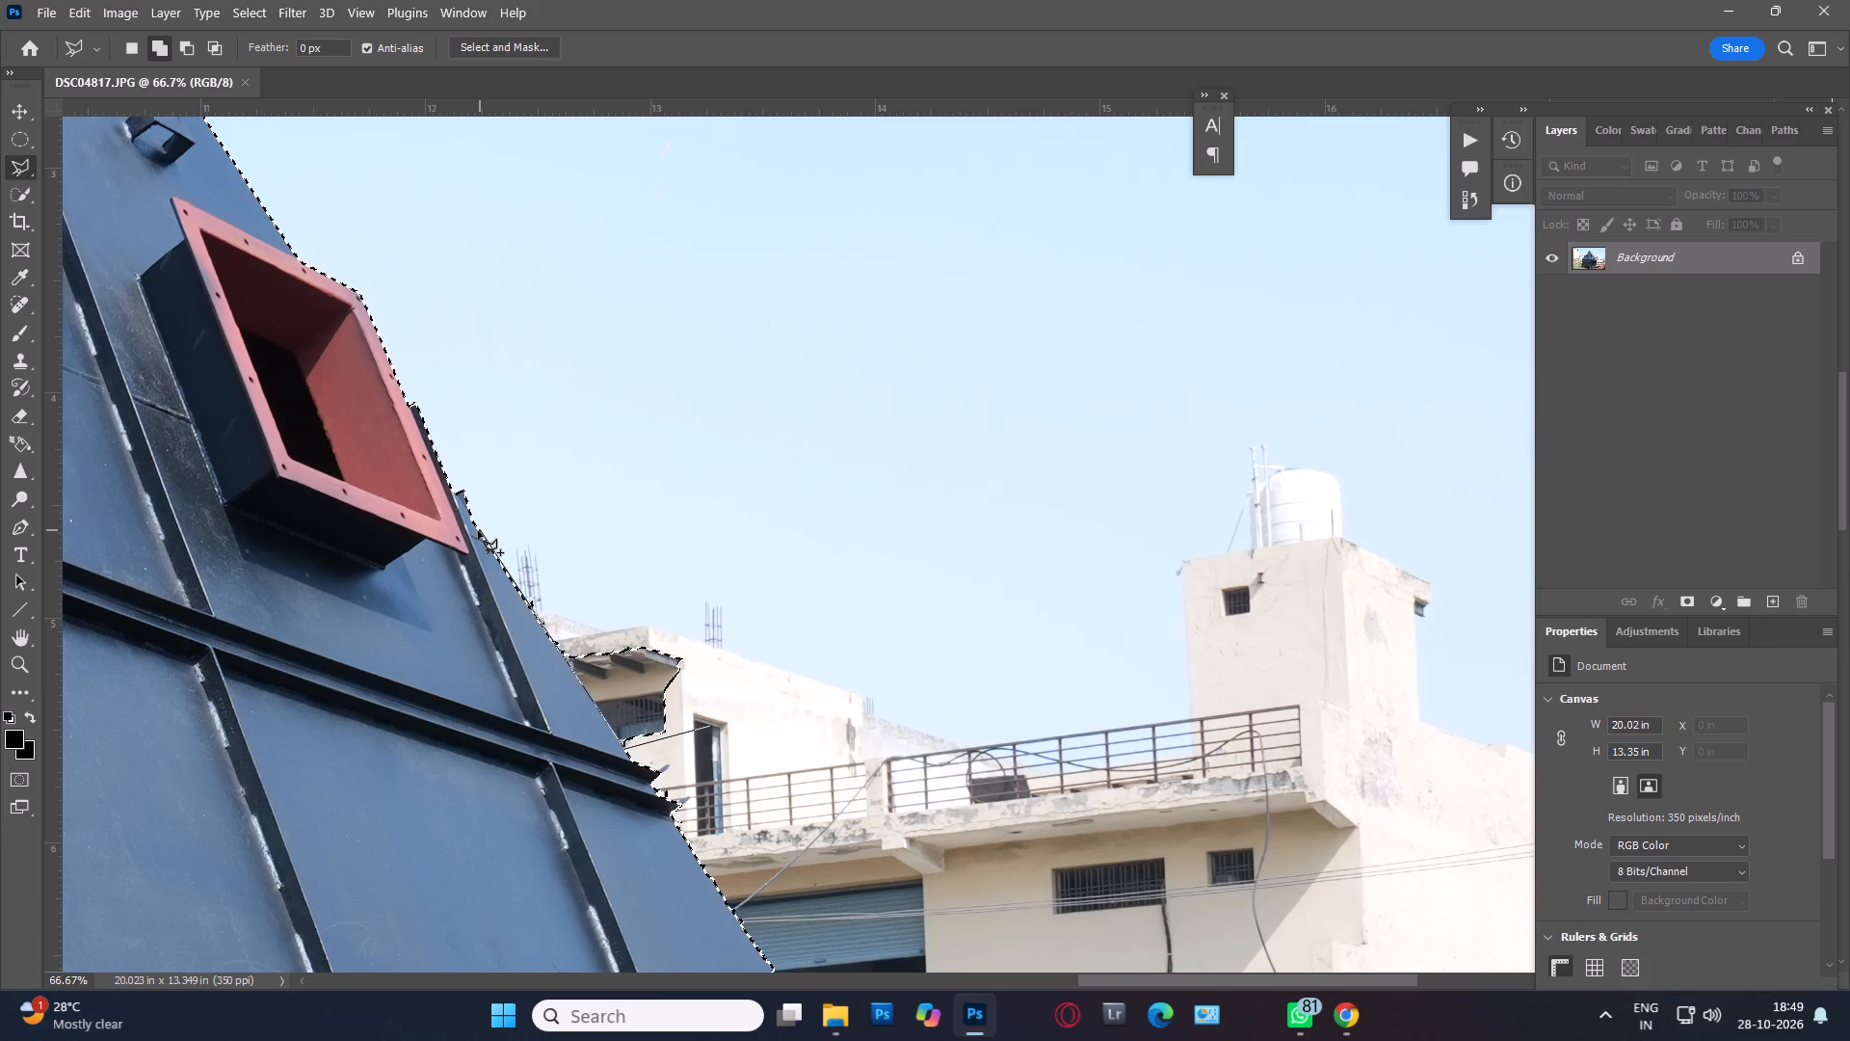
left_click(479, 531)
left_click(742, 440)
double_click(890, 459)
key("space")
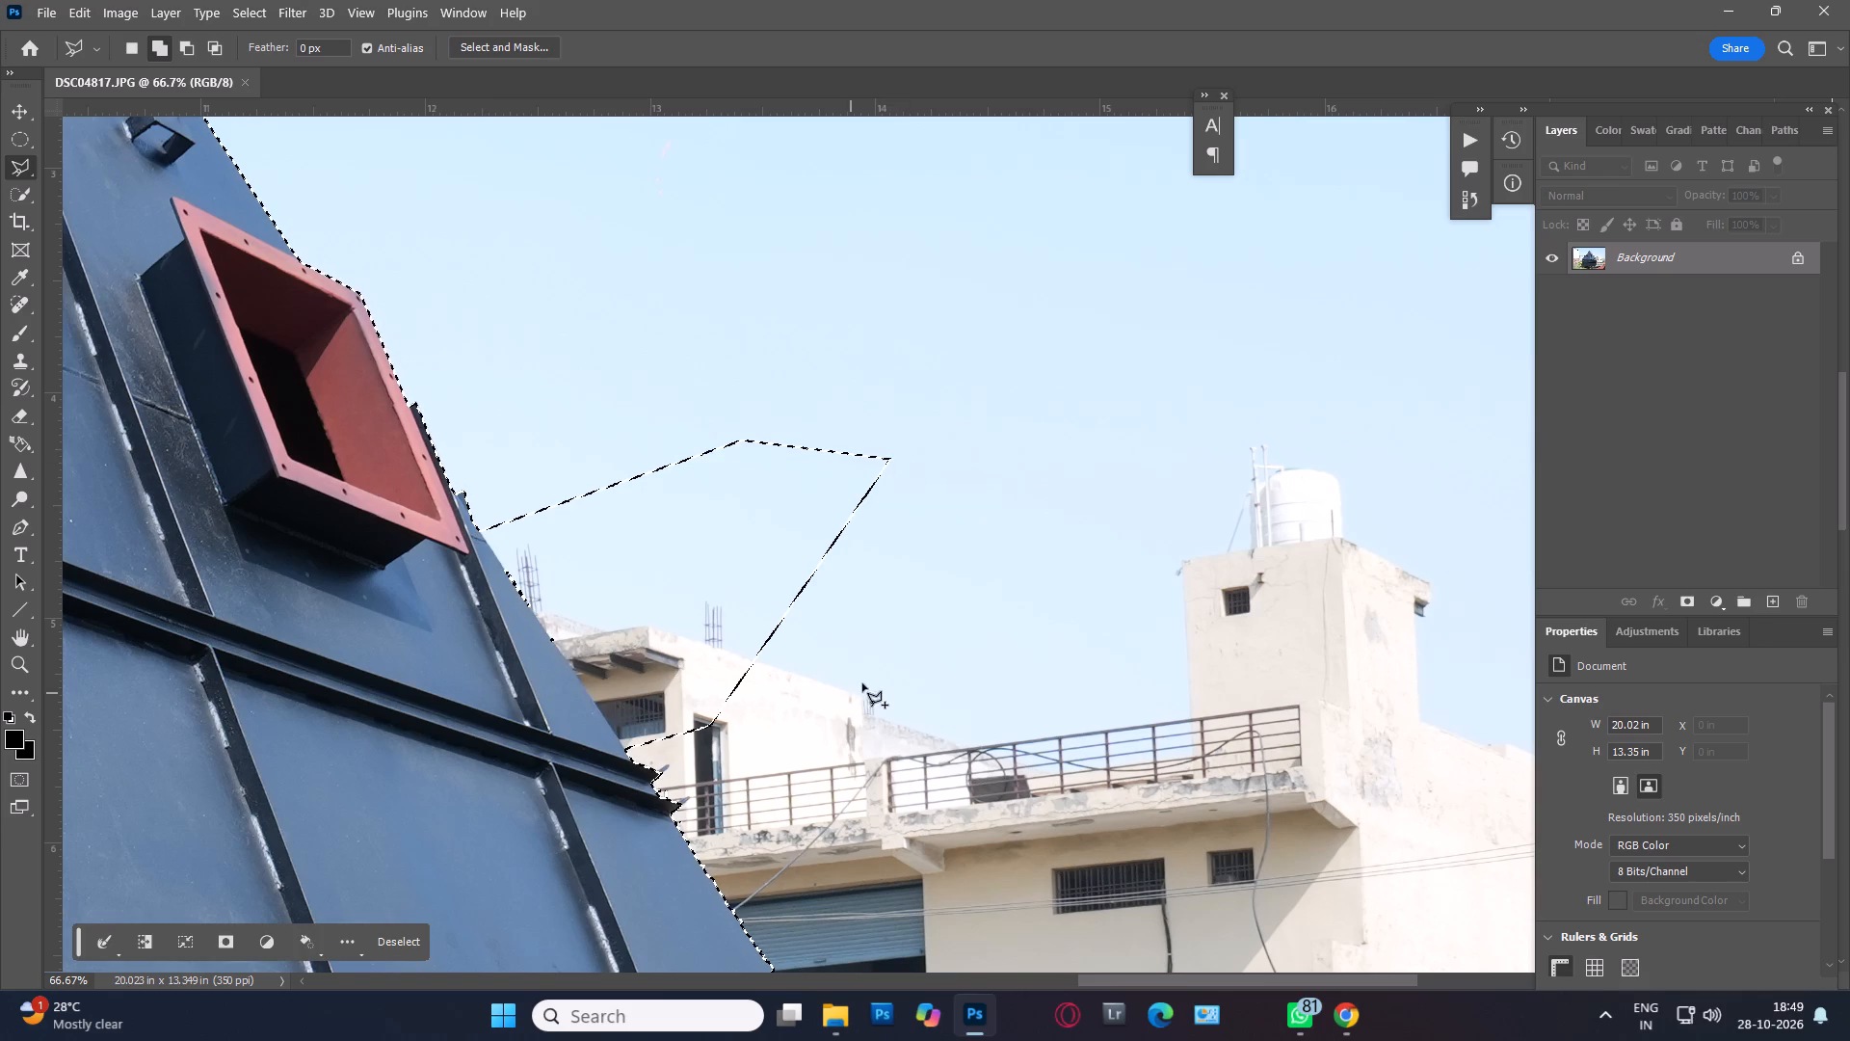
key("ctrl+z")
Subtract the building roof corner and barred window between the red-framed opening and the hopper's right upper ledge.
left_click(621, 410, "alt")
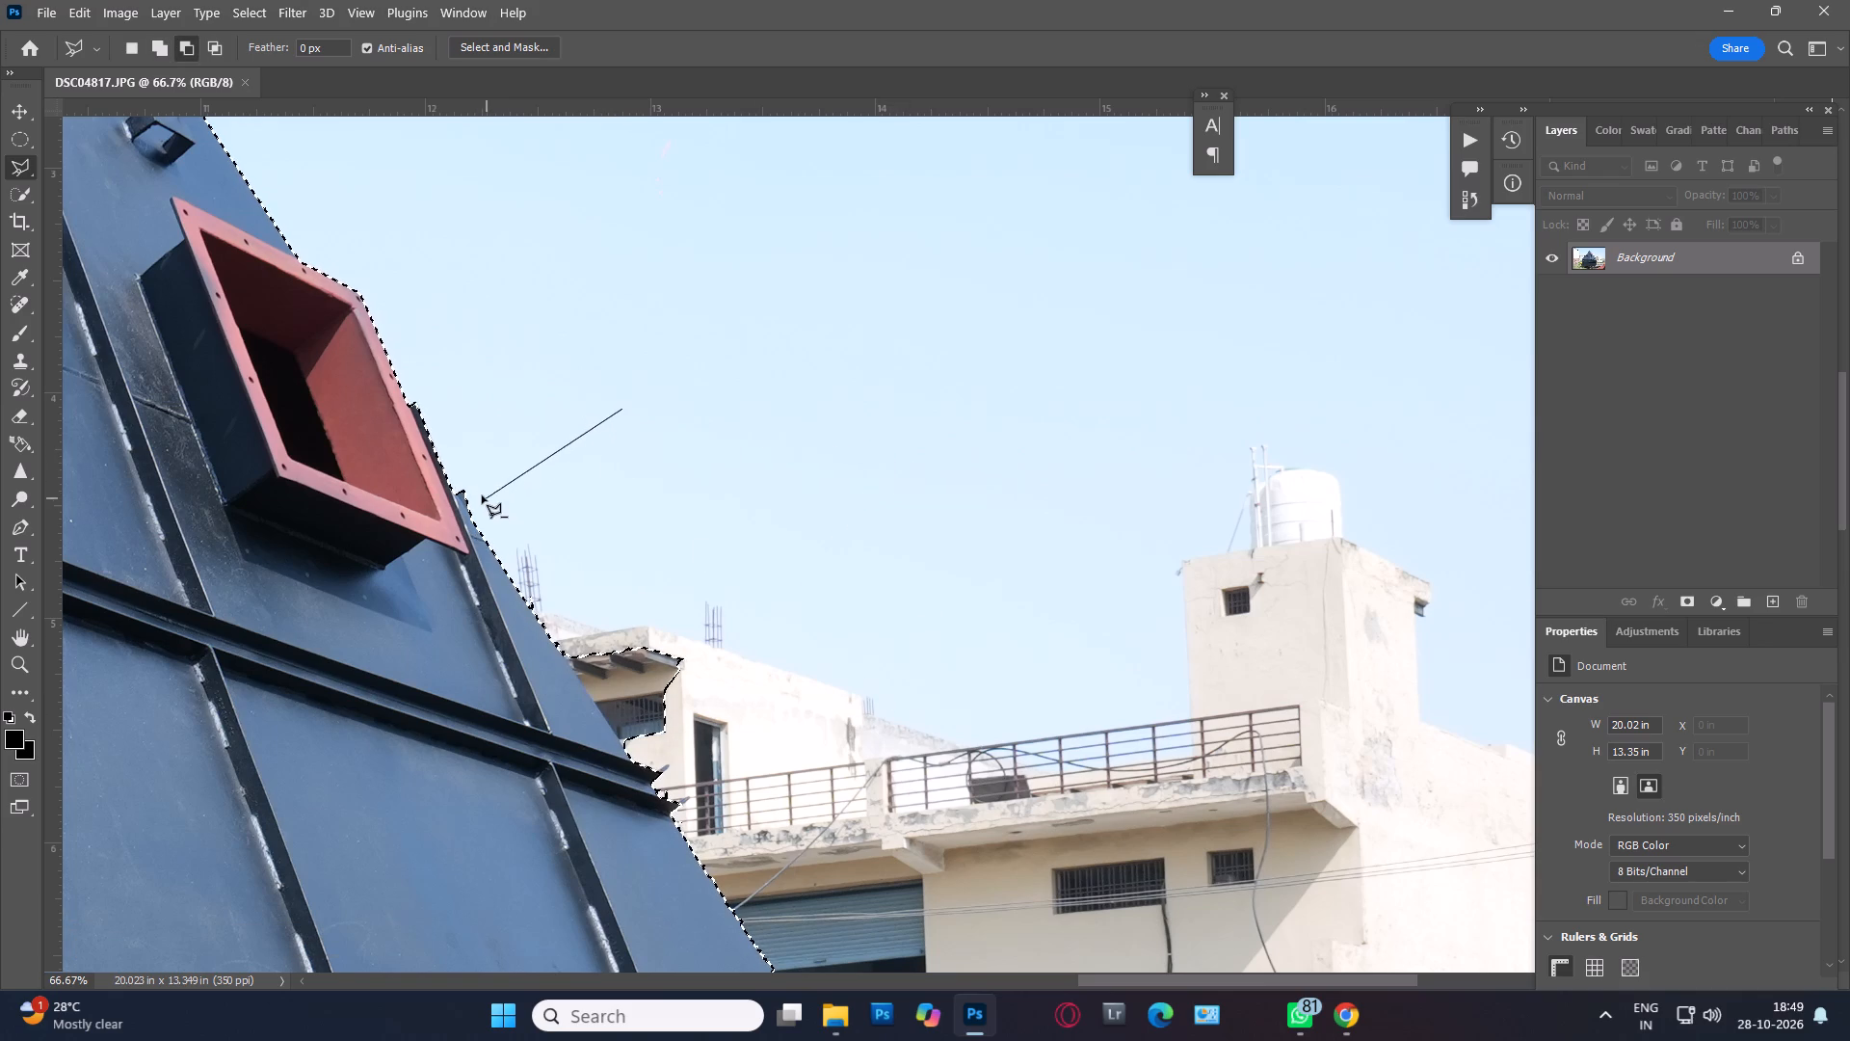
left_click(482, 495)
left_click(472, 513)
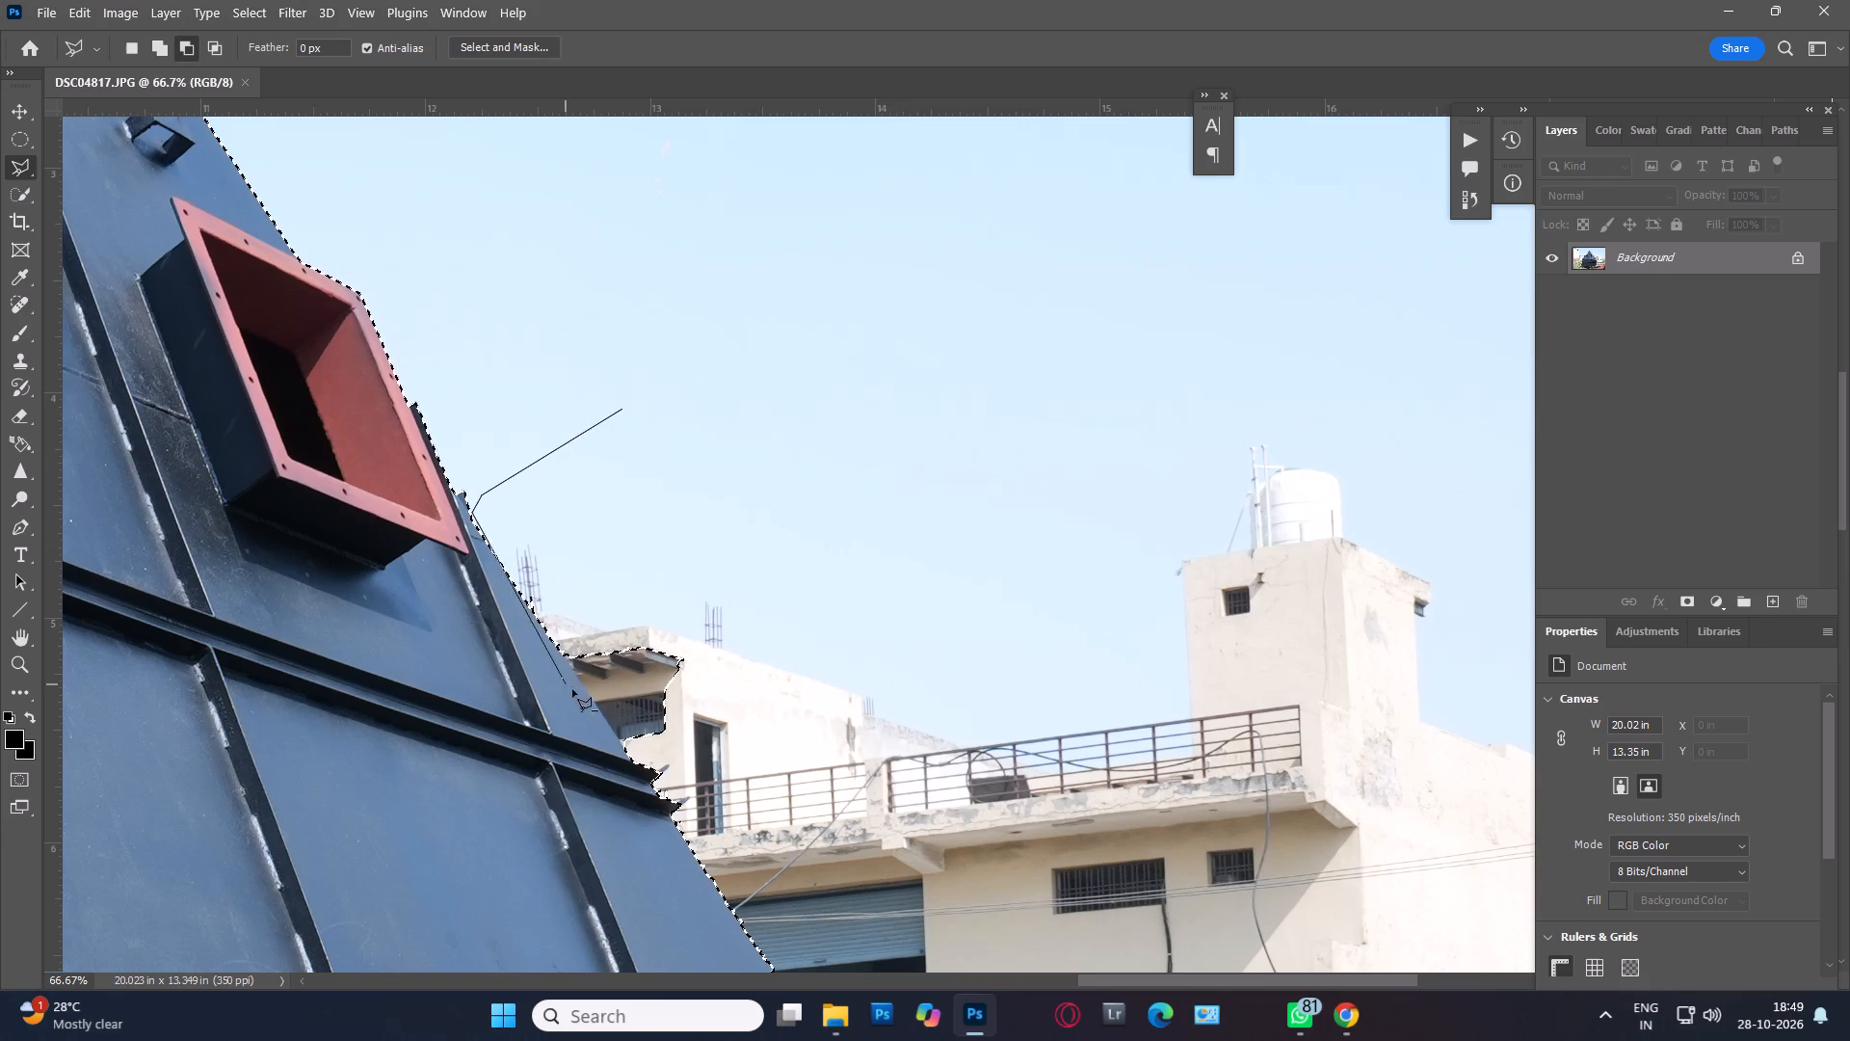
left_click(630, 756)
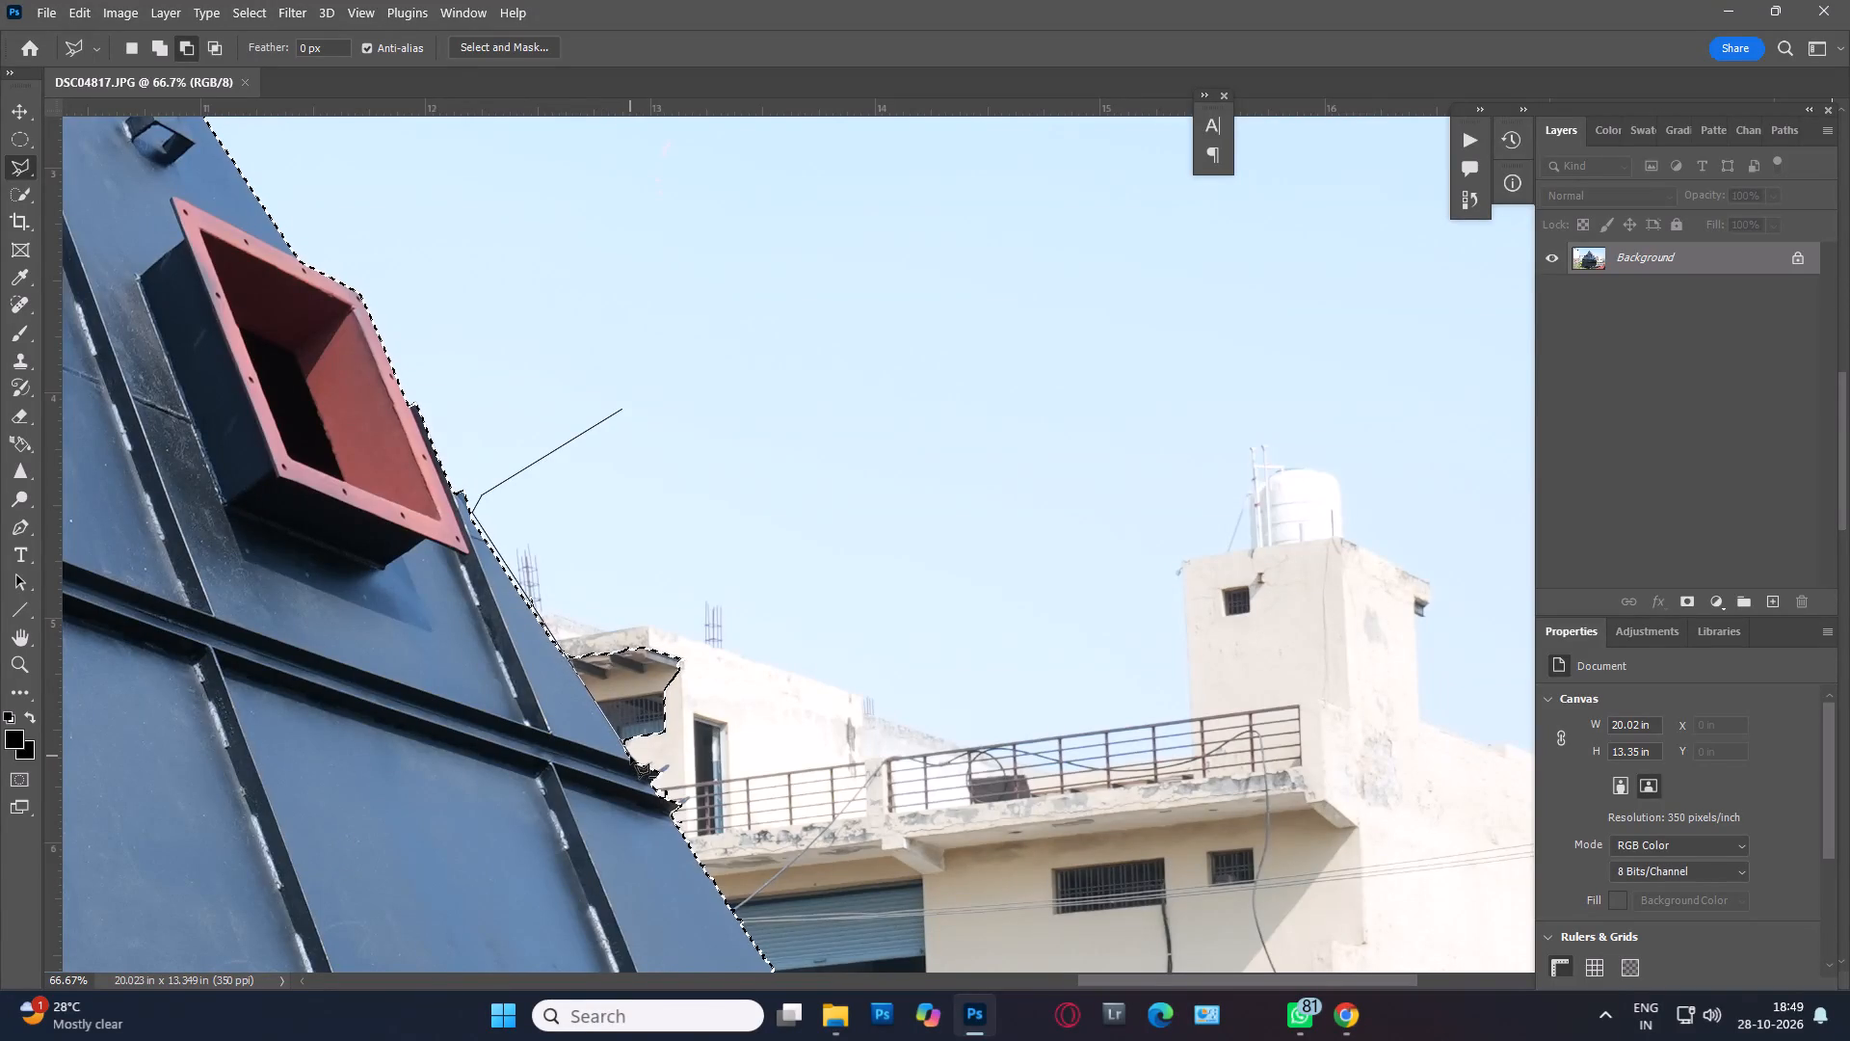
left_click(806, 702)
double_click(888, 543)
Subtract the motorcycle and background fragments along the hopper's vertical right edge, between the lower two ledges.
key("space")
key("space")
key("space")
key("space")
key("space")
key("space")
key("space")
key("space")
key("space")
key("space")
key("space")
key("space")
key("space")
key("space")
key("space")
key("space")
key("space")
key("space")
key("space")
key("space")
left_click_drag(933, 836, 778, 228)
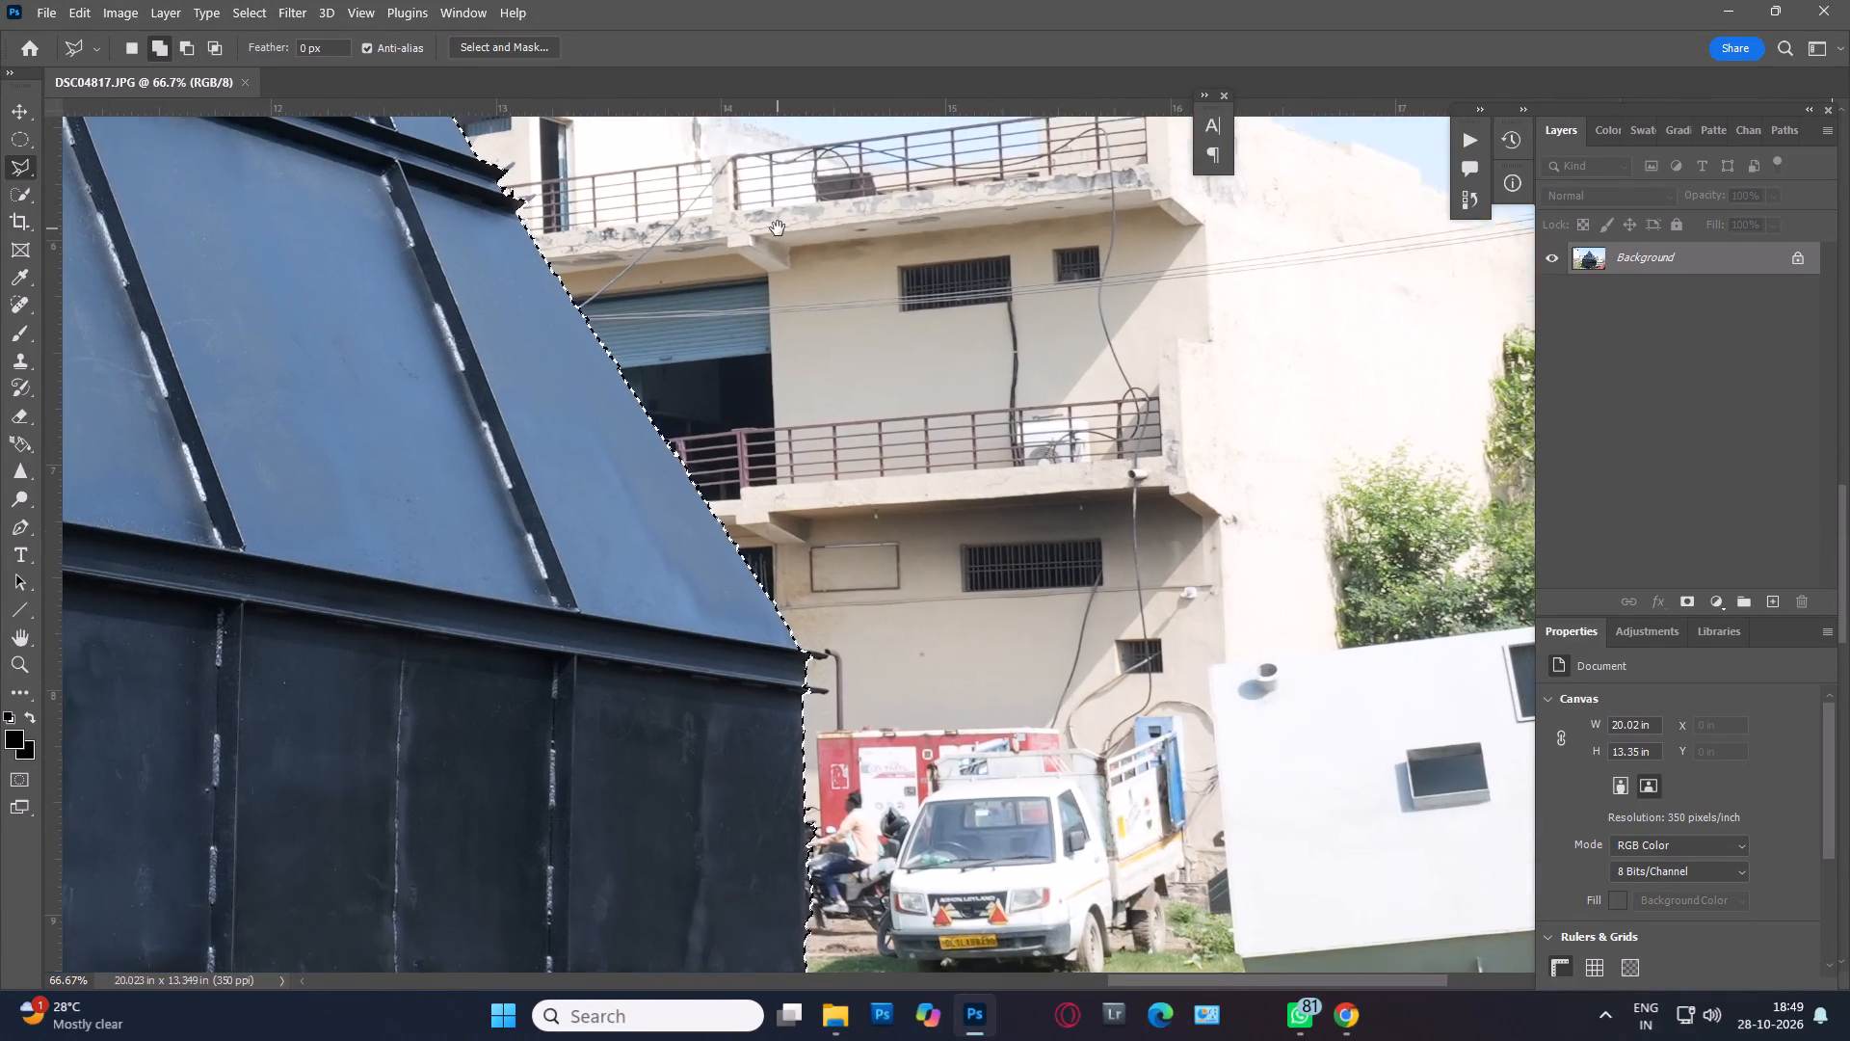
left_click_drag(778, 228, 777, 228)
left_click_drag(920, 815, 894, 464)
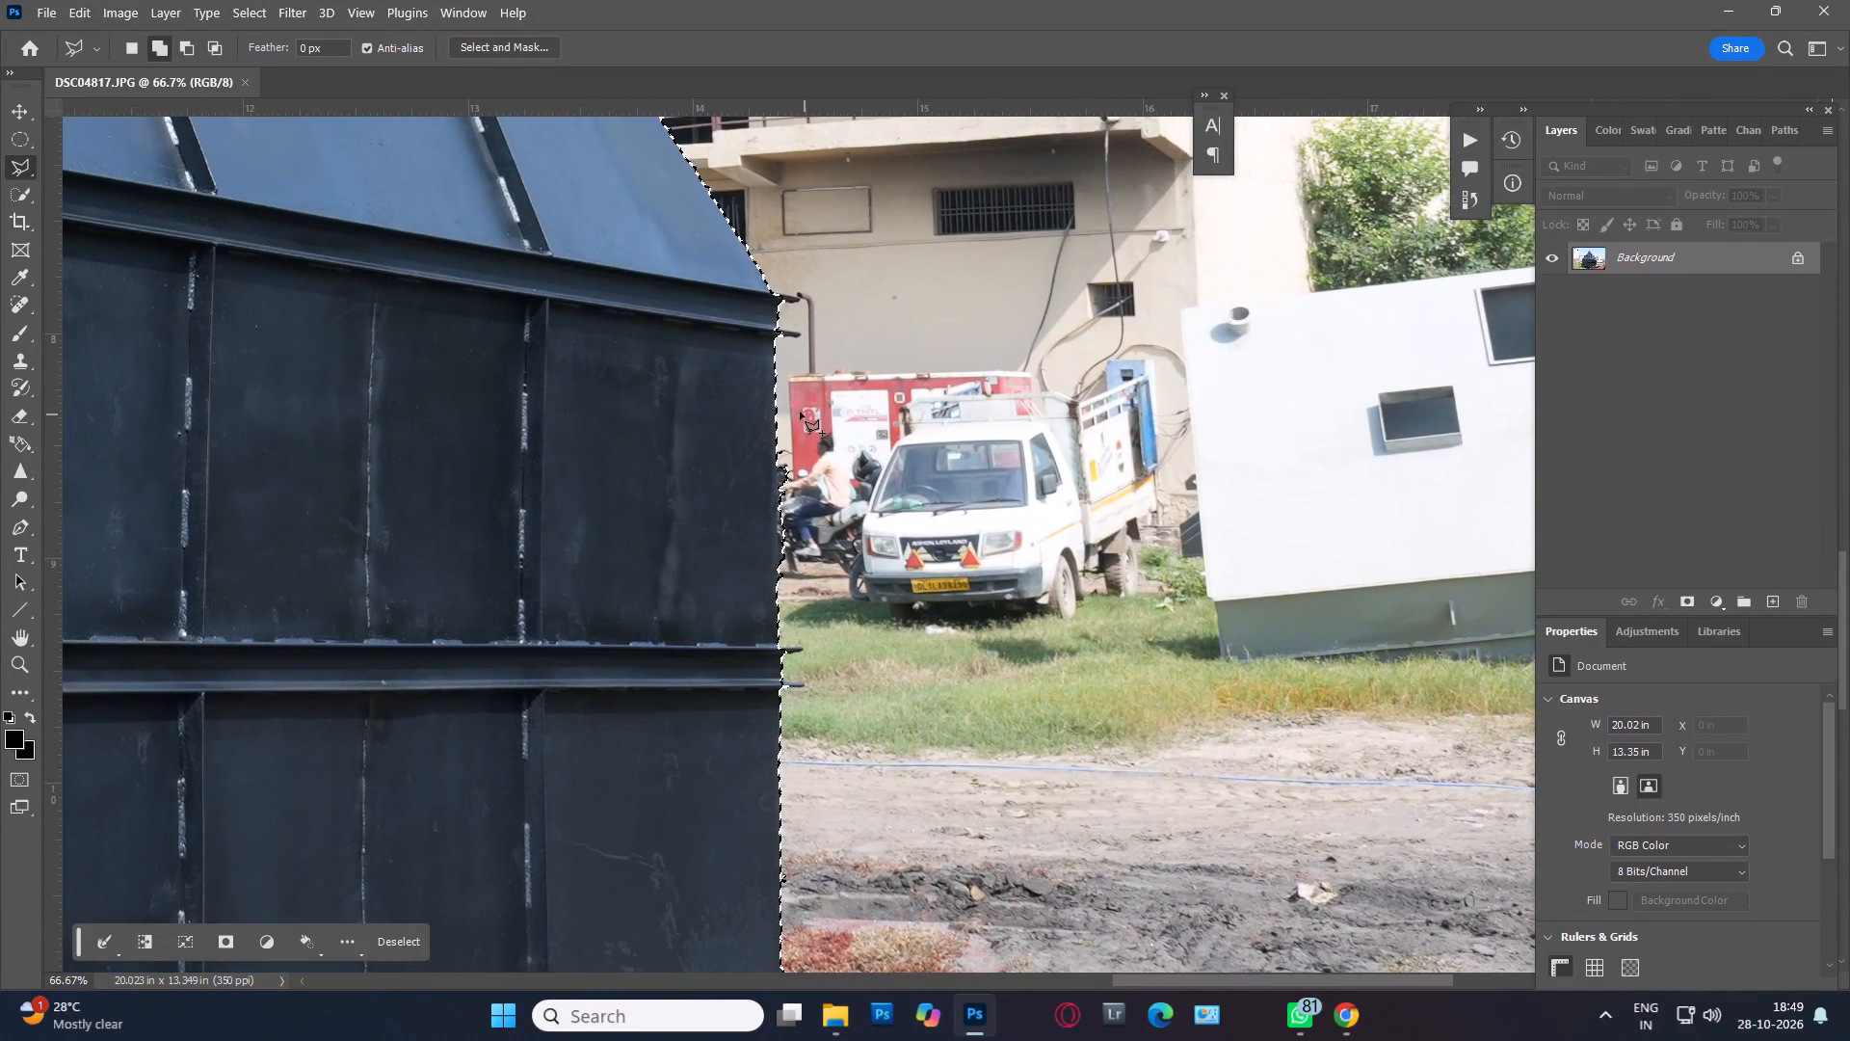
left_click(774, 340, "alt")
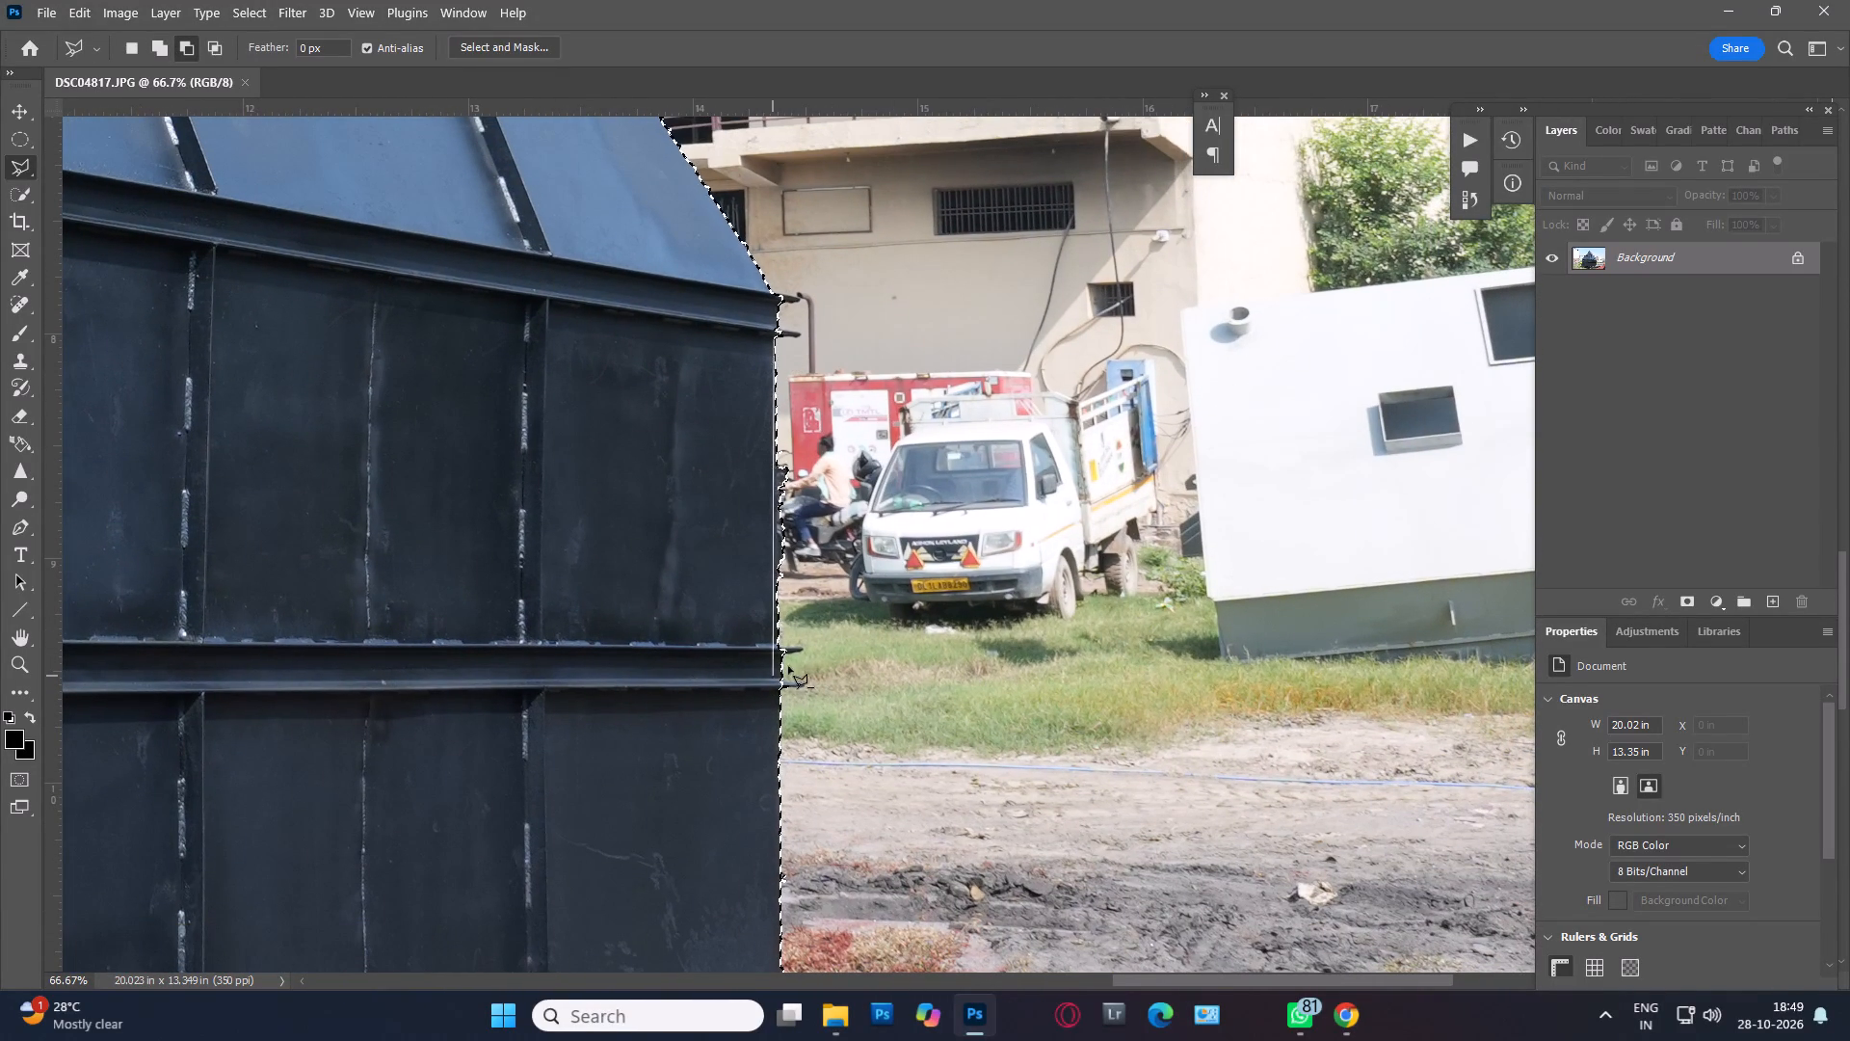
left_click(778, 640)
left_click(904, 629)
double_click(982, 552)
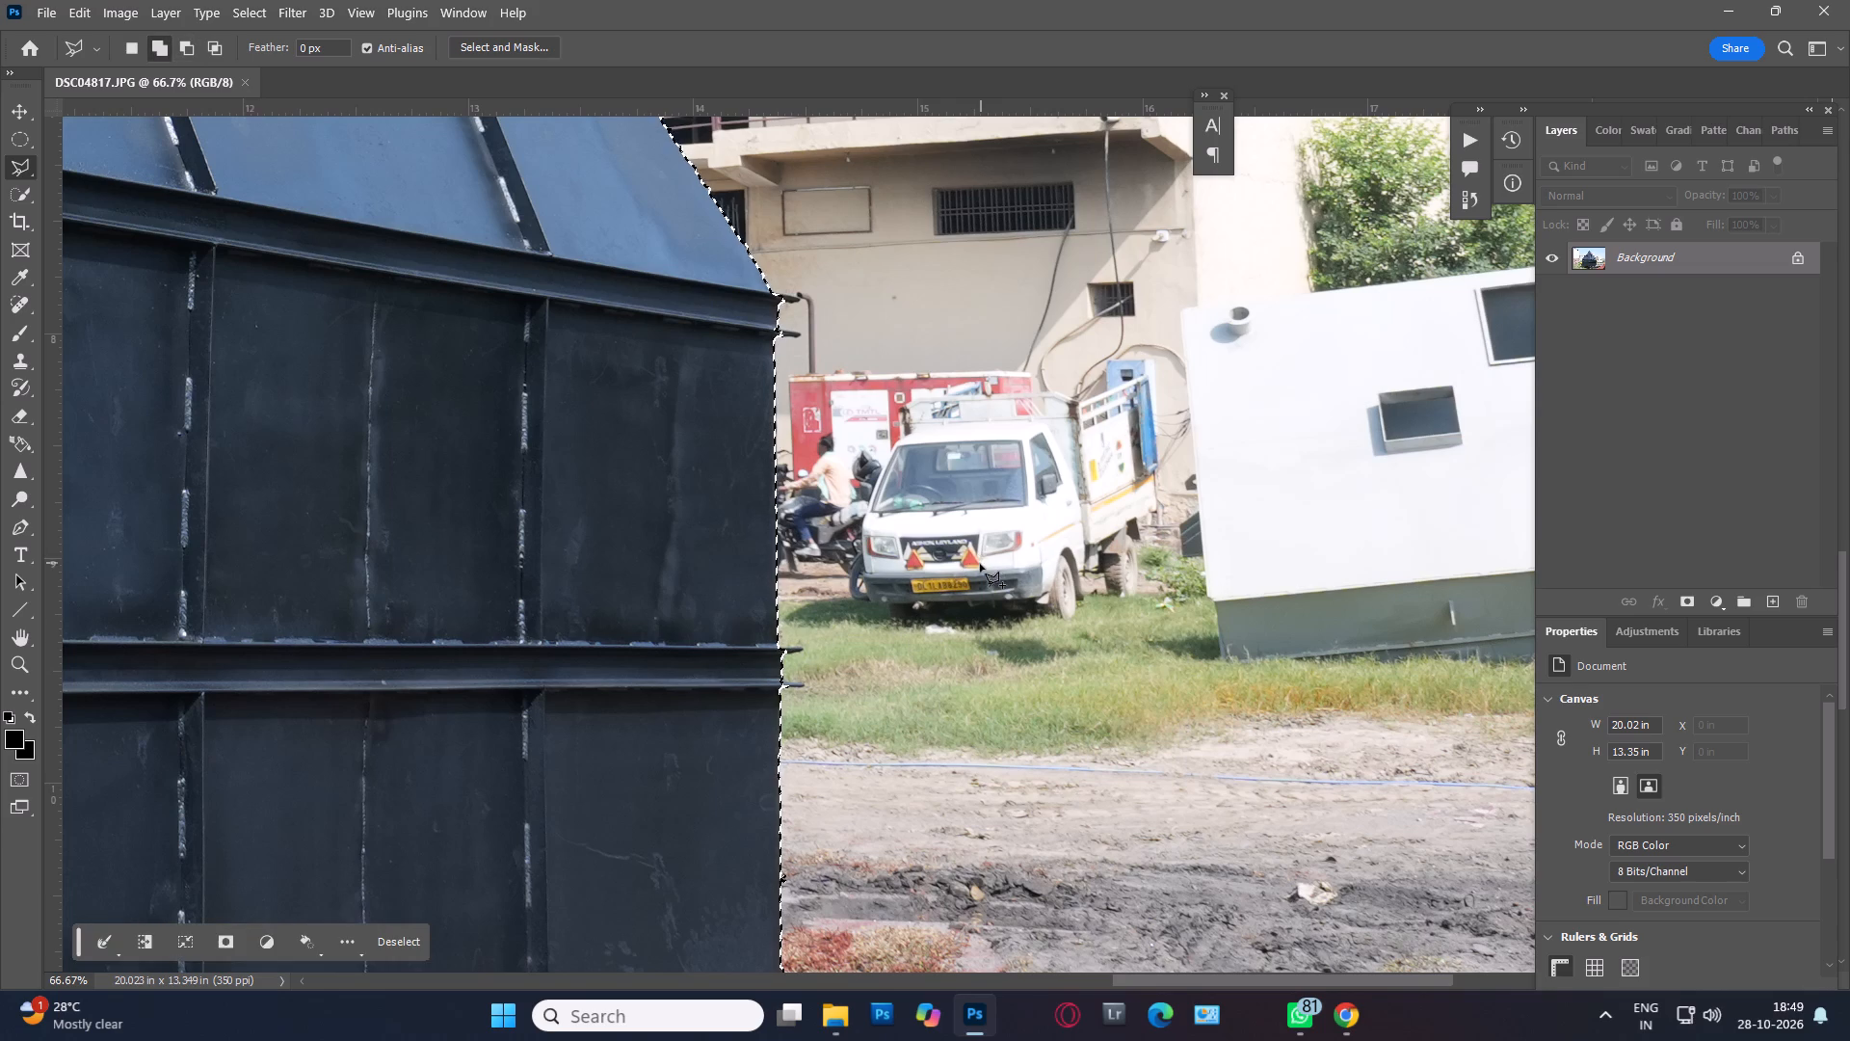
Add the protruding tip of the lowest ledge's upper flange, on the hopper's right side, to the selection.
key("space")
key("space")
key("space")
key("space")
key("space")
key("space")
key("space")
key("space")
key("space")
key("space")
key("space")
key("space")
key("space")
key("space")
key("space")
key("space")
key("space")
key("space")
key("space")
key("space")
left_click_drag(970, 745, 940, 418)
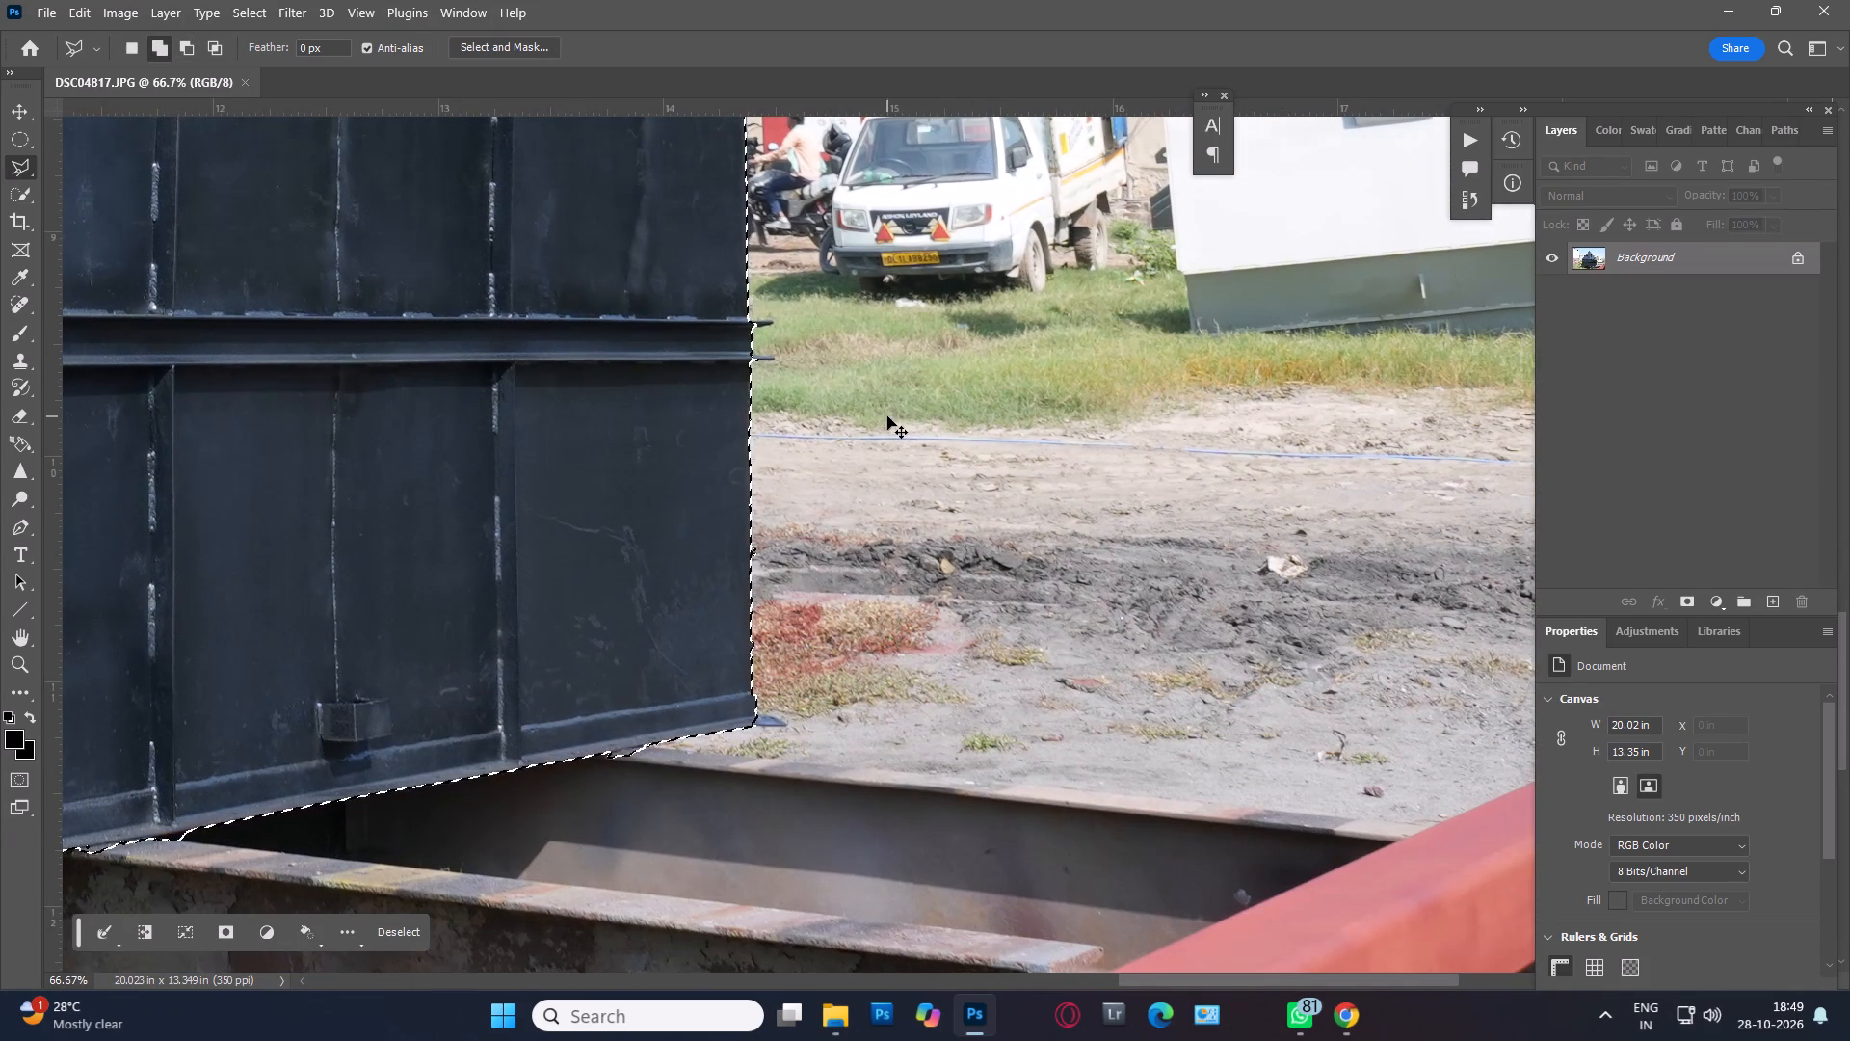
key("ctrl+plus")
key("ctrl+plus")
key("space")
key("space")
key("space")
key("space")
key("space")
key("space")
key("space")
left_click_drag(616, 279, 704, 566)
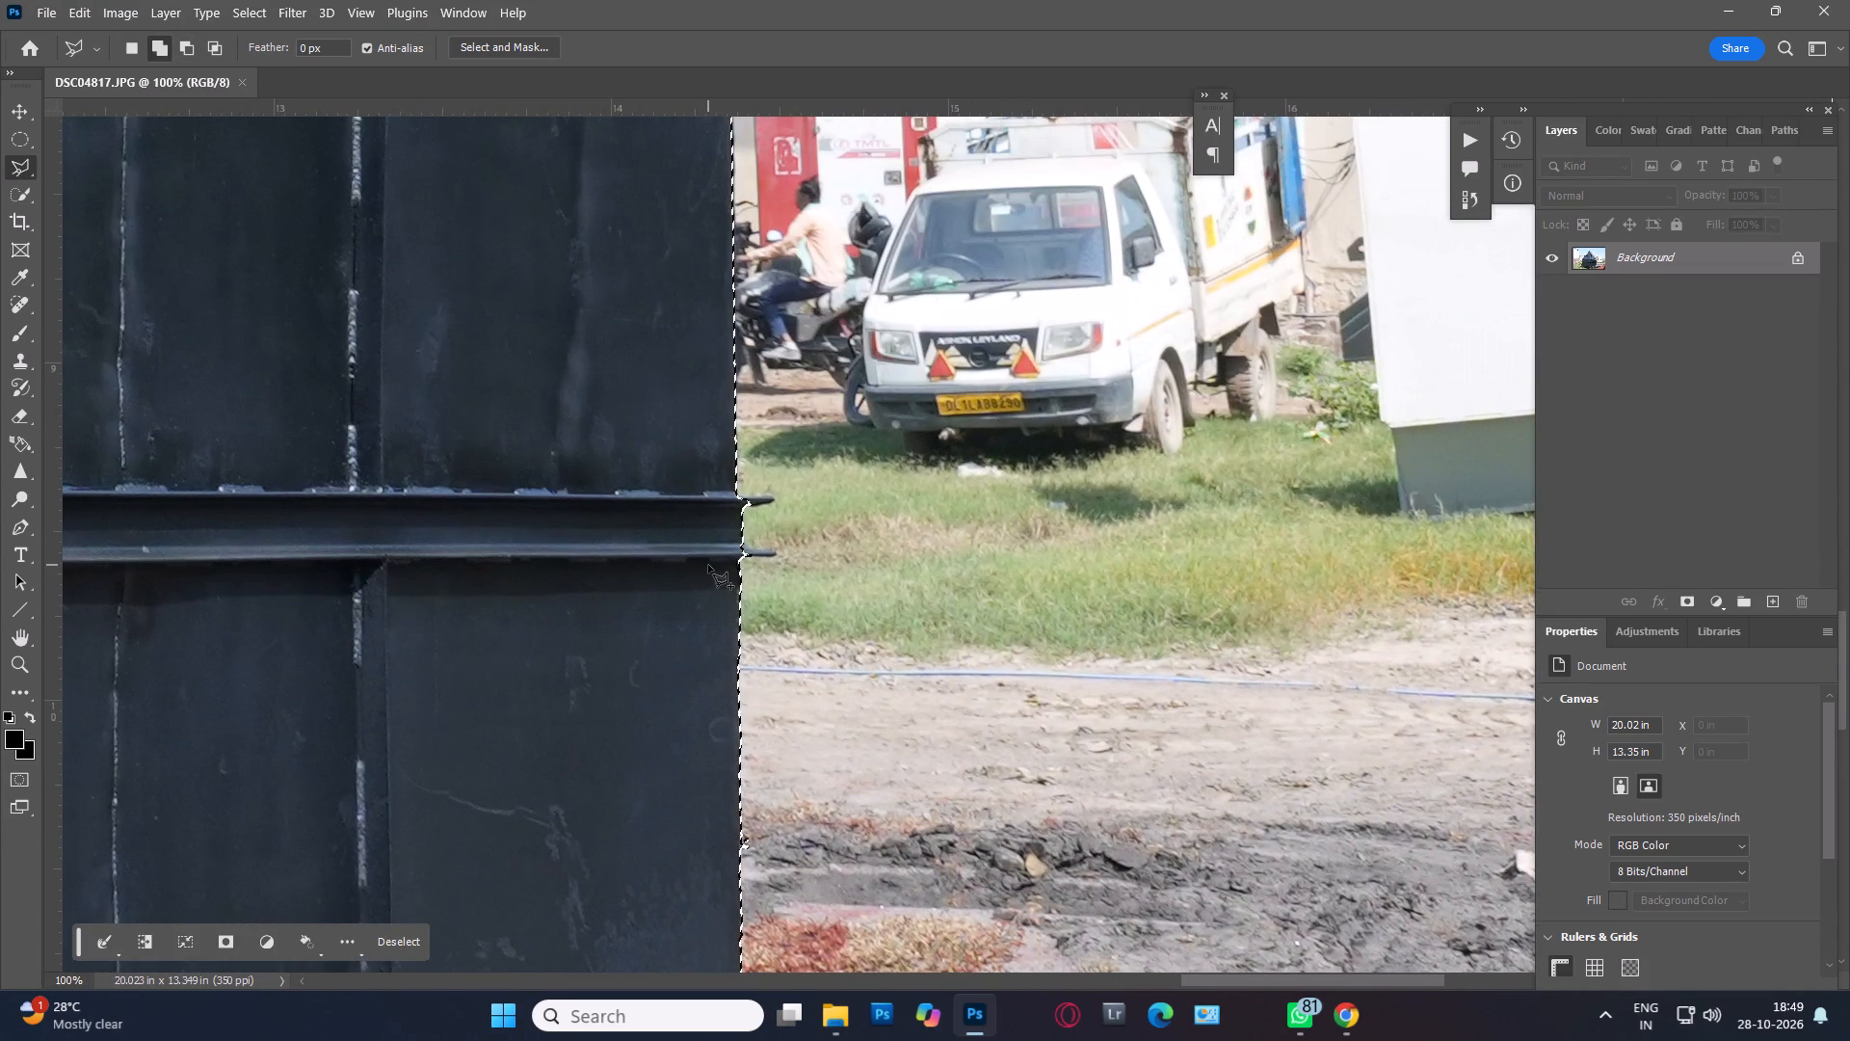
key("ctrl+plus")
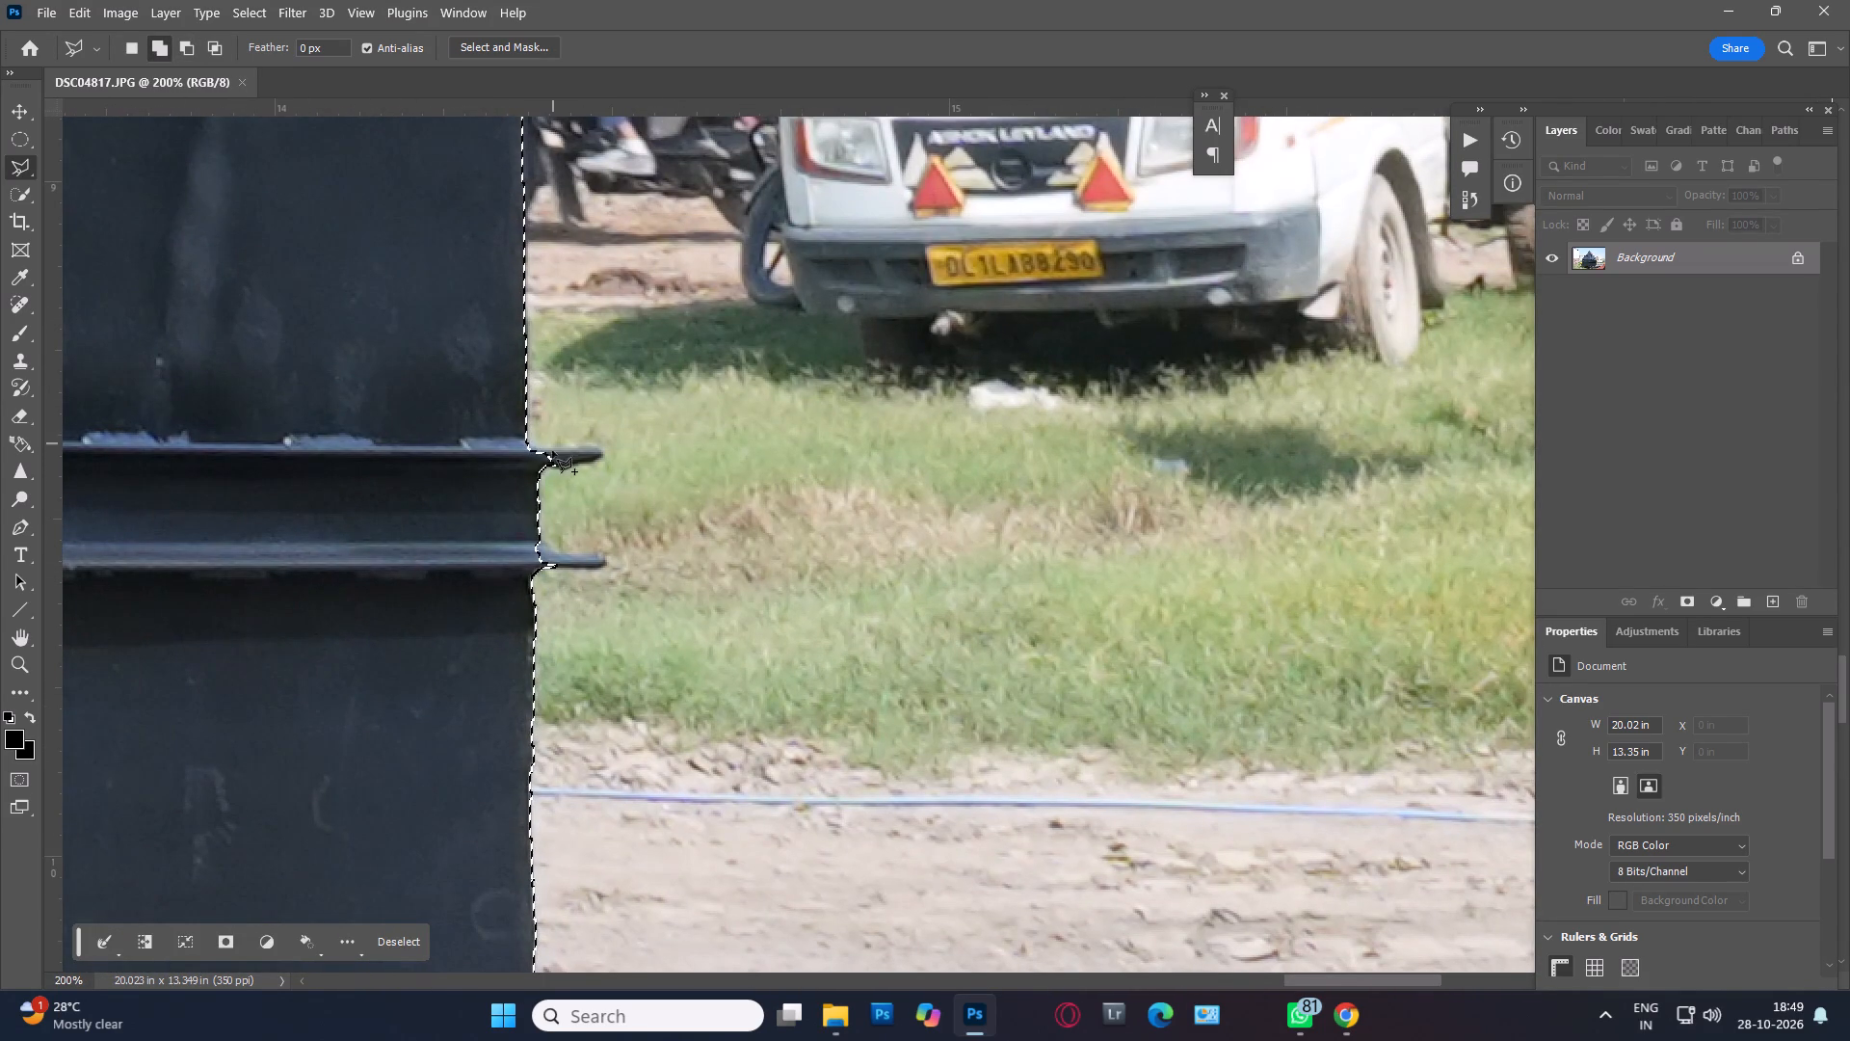
left_click(521, 444, "shift")
left_click(597, 447)
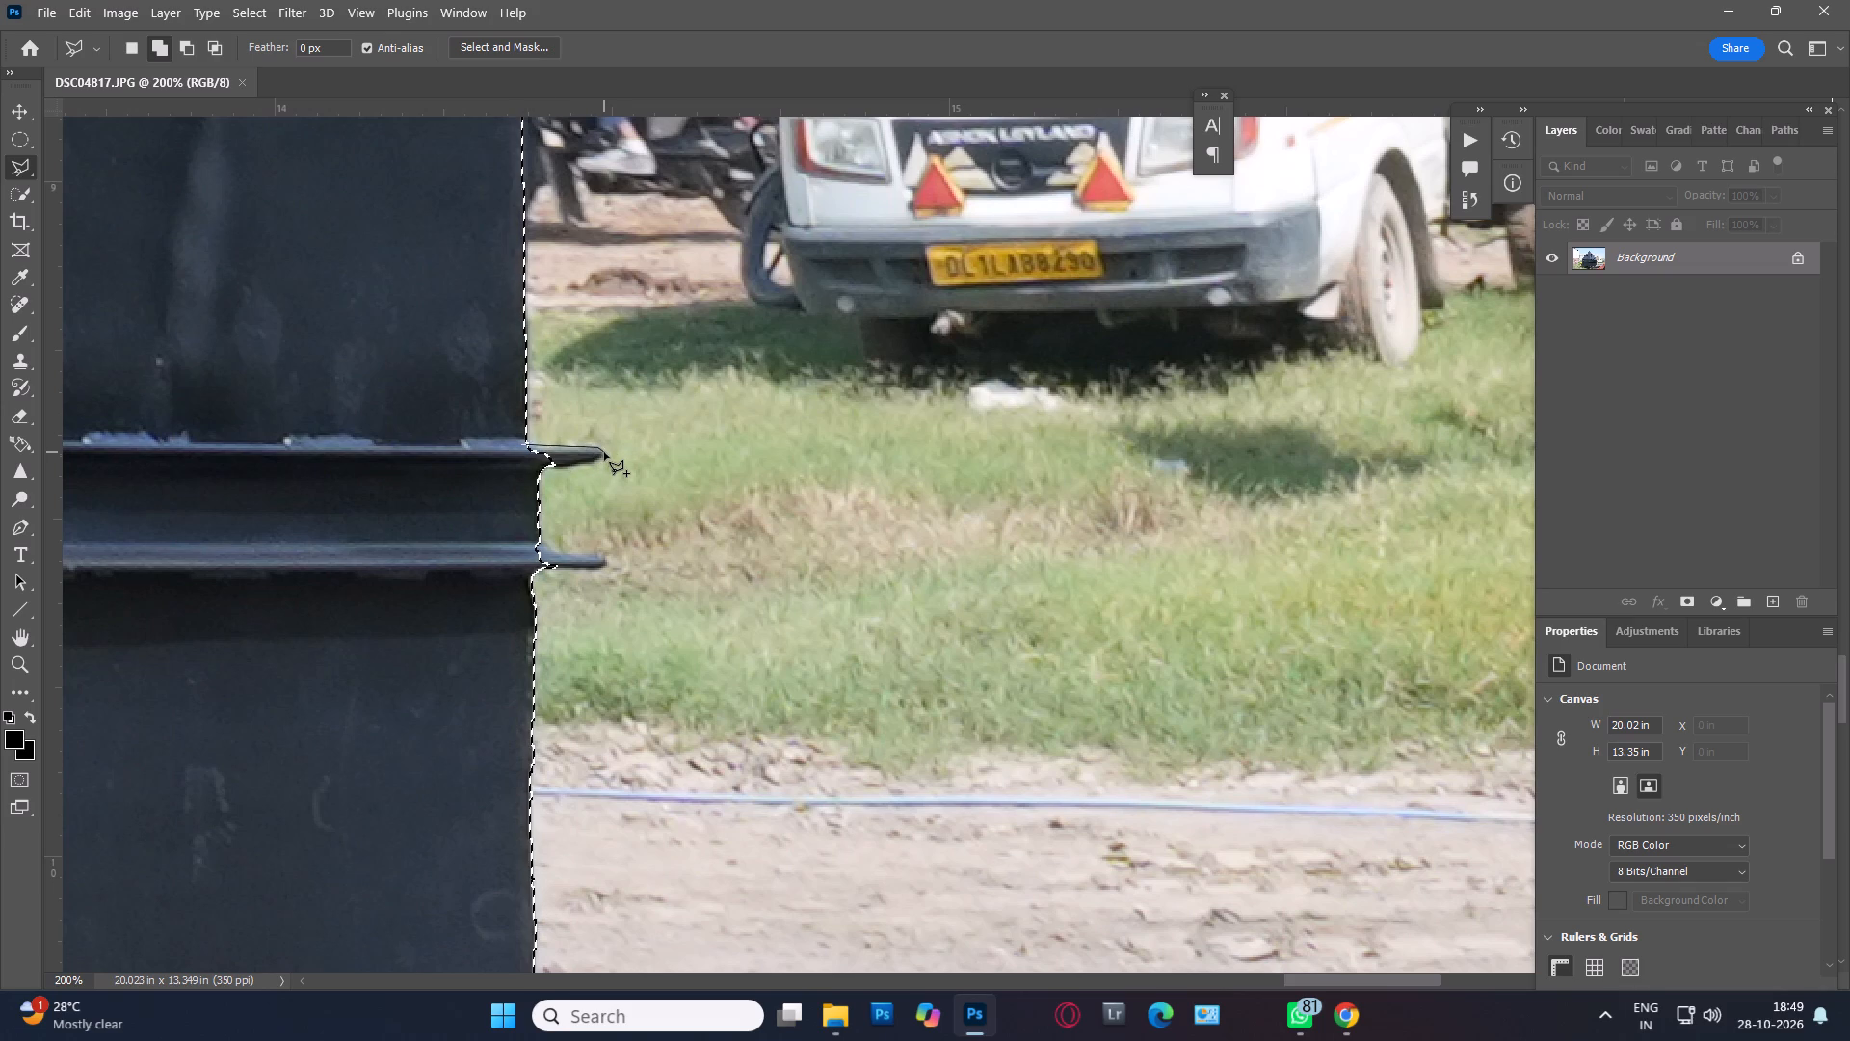
left_click(605, 457)
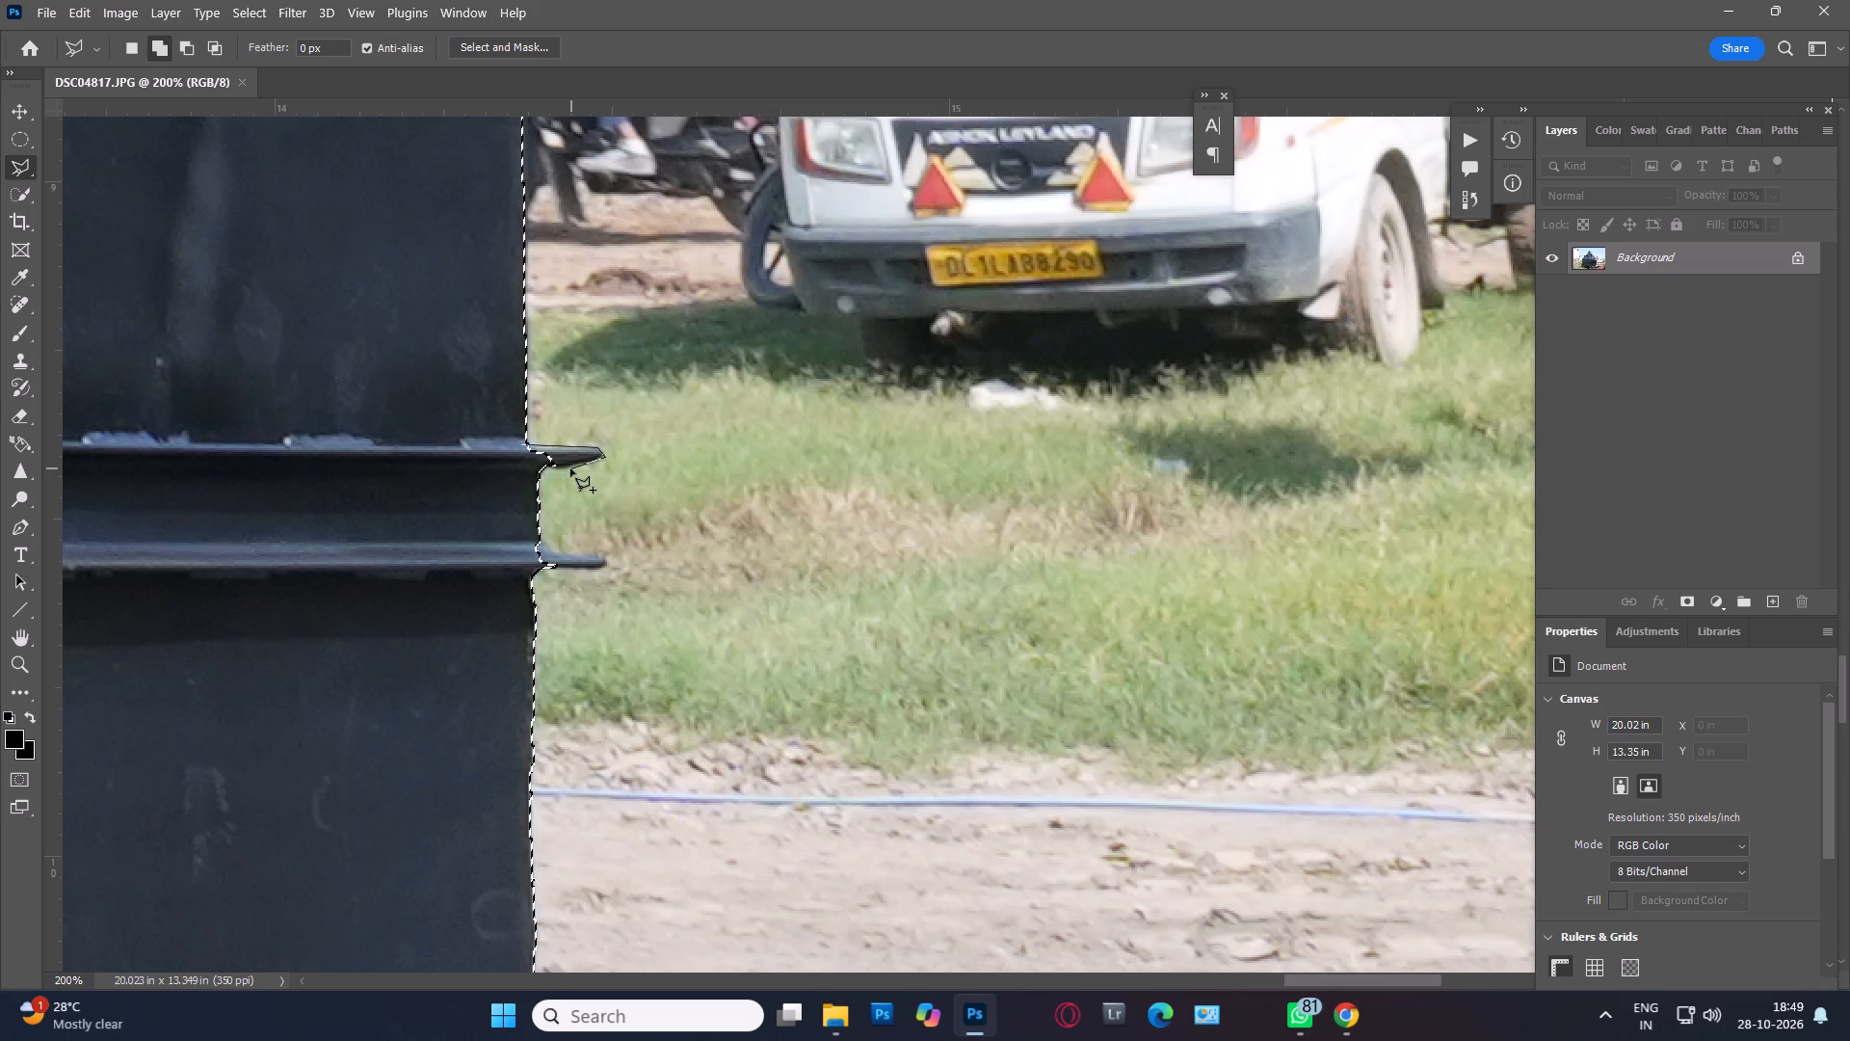
left_click(568, 468)
left_click(465, 466)
double_click(371, 445)
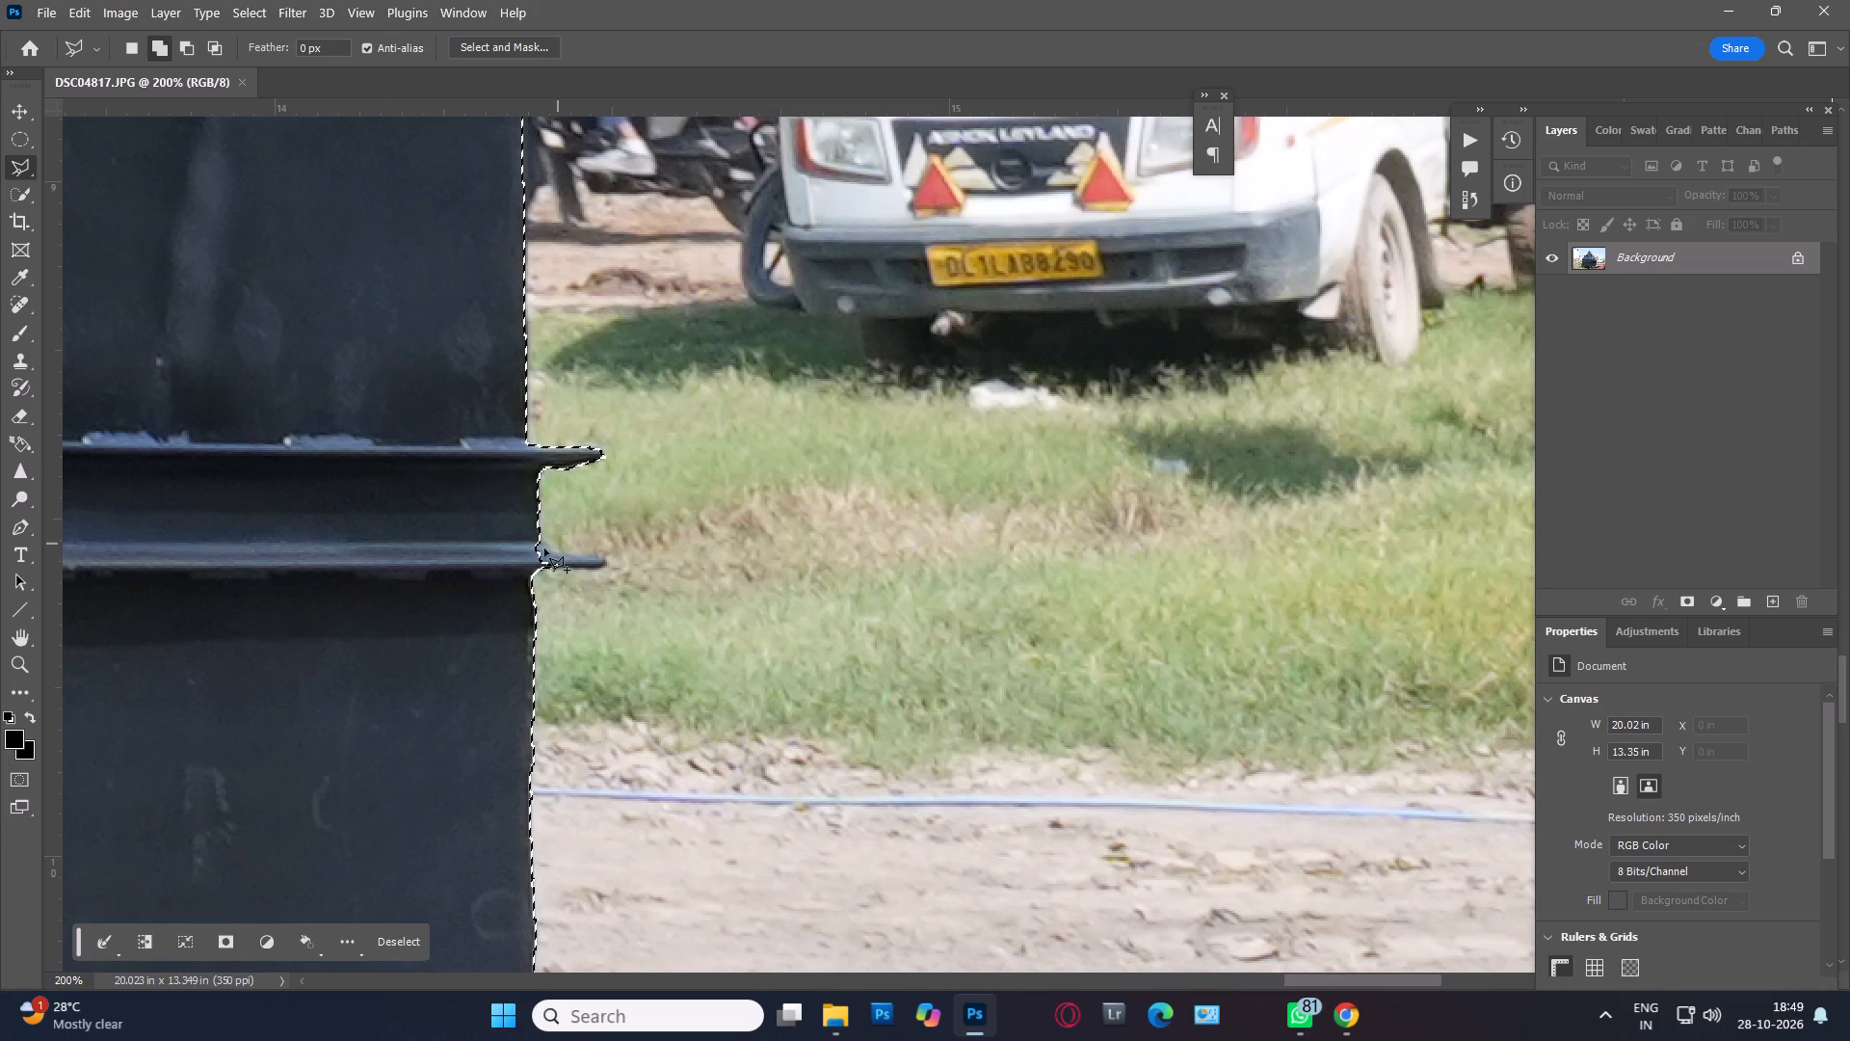
Add the protruding tip of the same ledge's lower flange to the selection with the Polygonal Lasso.
left_click(521, 531, "shift")
left_click(549, 547)
left_click(561, 553)
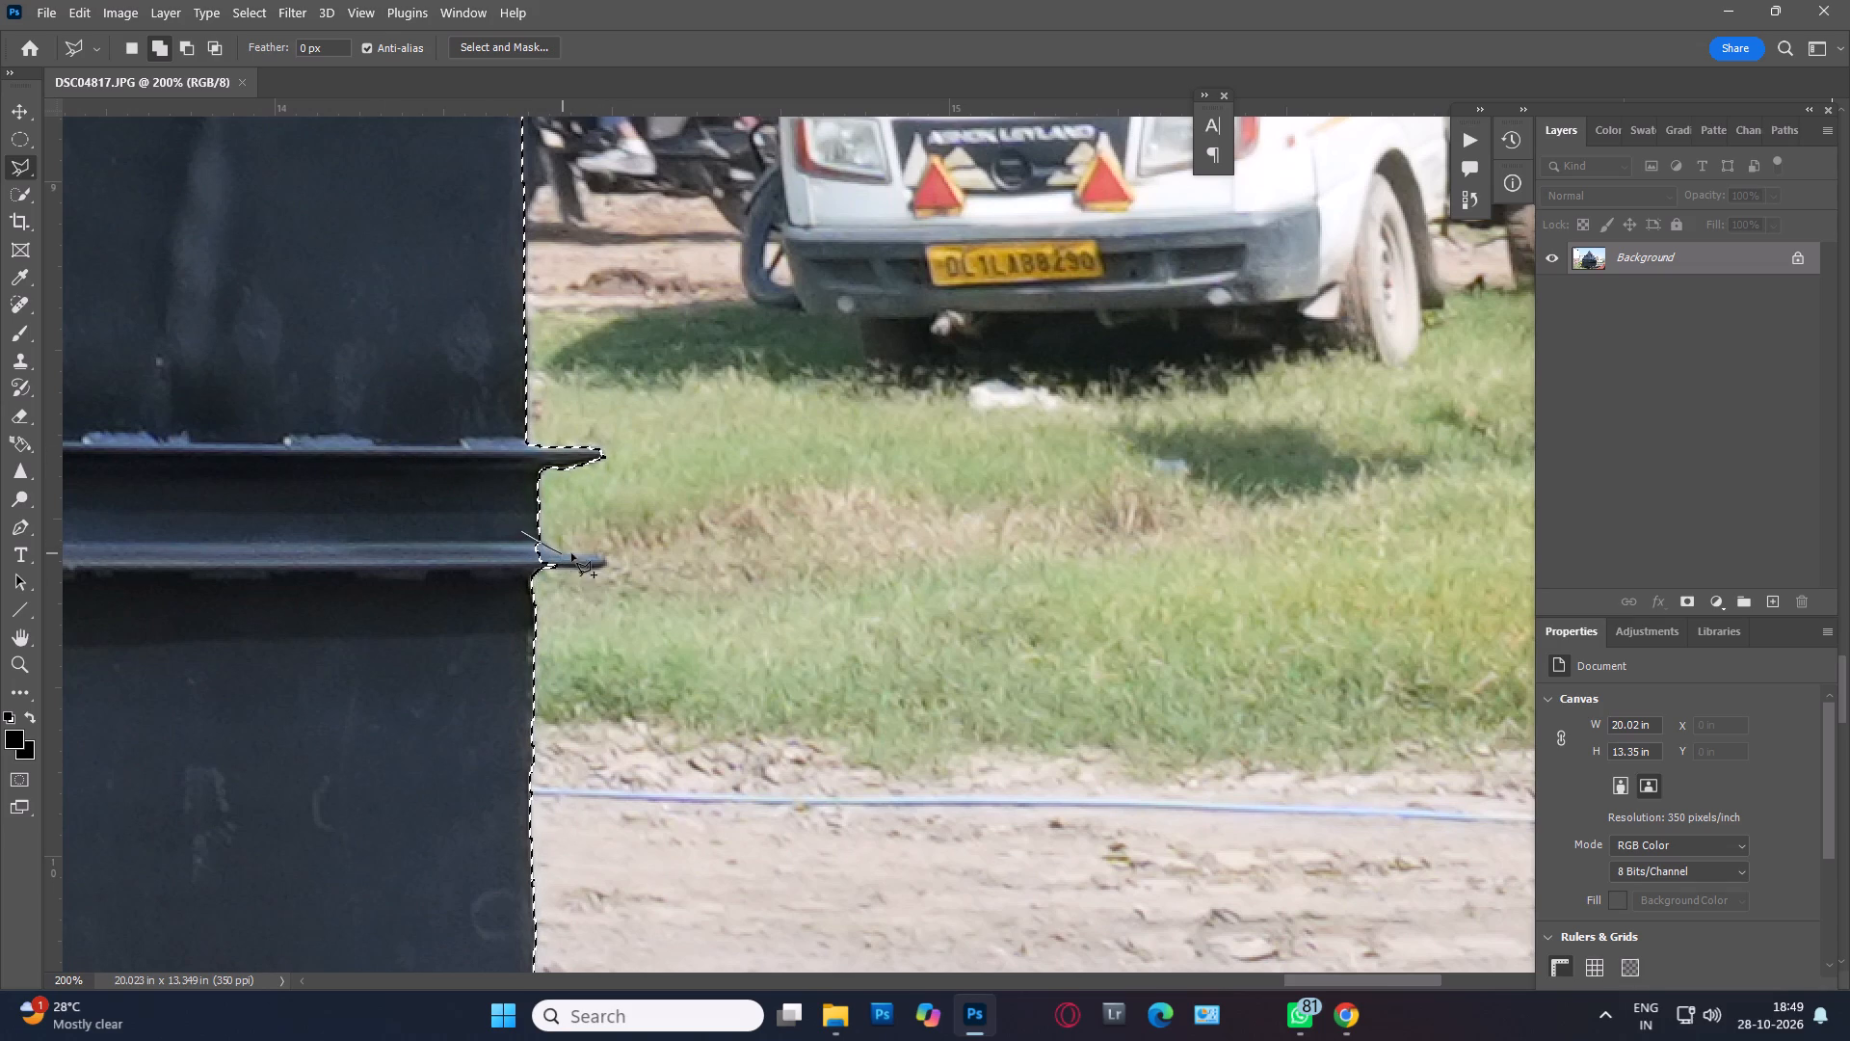
left_click(604, 555)
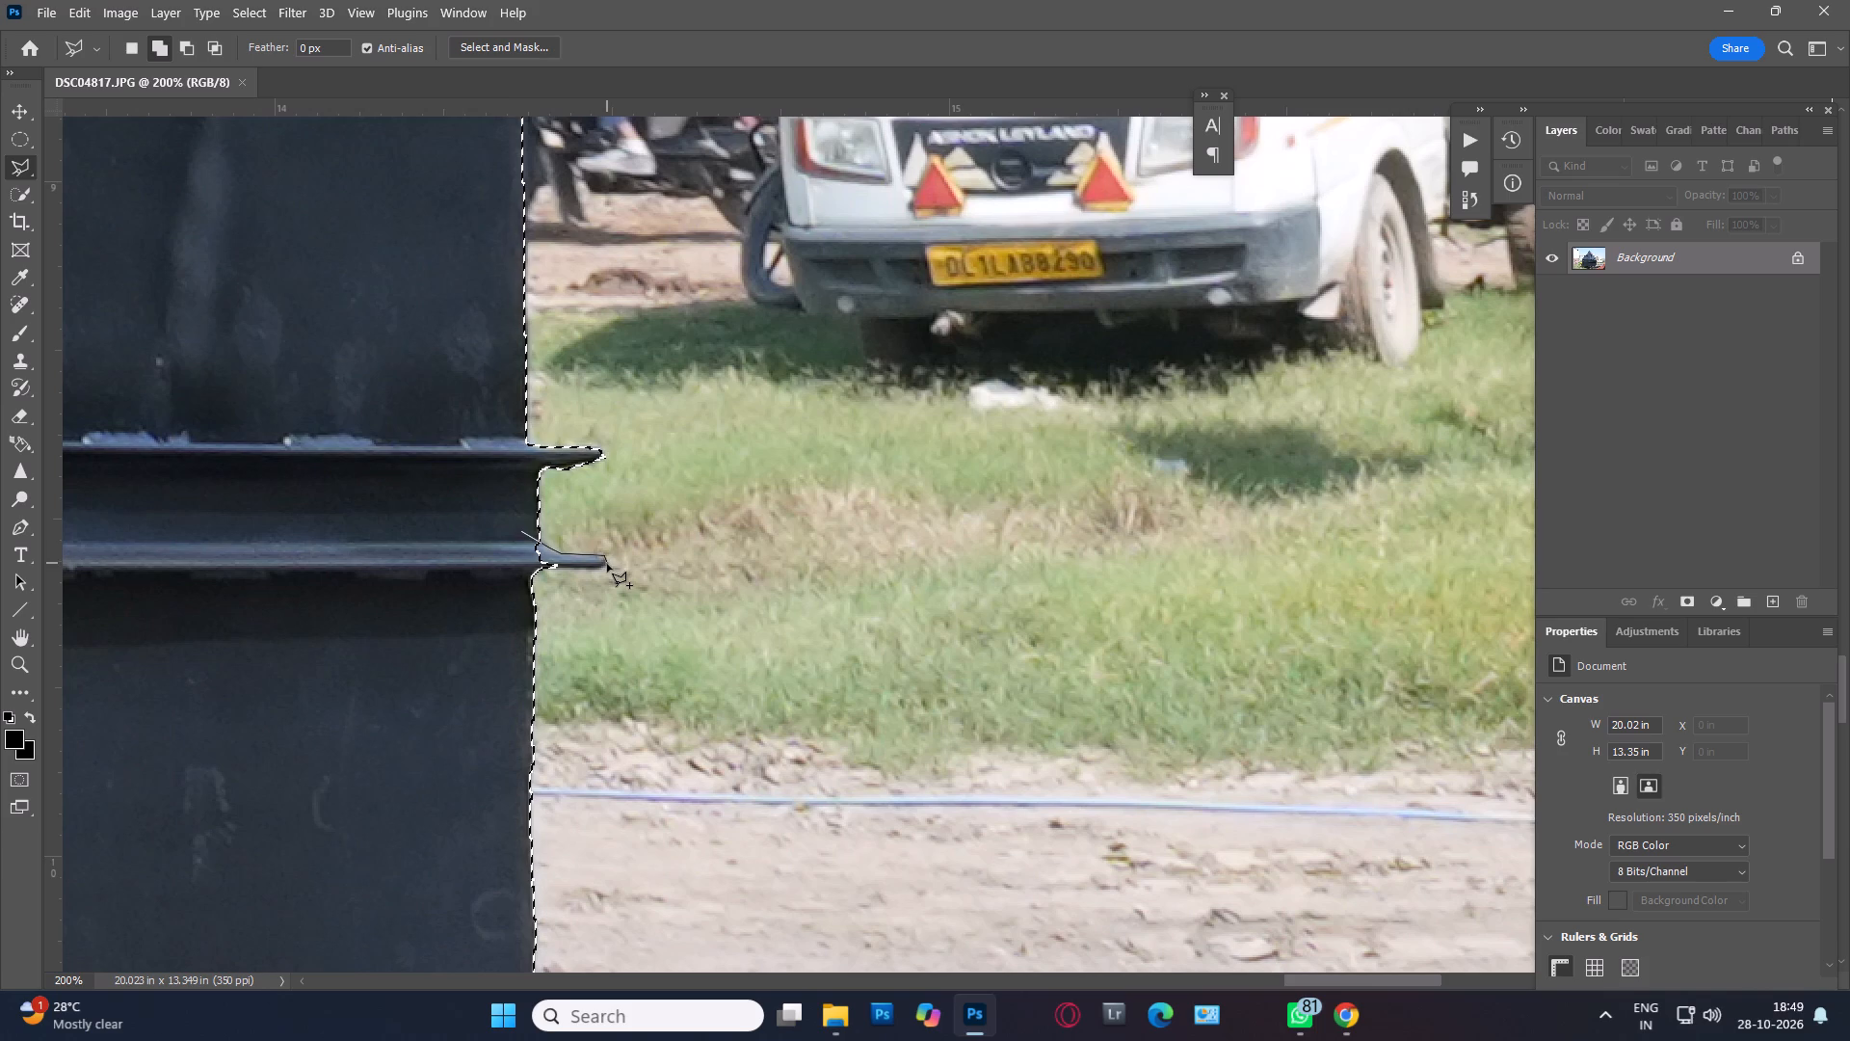
left_click(607, 564)
left_click(597, 569)
left_click(487, 572)
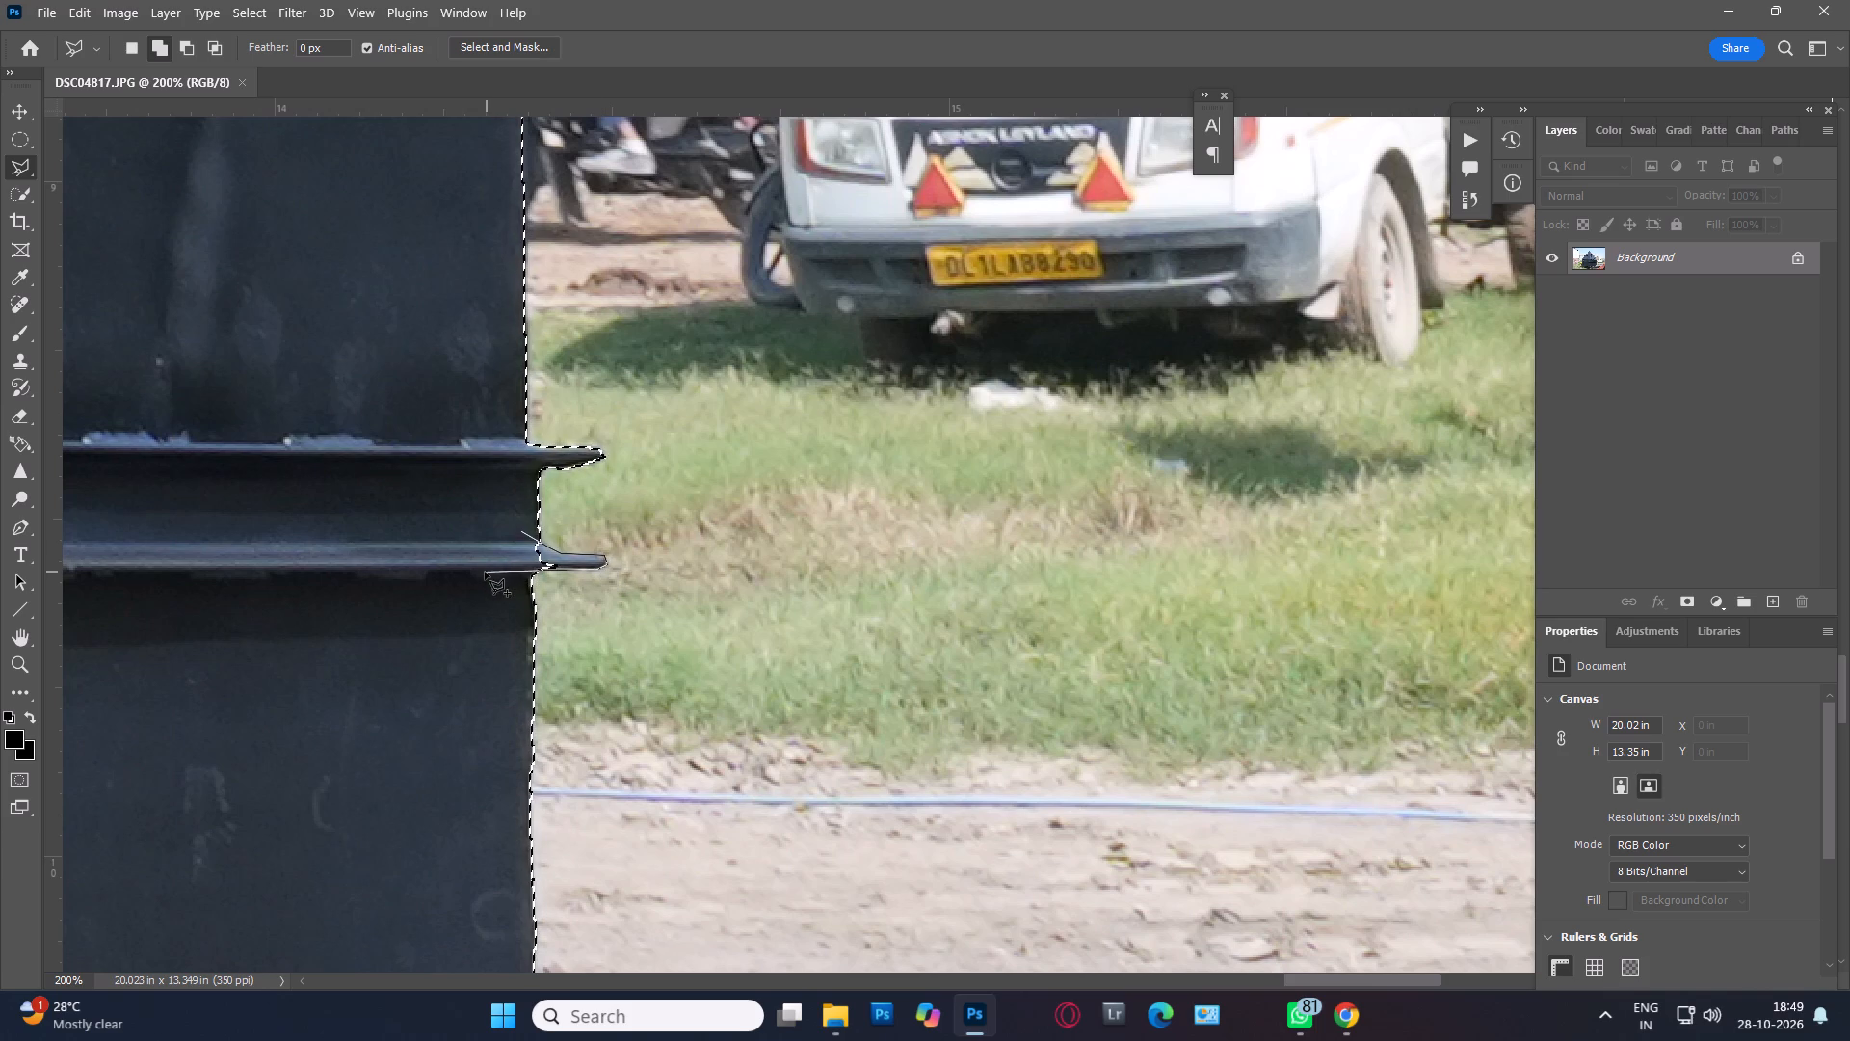
double_click(383, 546)
Subtract the ground and dry grass fringe along the hopper's vertical right edge, just above its base flange.
key("space")
key("space")
key("space")
key("space")
key("space")
key("space")
key("space")
key("space")
key("space")
key("space")
key("space")
key("space")
key("space")
key("space")
key("space")
key("space")
key("space")
key("space")
key("space")
key("space")
left_click_drag(672, 741, 651, 161)
left_click_drag(679, 417, 692, 500)
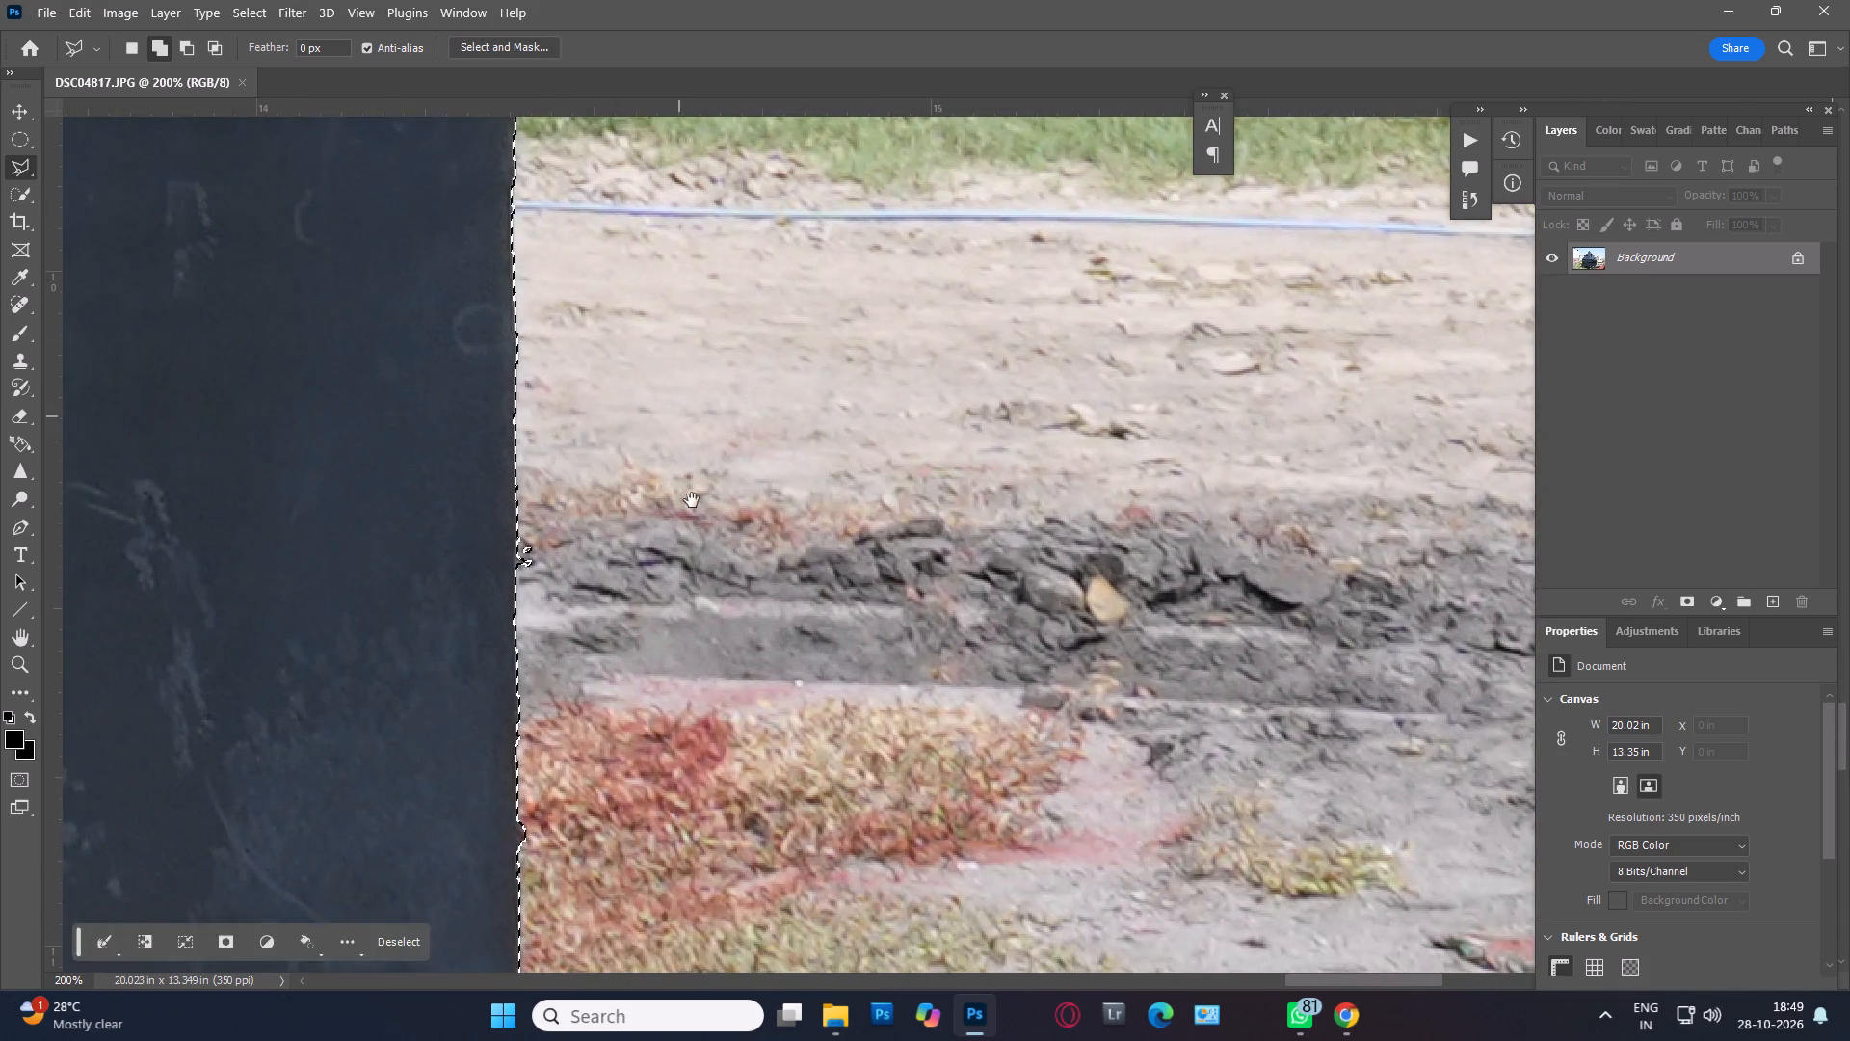
left_click_drag(692, 500, 816, 700)
left_click(648, 273, "alt")
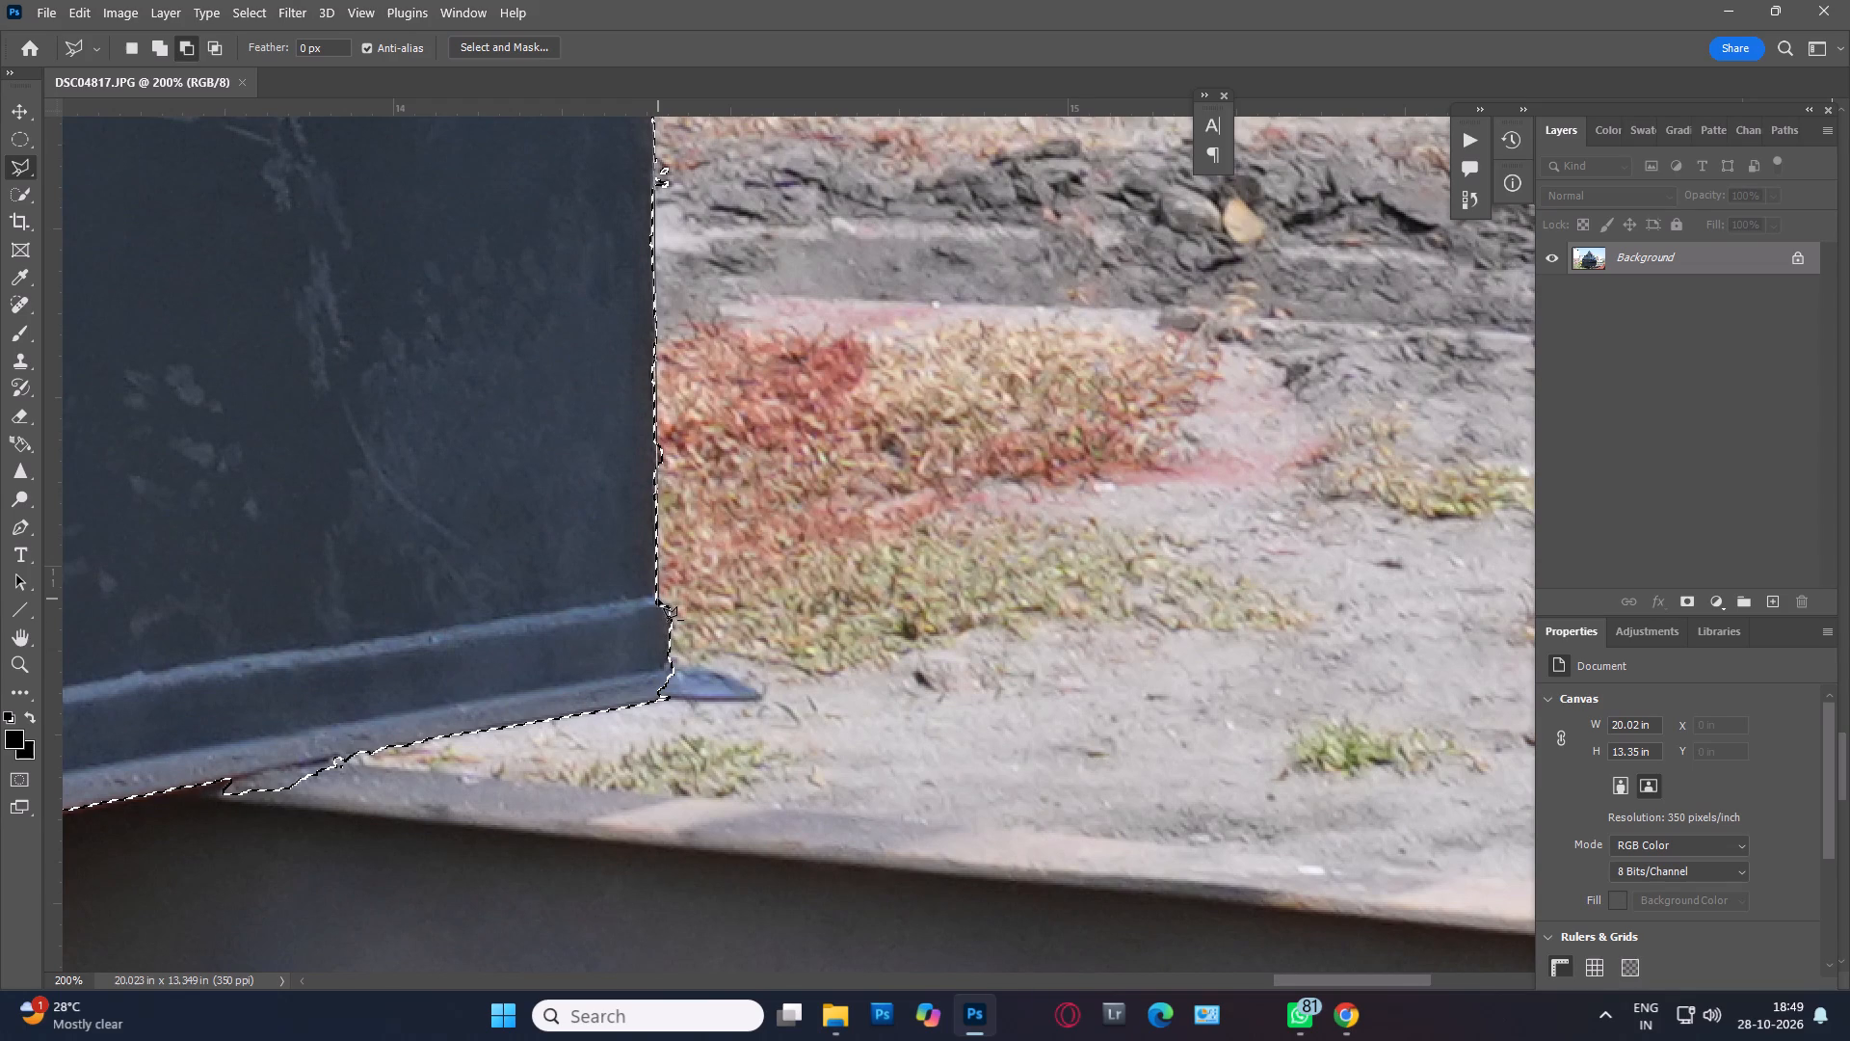
left_click(654, 589)
left_click(986, 536)
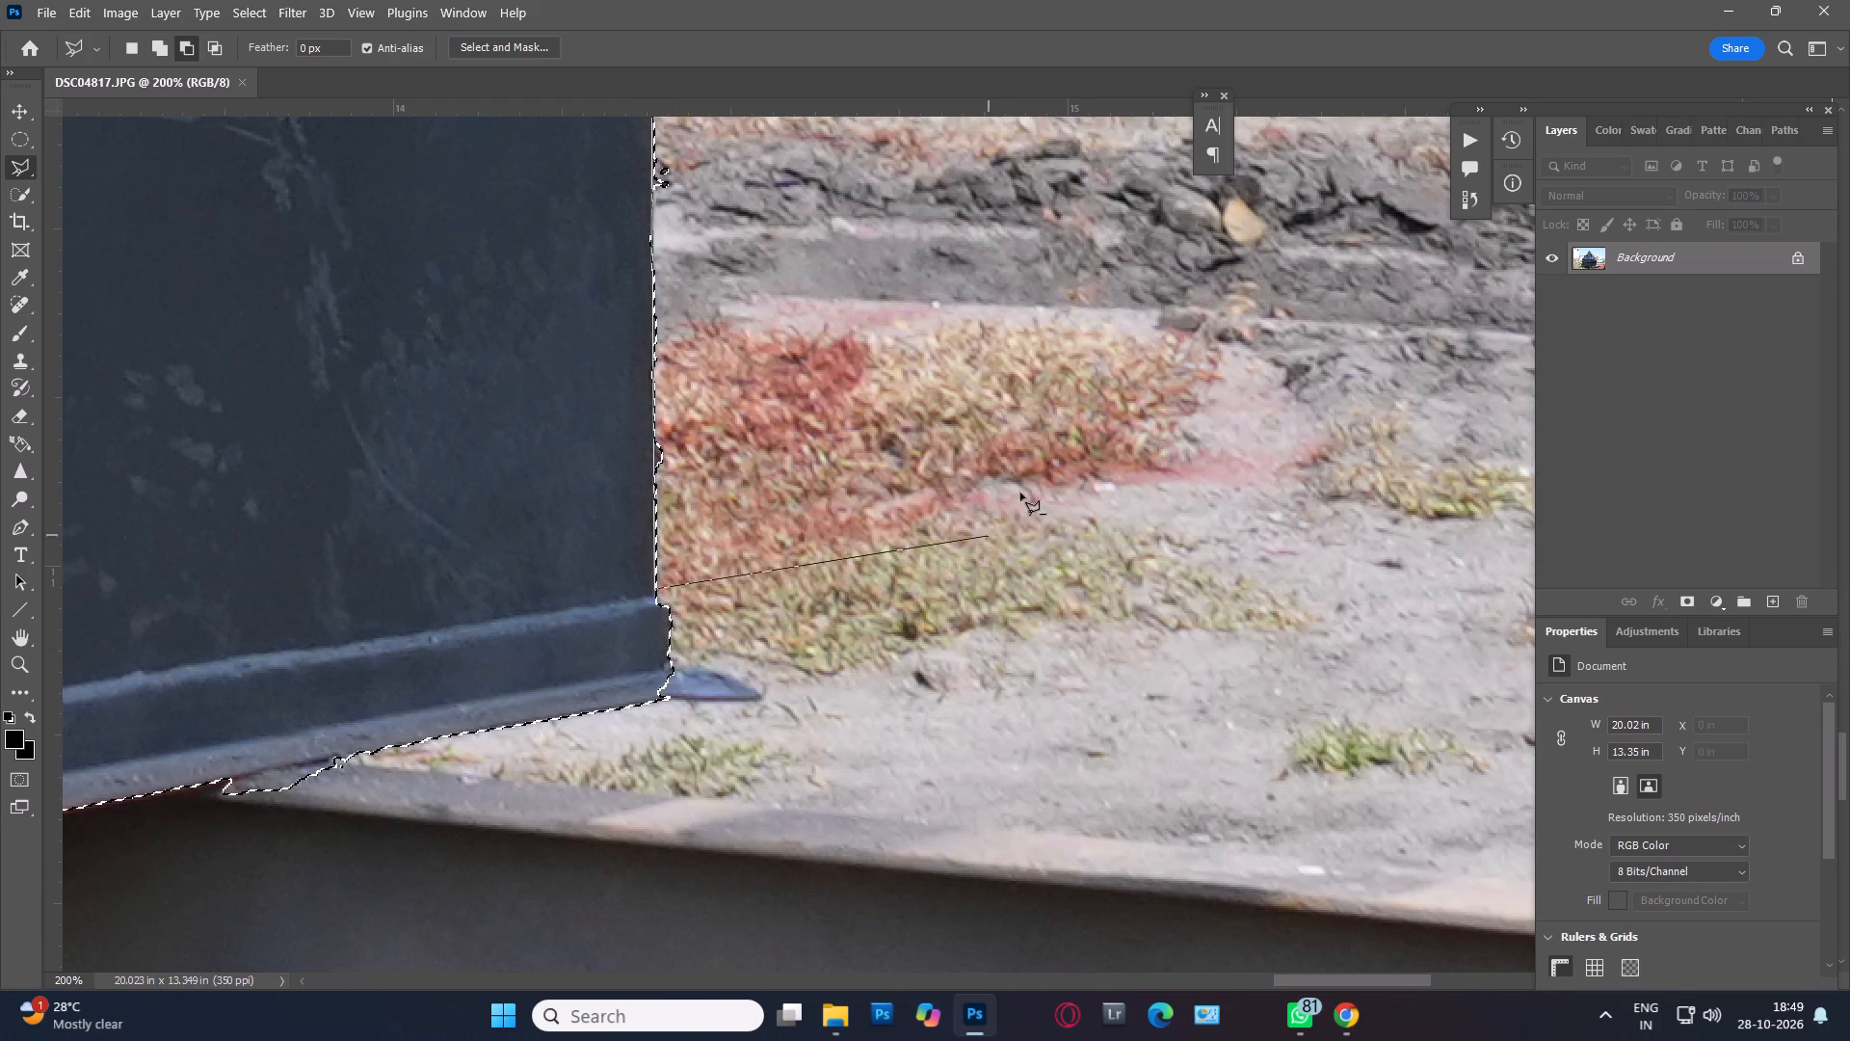
double_click(1070, 374)
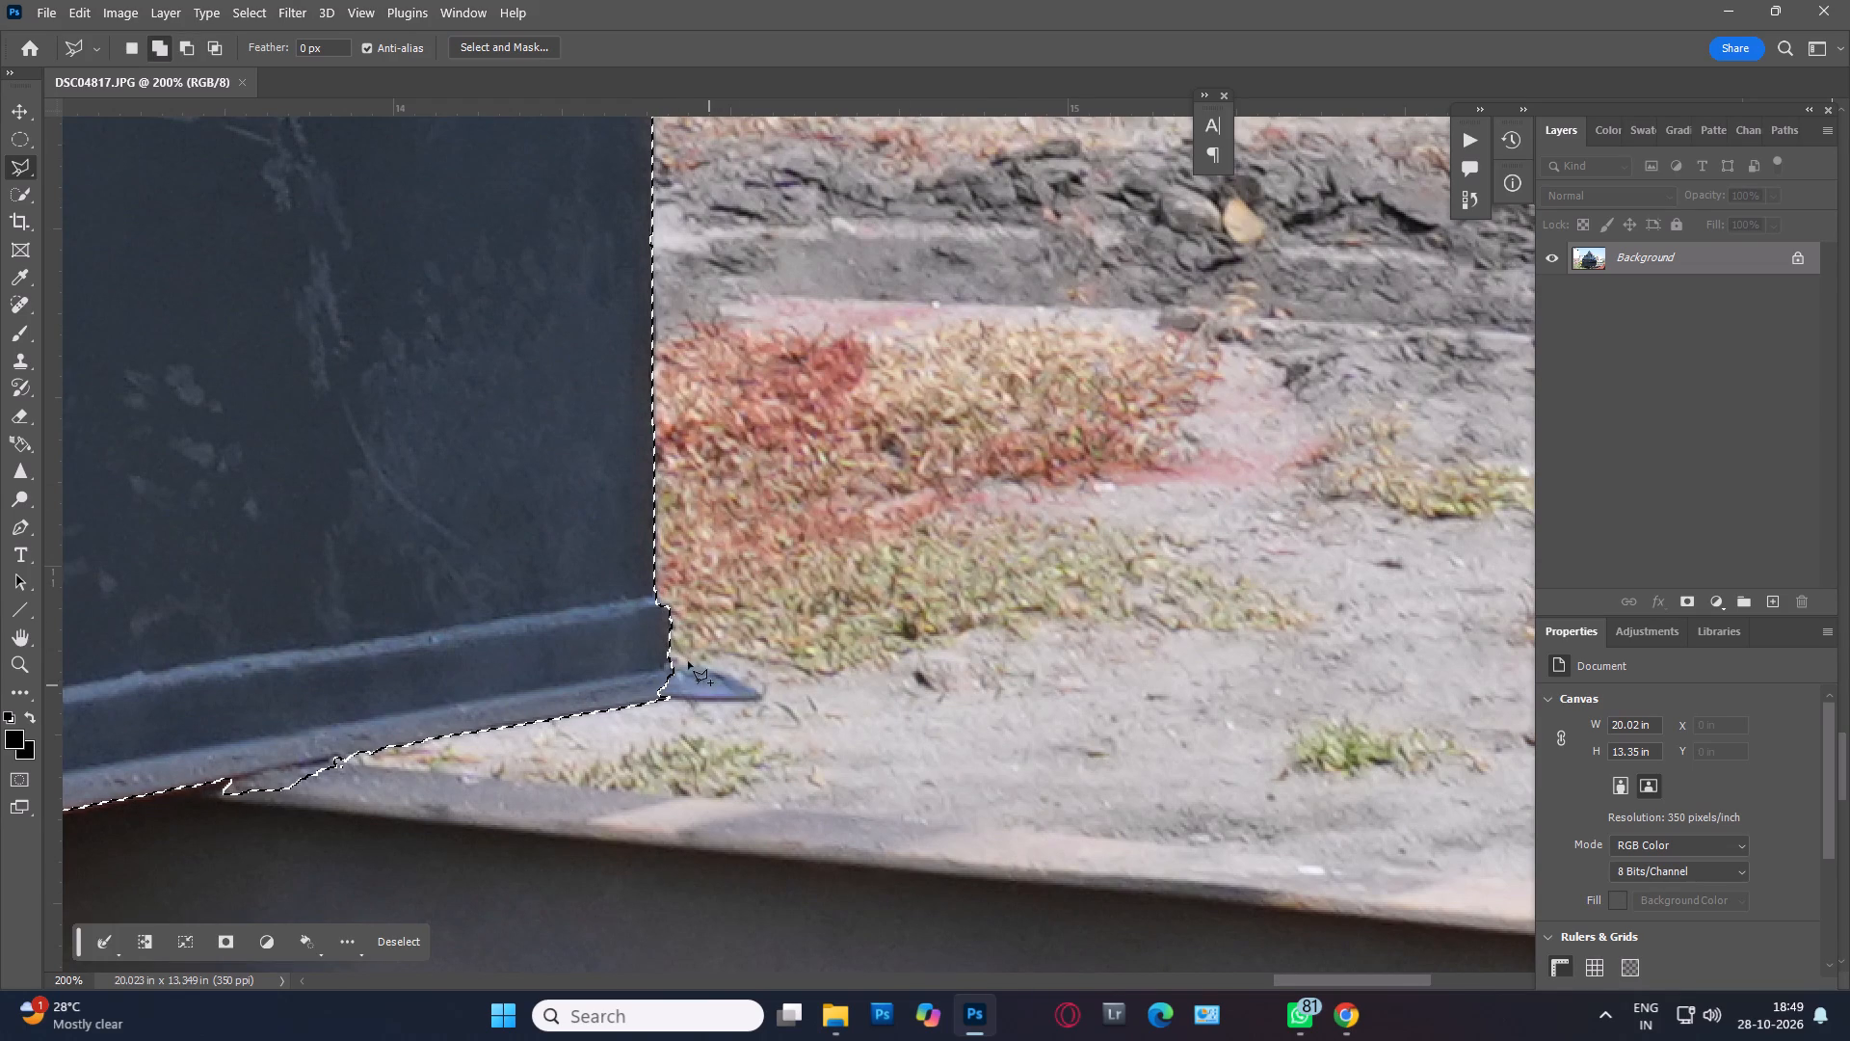
Add the protruding tip of the base flange at the hopper's lower right corner to the selection with the Polygonal Lasso.
left_click_drag(644, 649, 653, 654, "shift")
left_click(711, 671)
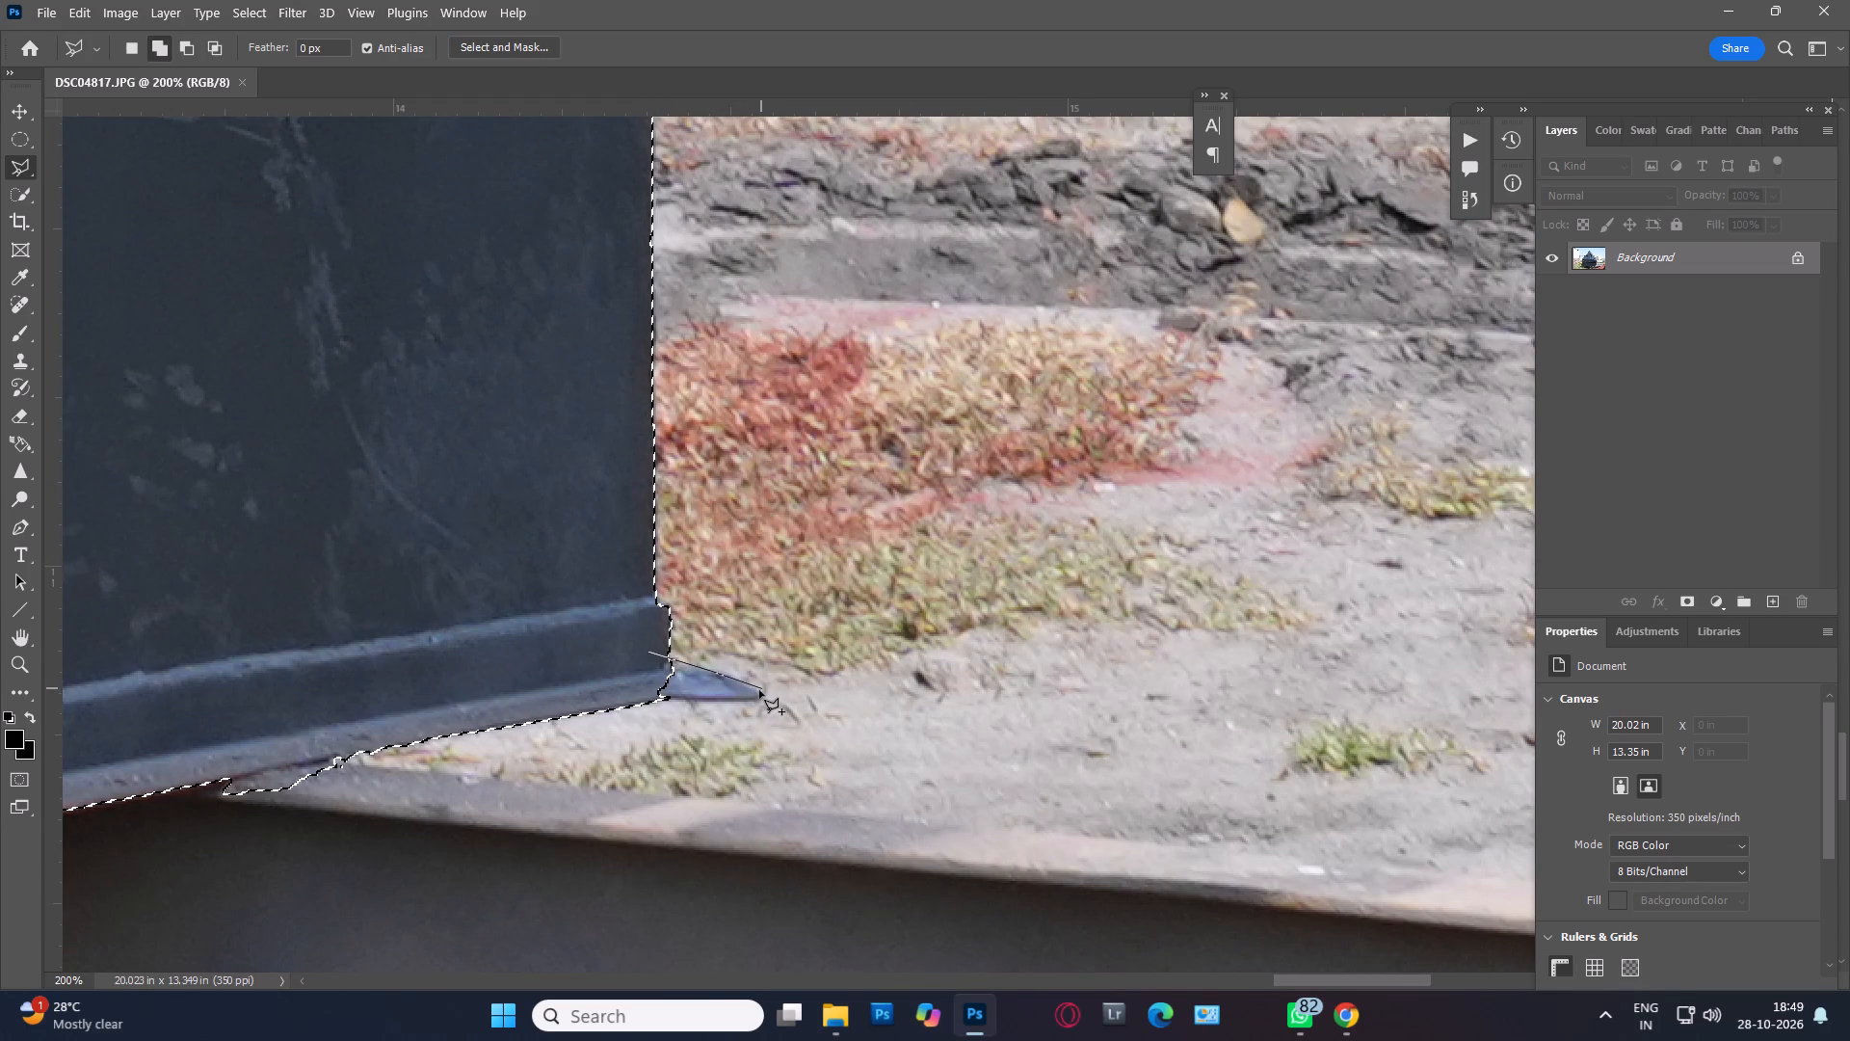
left_click(758, 691)
left_click_drag(759, 700, 748, 702)
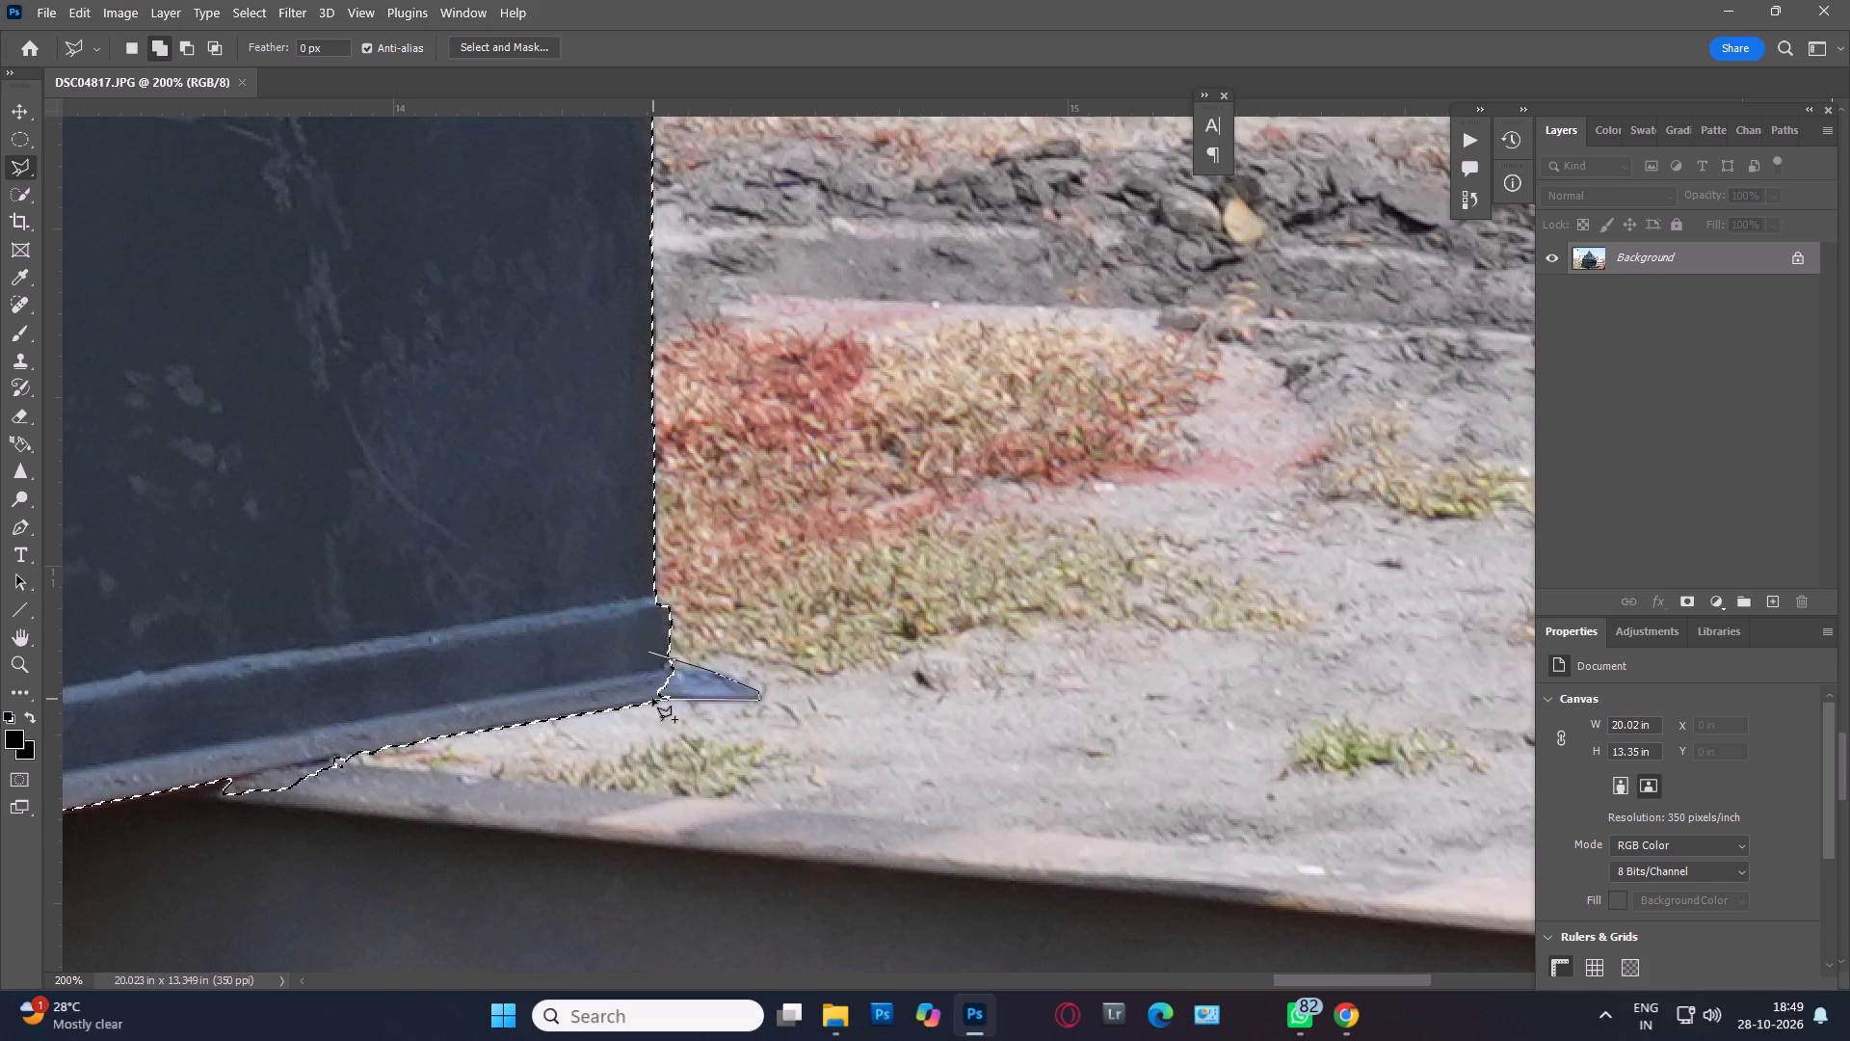
left_click(648, 698)
double_click(513, 661)
Subtract the sliver of steel beam and ground beneath the base flange near the hopper's lower right corner.
key("space")
key("space")
key("space")
key("space")
key("space")
key("space")
key("space")
key("space")
key("space")
key("space")
key("space")
key("space")
key("space")
key("space")
key("space")
key("space")
left_click_drag(344, 722, 837, 435)
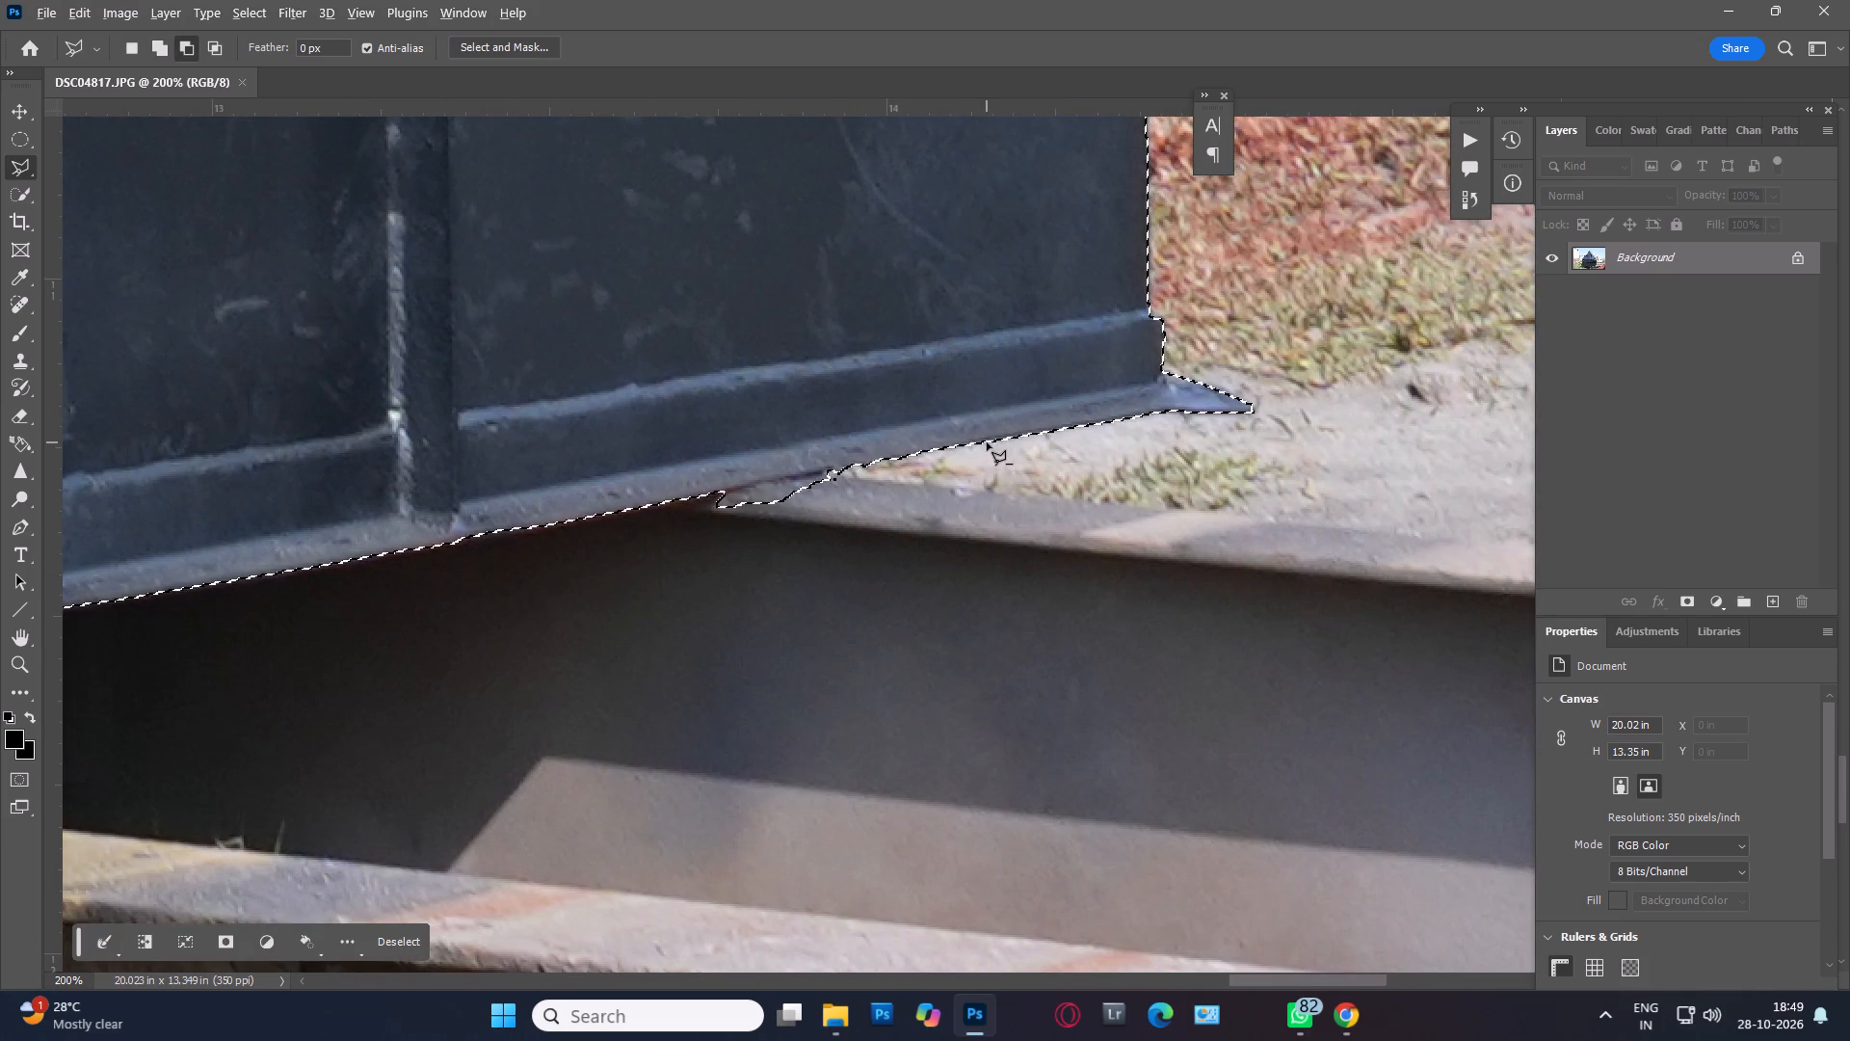
left_click(987, 442, "alt")
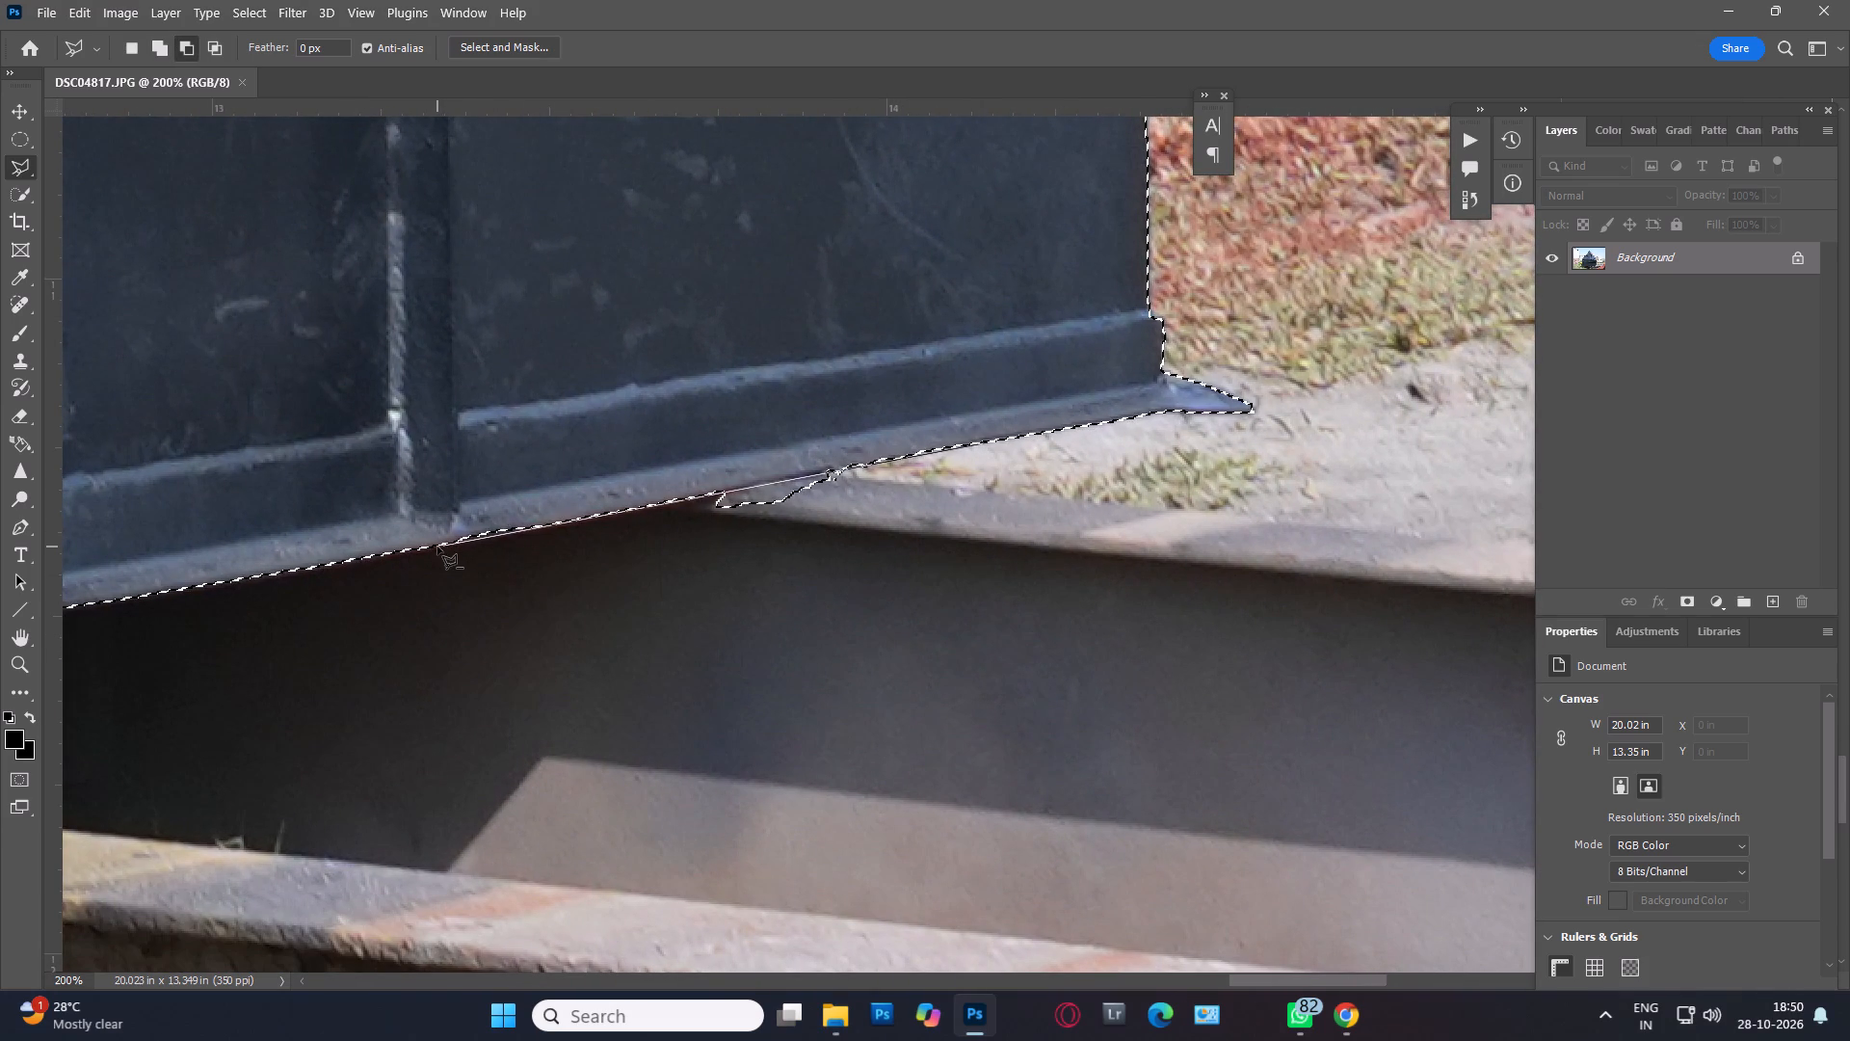
left_click(437, 547)
left_click(624, 679)
double_click(895, 650)
Subtract the beam and shadow fragments beneath the right face's base flange, where the painted beam meets the hopper.
key("space")
key("space")
key("space")
key("space")
key("space")
key("space")
key("space")
key("space")
key("space")
key("space")
key("space")
key("space")
key("space")
key("space")
key("space")
key("space")
key("space")
key("space")
key("space")
key("space")
left_click_drag(443, 681, 1282, 566)
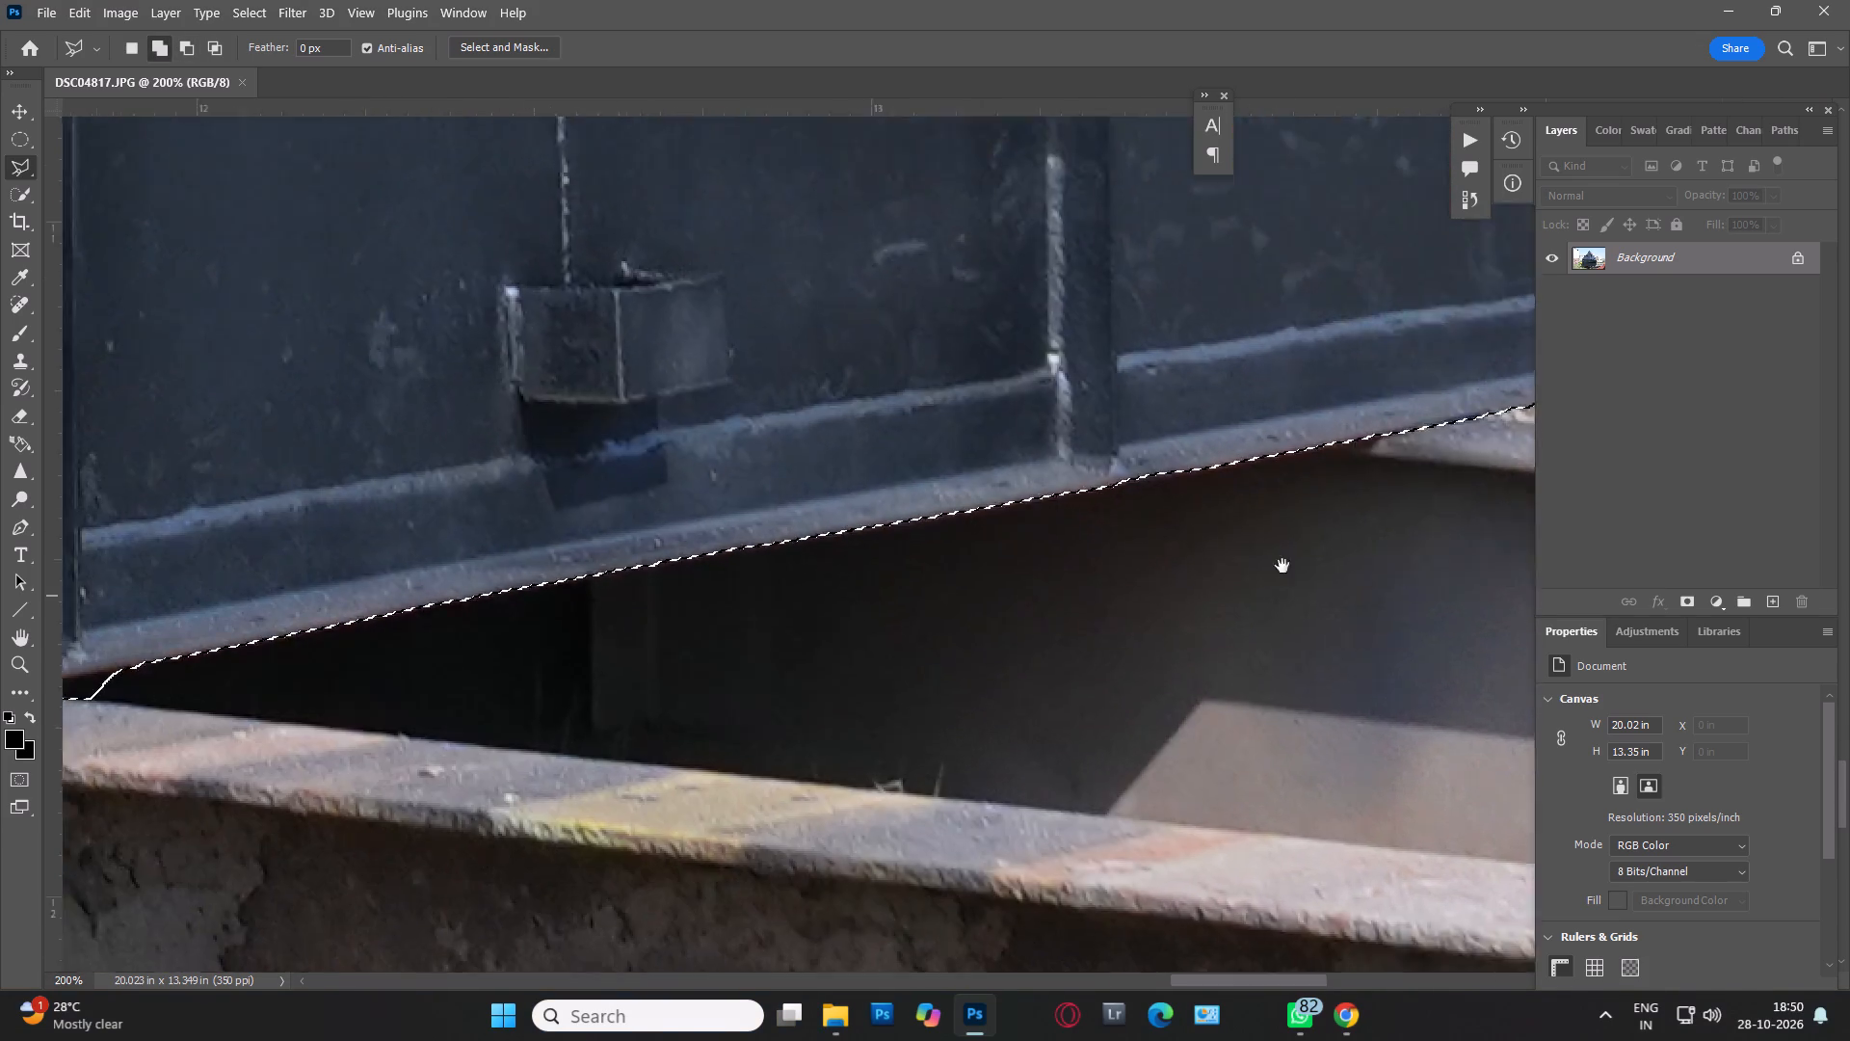
left_click_drag(1282, 566, 1304, 556)
left_click_drag(439, 627, 1332, 519)
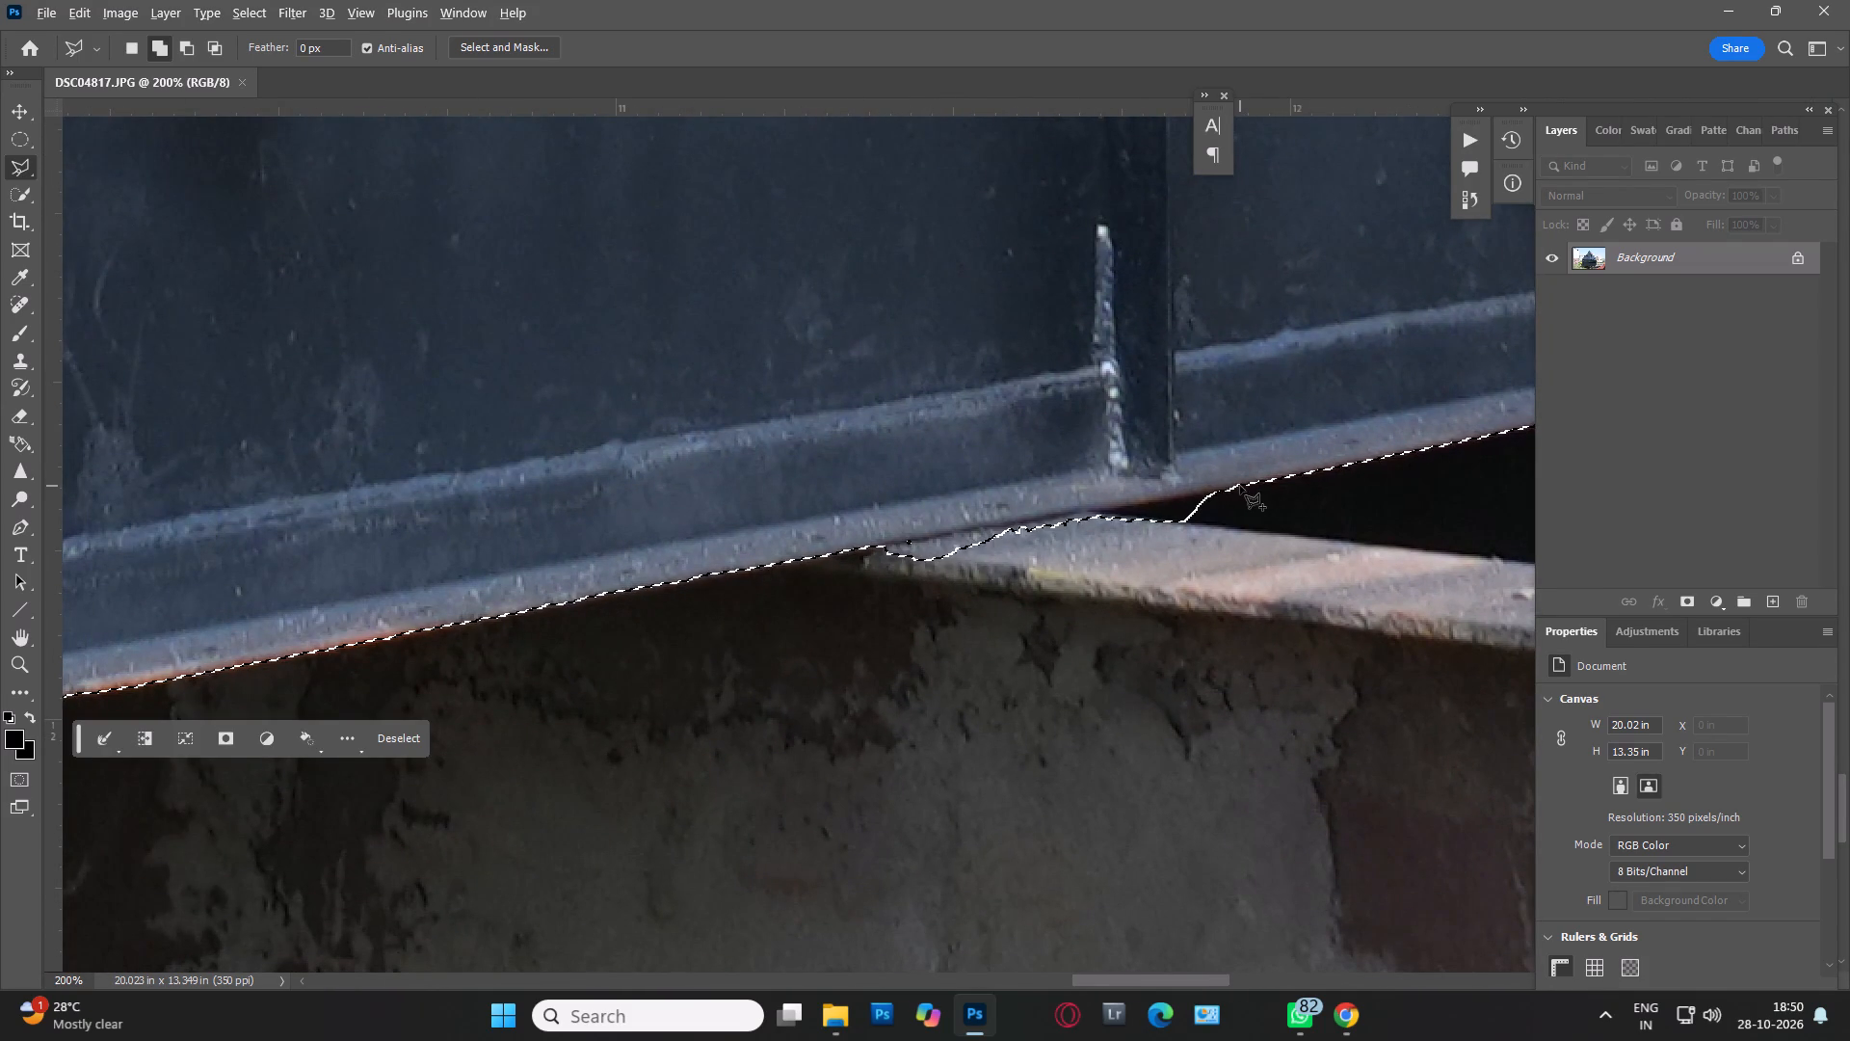
left_click(1240, 486, "alt")
left_click(649, 586)
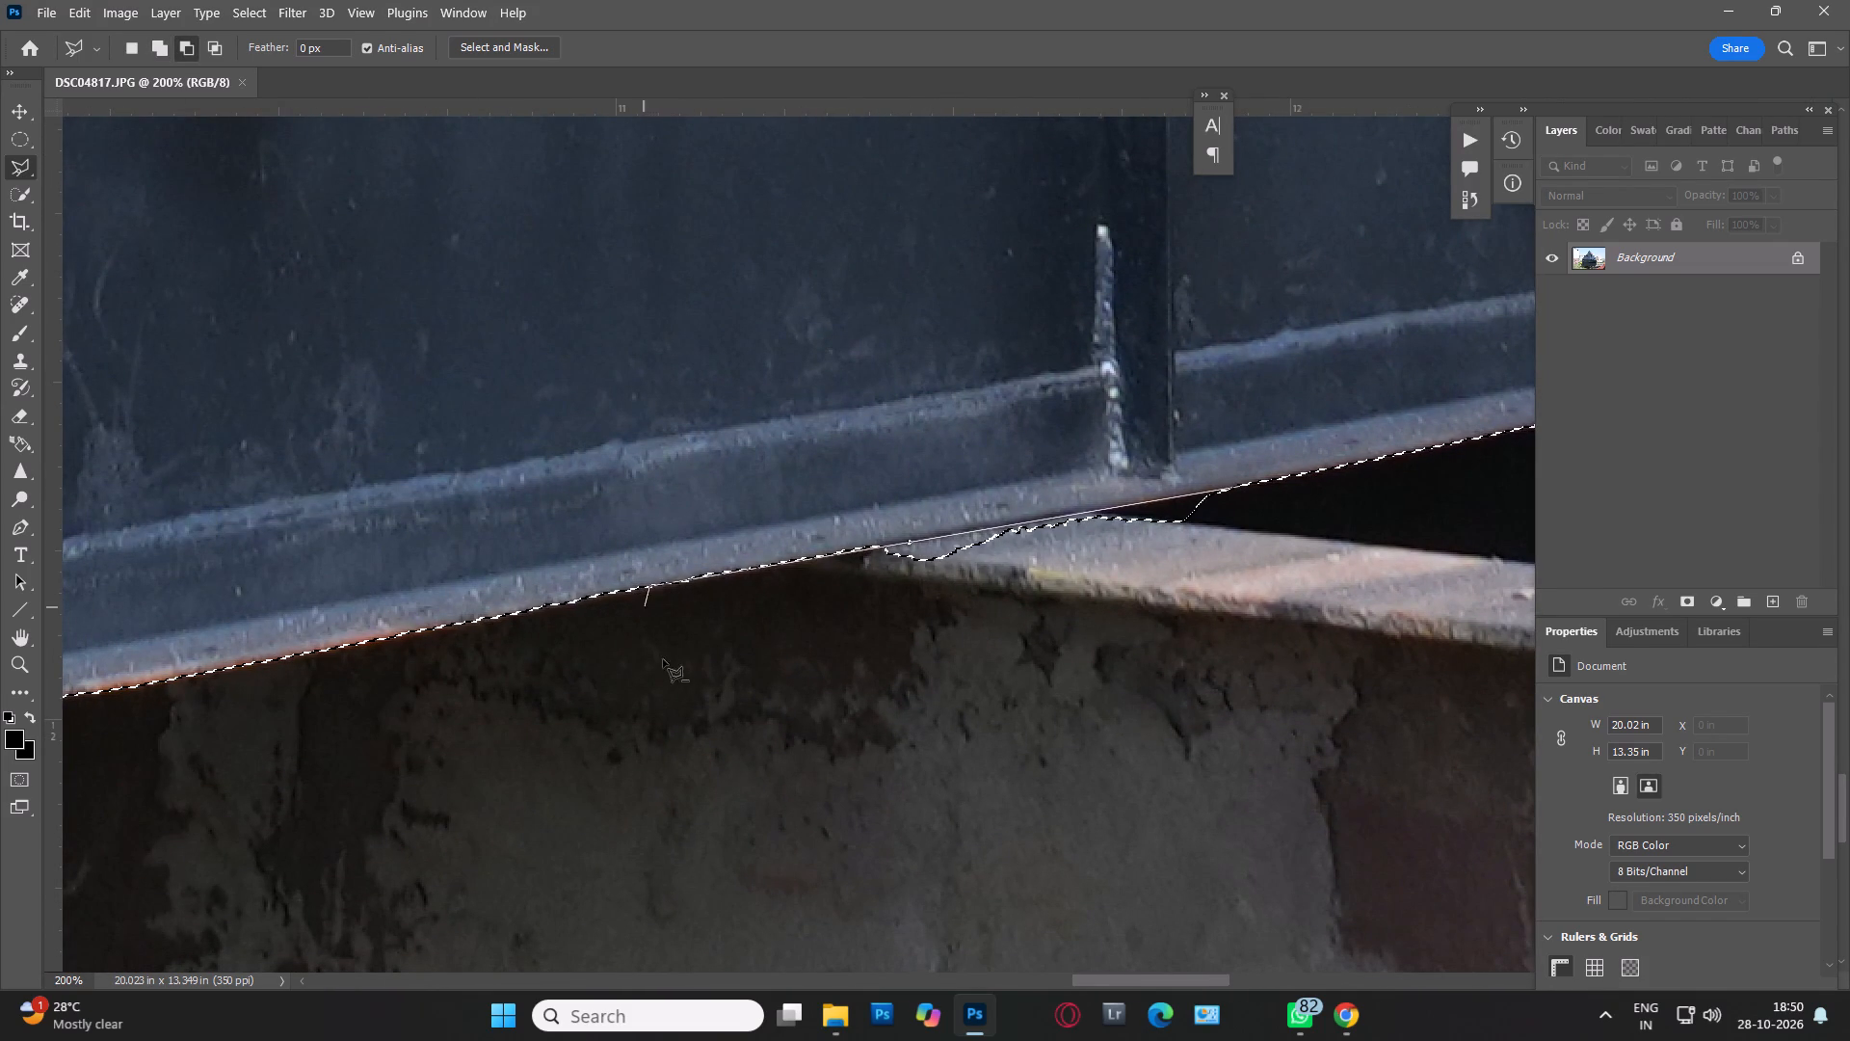
left_click_drag(669, 659, 689, 674)
double_click(1180, 742)
Subtract the rusty support wall area beneath the left face's base flange, following the flange's lower edge out to the left corner.
key("space")
key("space")
key("space")
key("space")
key("space")
key("space")
key("space")
key("space")
key("space")
key("space")
key("space")
key("space")
key("space")
key("space")
key("space")
key("space")
key("space")
key("space")
key("space")
key("space")
left_click_drag(657, 775, 1395, 596)
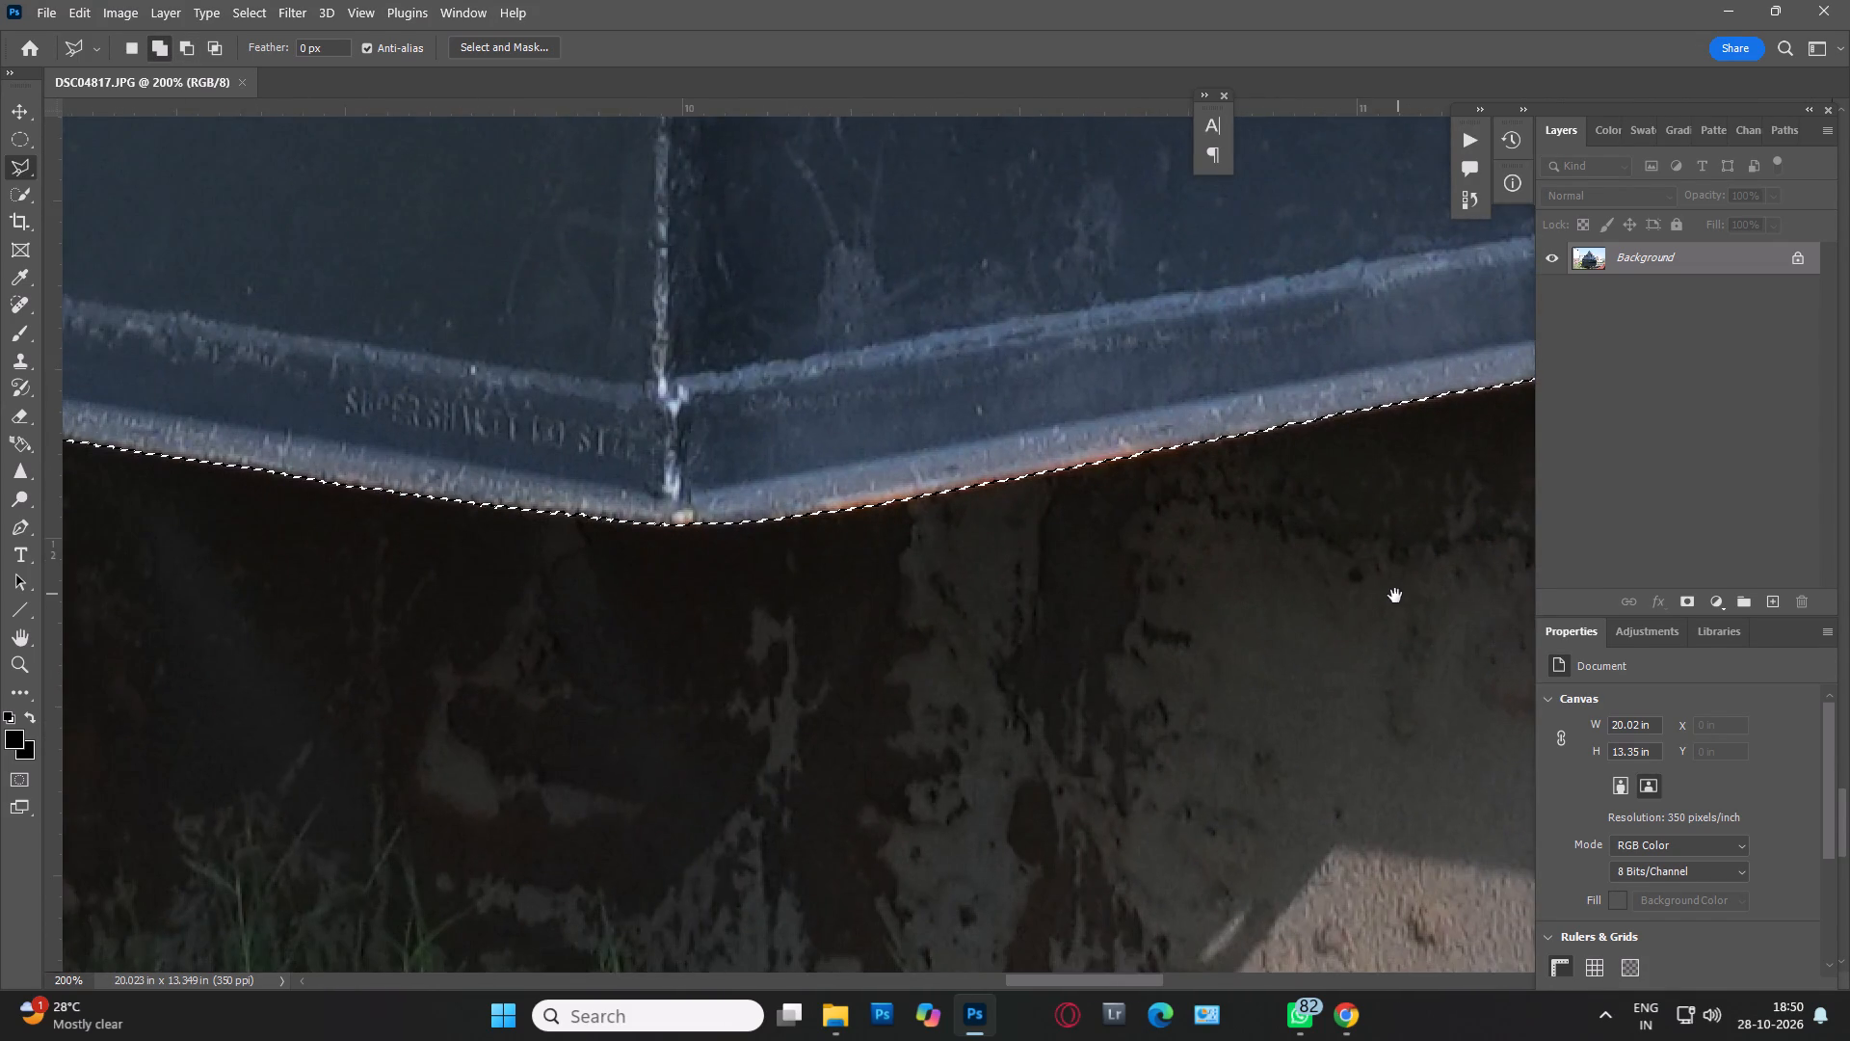
left_click_drag(1395, 596, 1389, 606)
left_click_drag(849, 641, 918, 792)
key("ctrl+minus")
key("ctrl+minus")
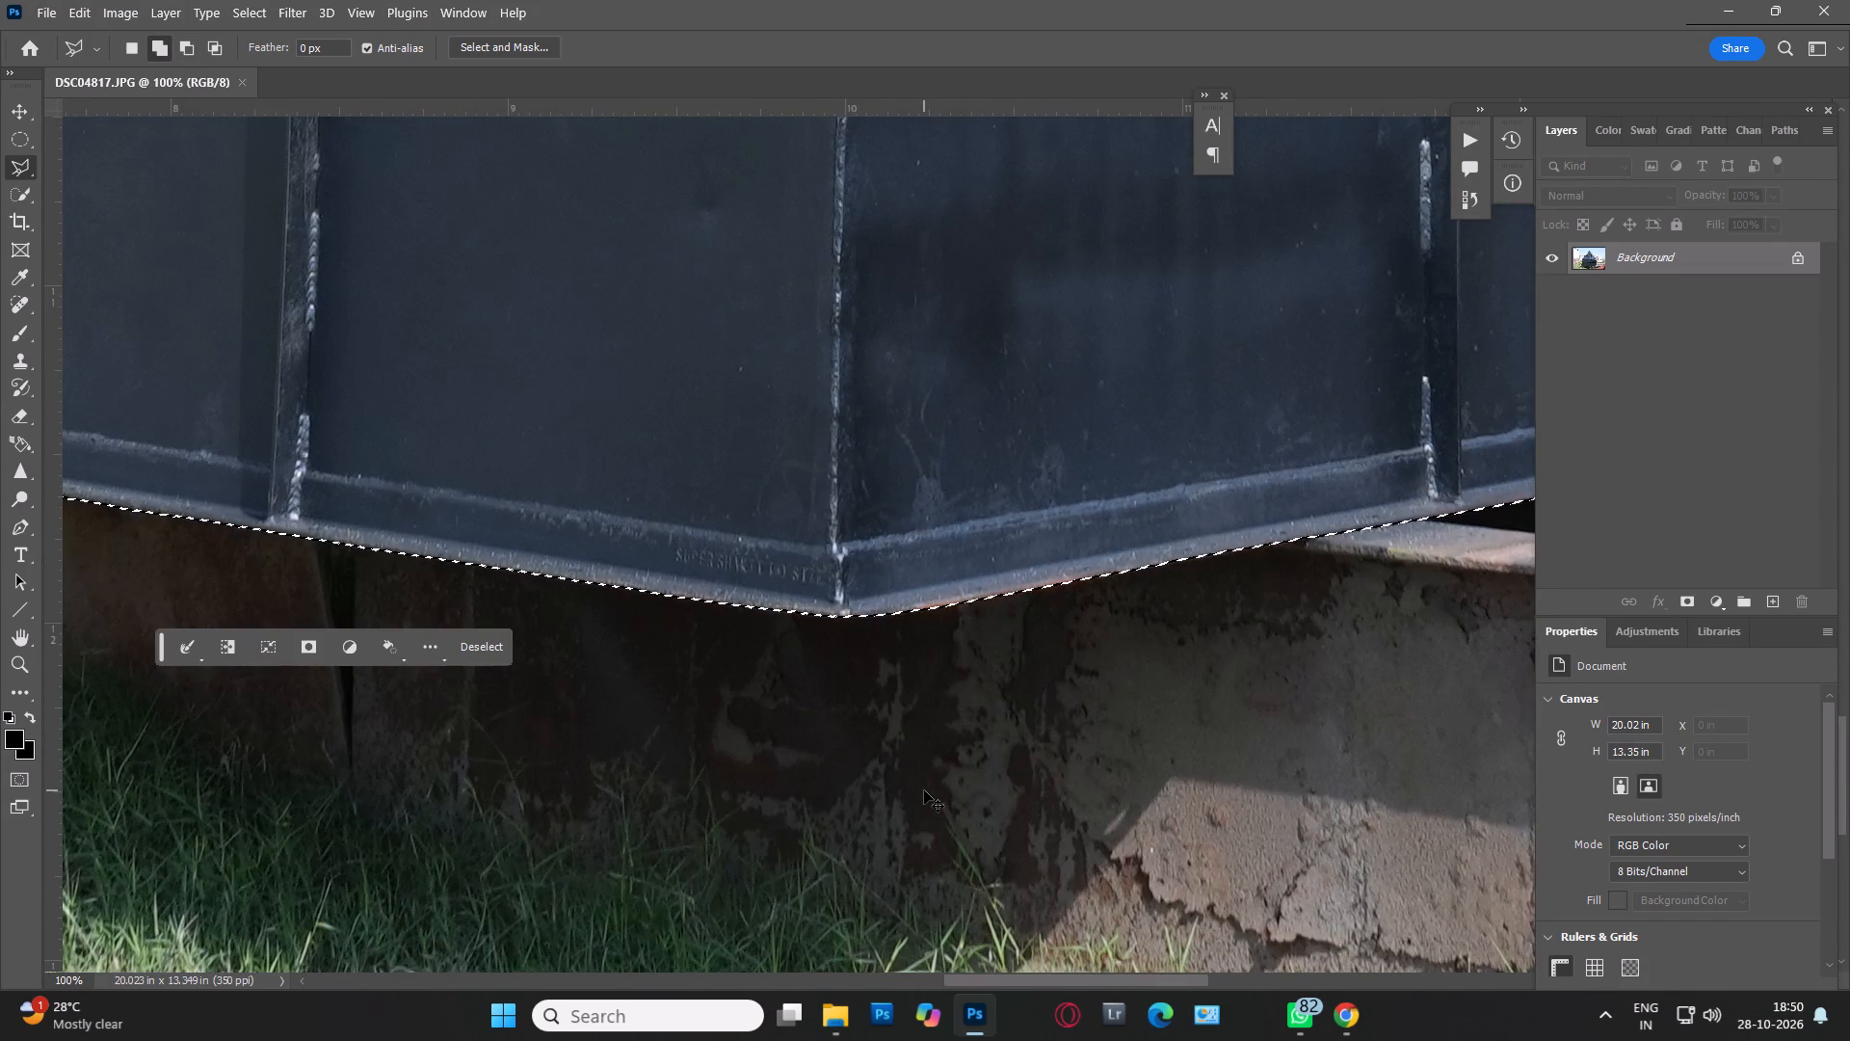
key("ctrl+minus")
key("space")
key("space")
key("space")
key("space")
key("space")
key("space")
key("space")
key("space")
key("space")
key("space")
key("space")
key("space")
key("space")
key("space")
key("space")
key("space")
key("space")
key("space")
key("space")
key("space")
left_click_drag(435, 414, 1151, 617)
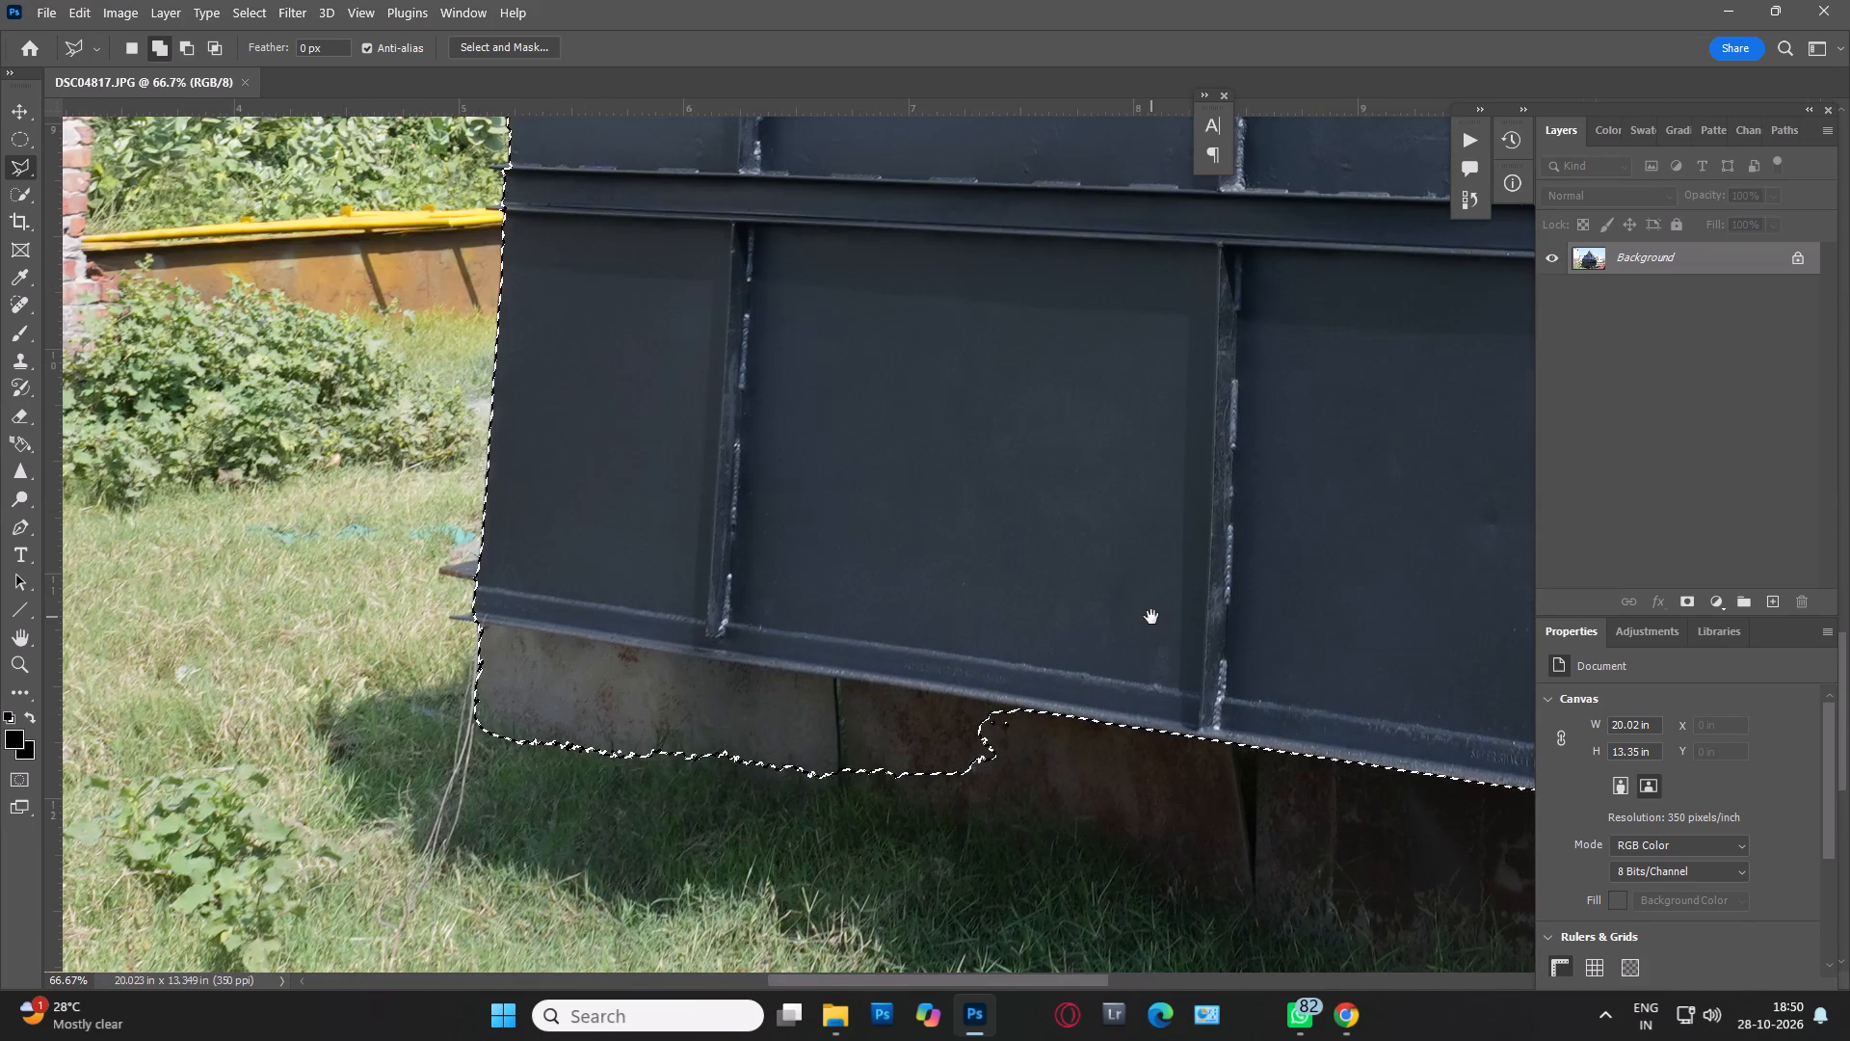
left_click_drag(1151, 617, 891, 523)
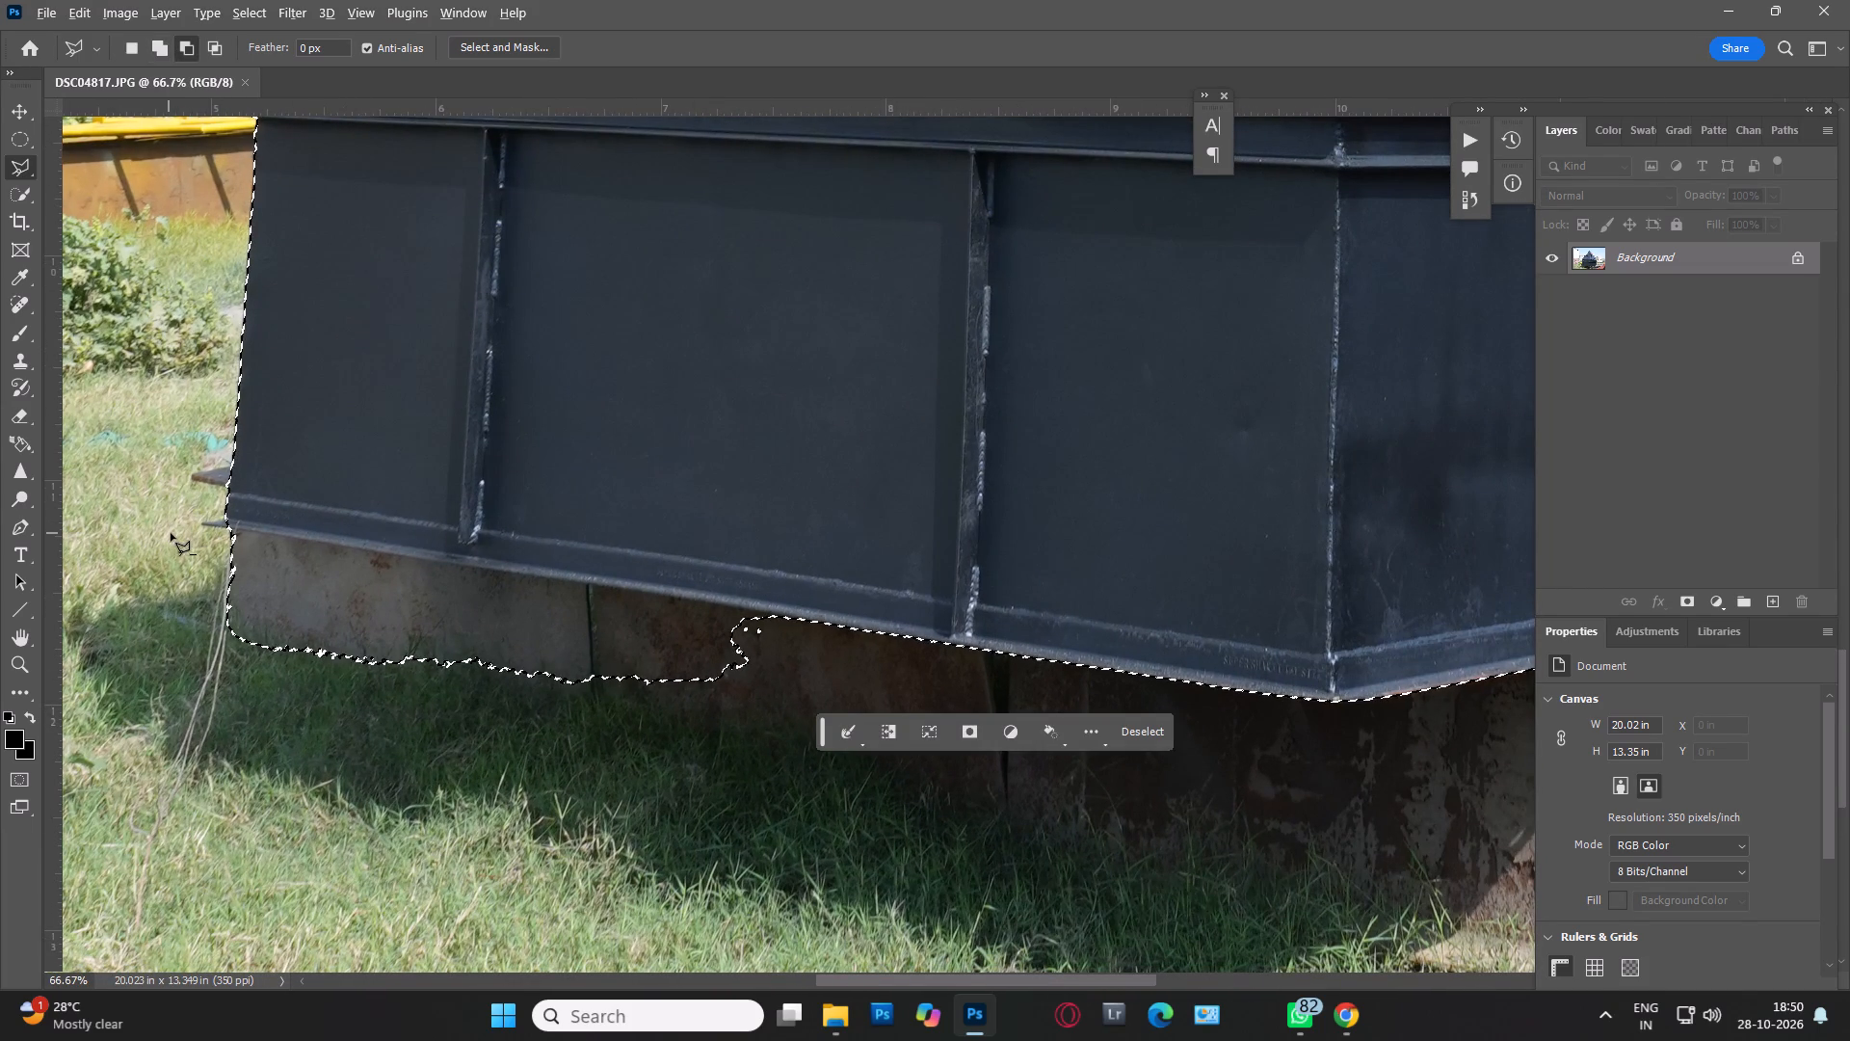
left_click(203, 525, "alt")
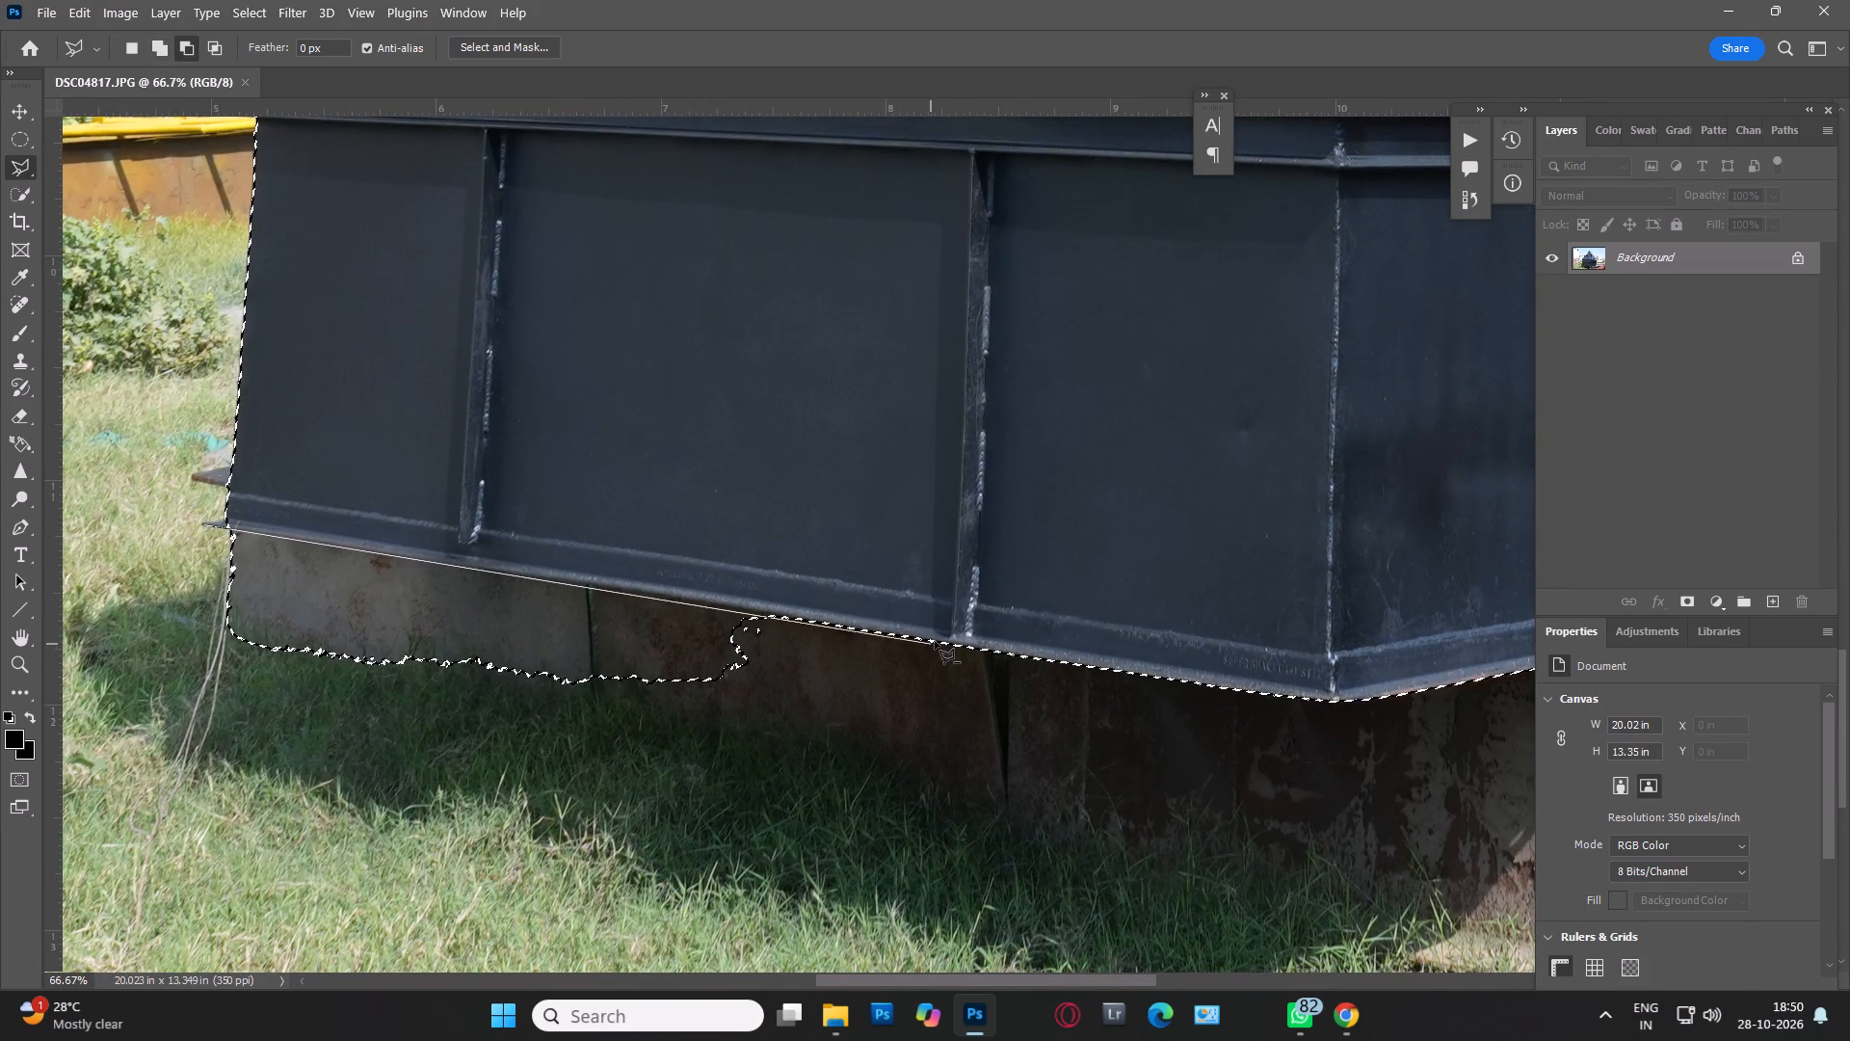
left_click(939, 643)
left_click_drag(990, 843, 933, 856)
left_click(16, 839)
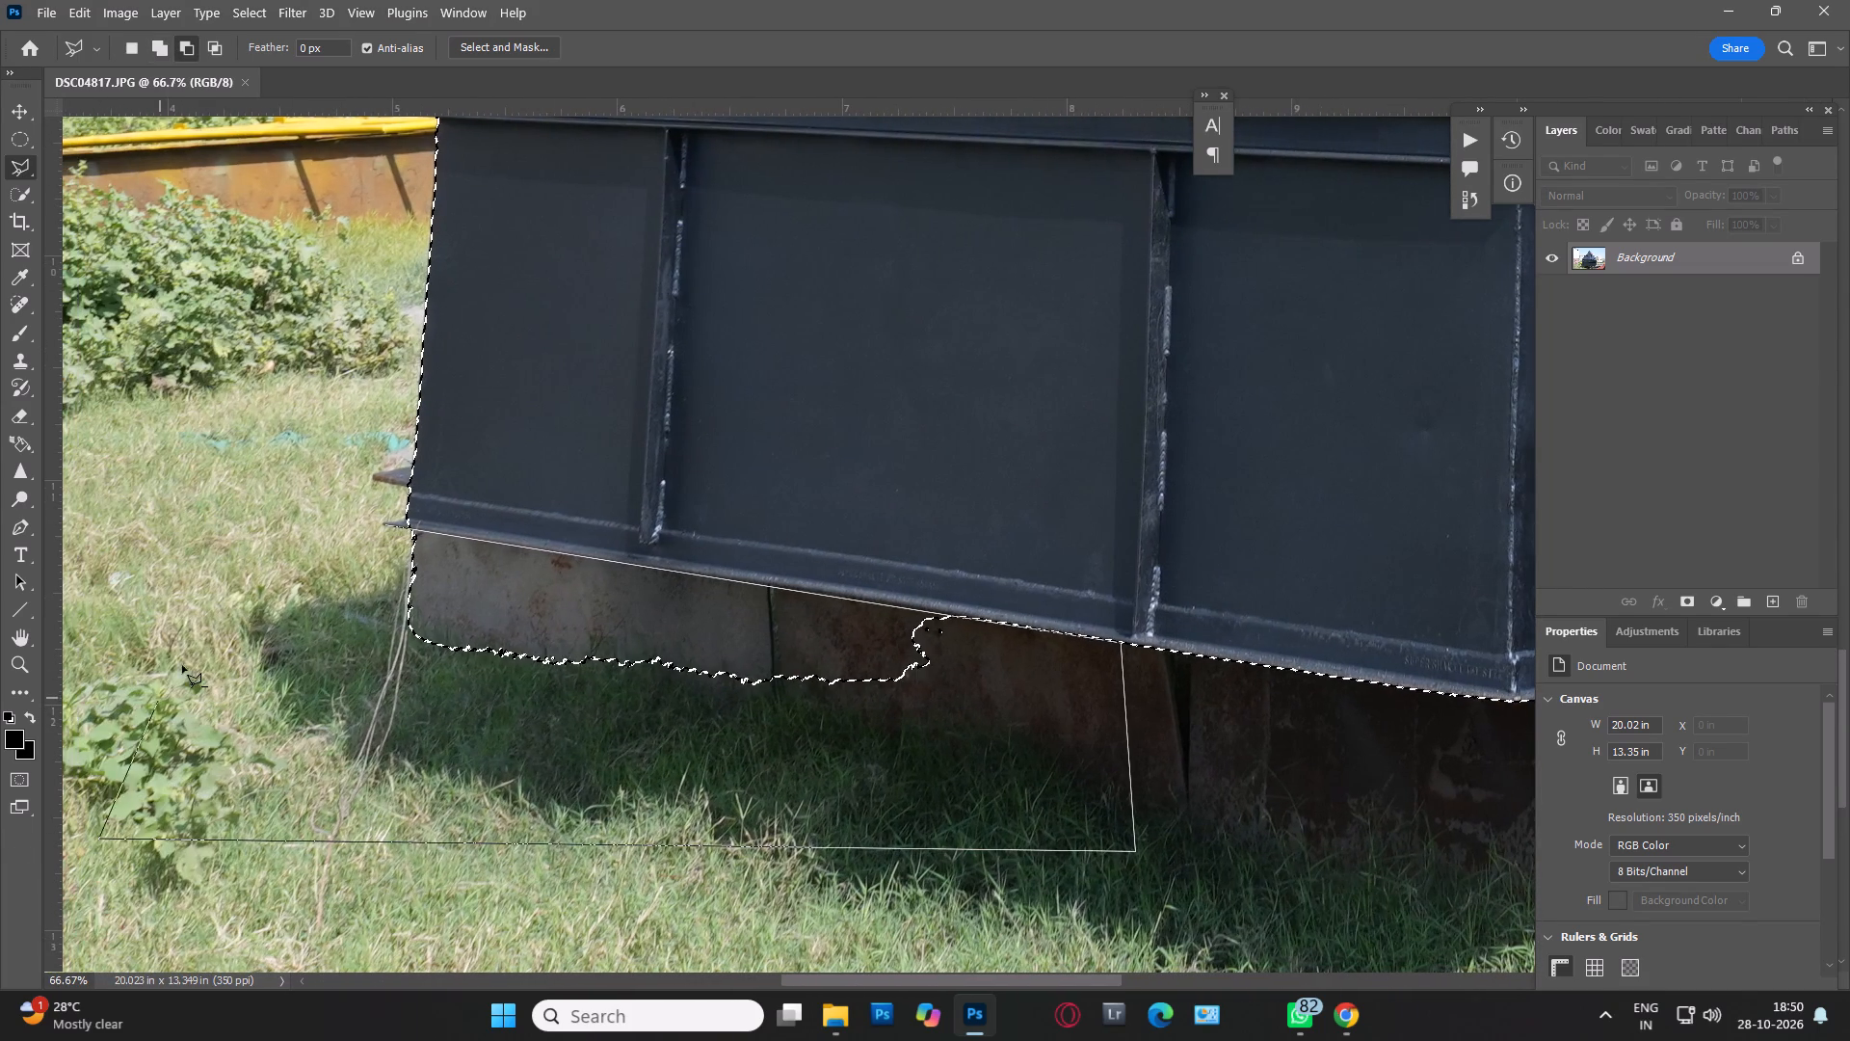
double_click(227, 539)
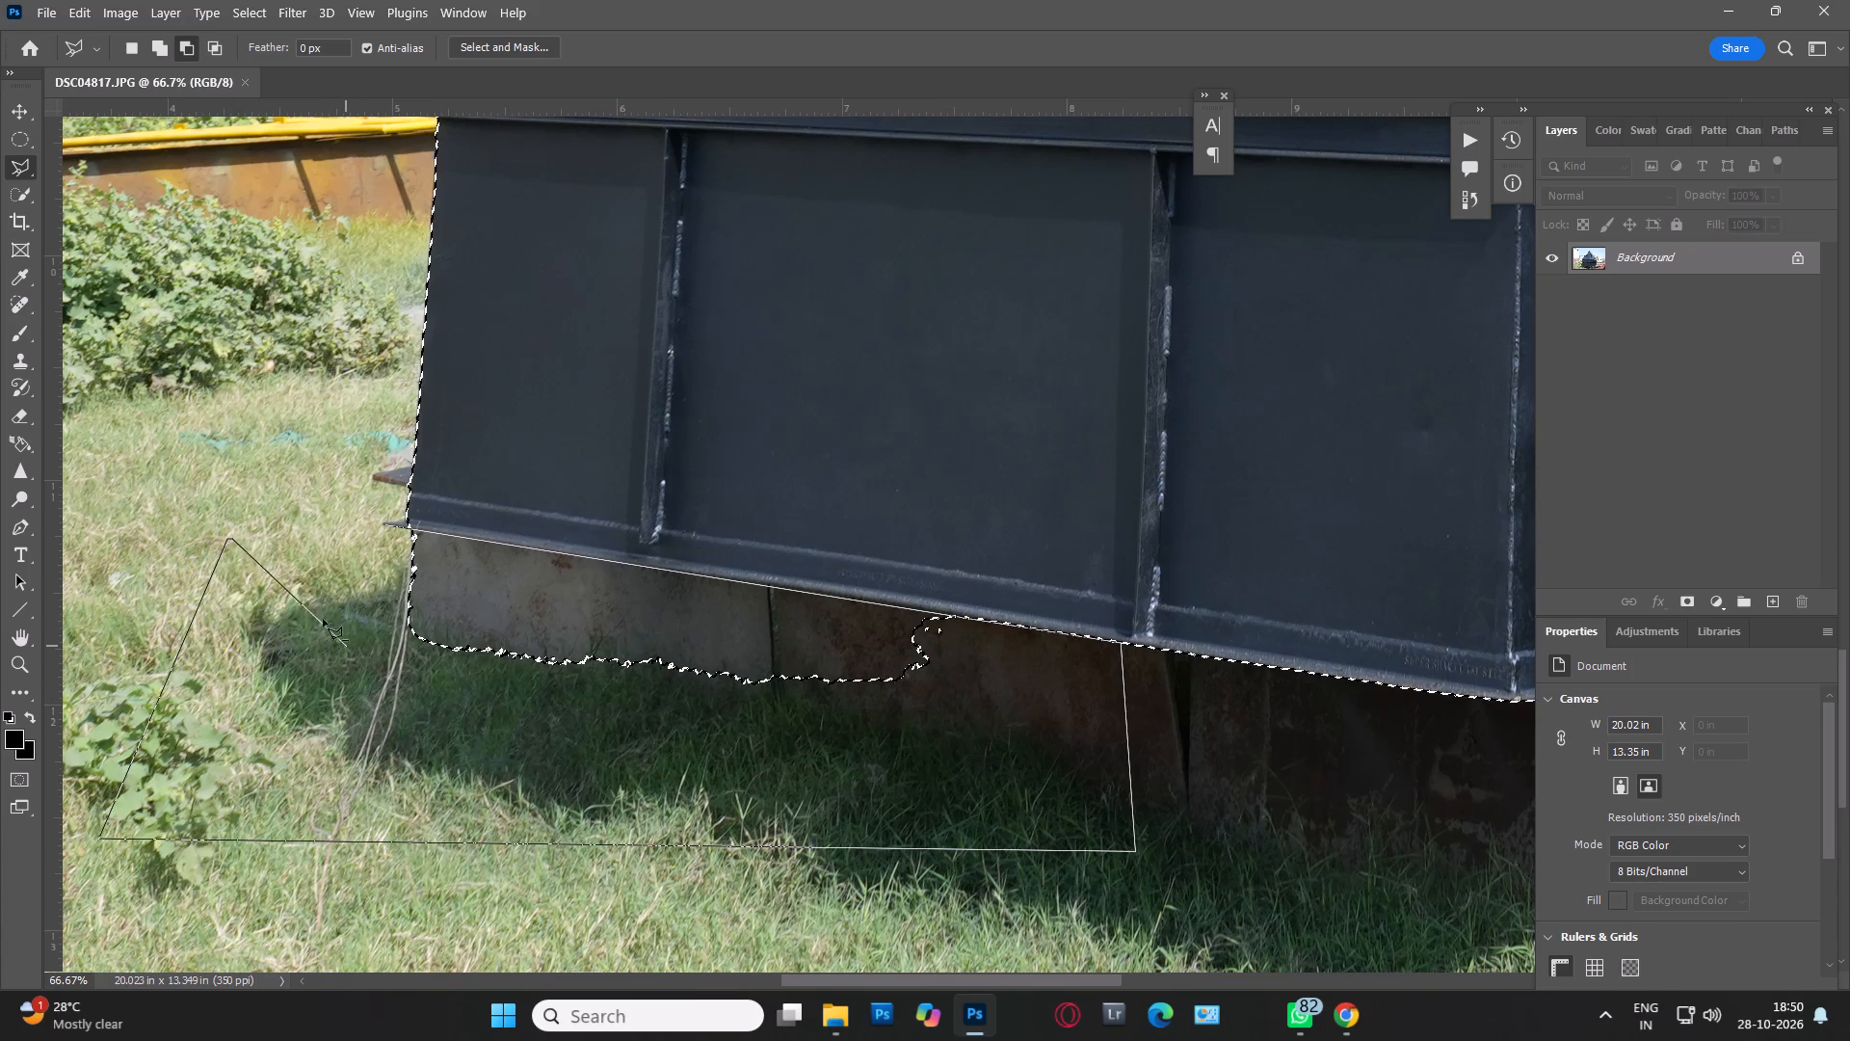
double_click(322, 612)
Add the pointed tip protruding from the hopper's left edge, just above the base flange, to the selection.
key("ctrl+plus")
key("ctrl+plus")
key("space")
key("space")
key("space")
key("space")
key("space")
key("space")
key("space")
key("space")
key("space")
key("space")
key("space")
key("space")
key("space")
key("space")
key("space")
key("space")
key("space")
key("space")
key("space")
key("space")
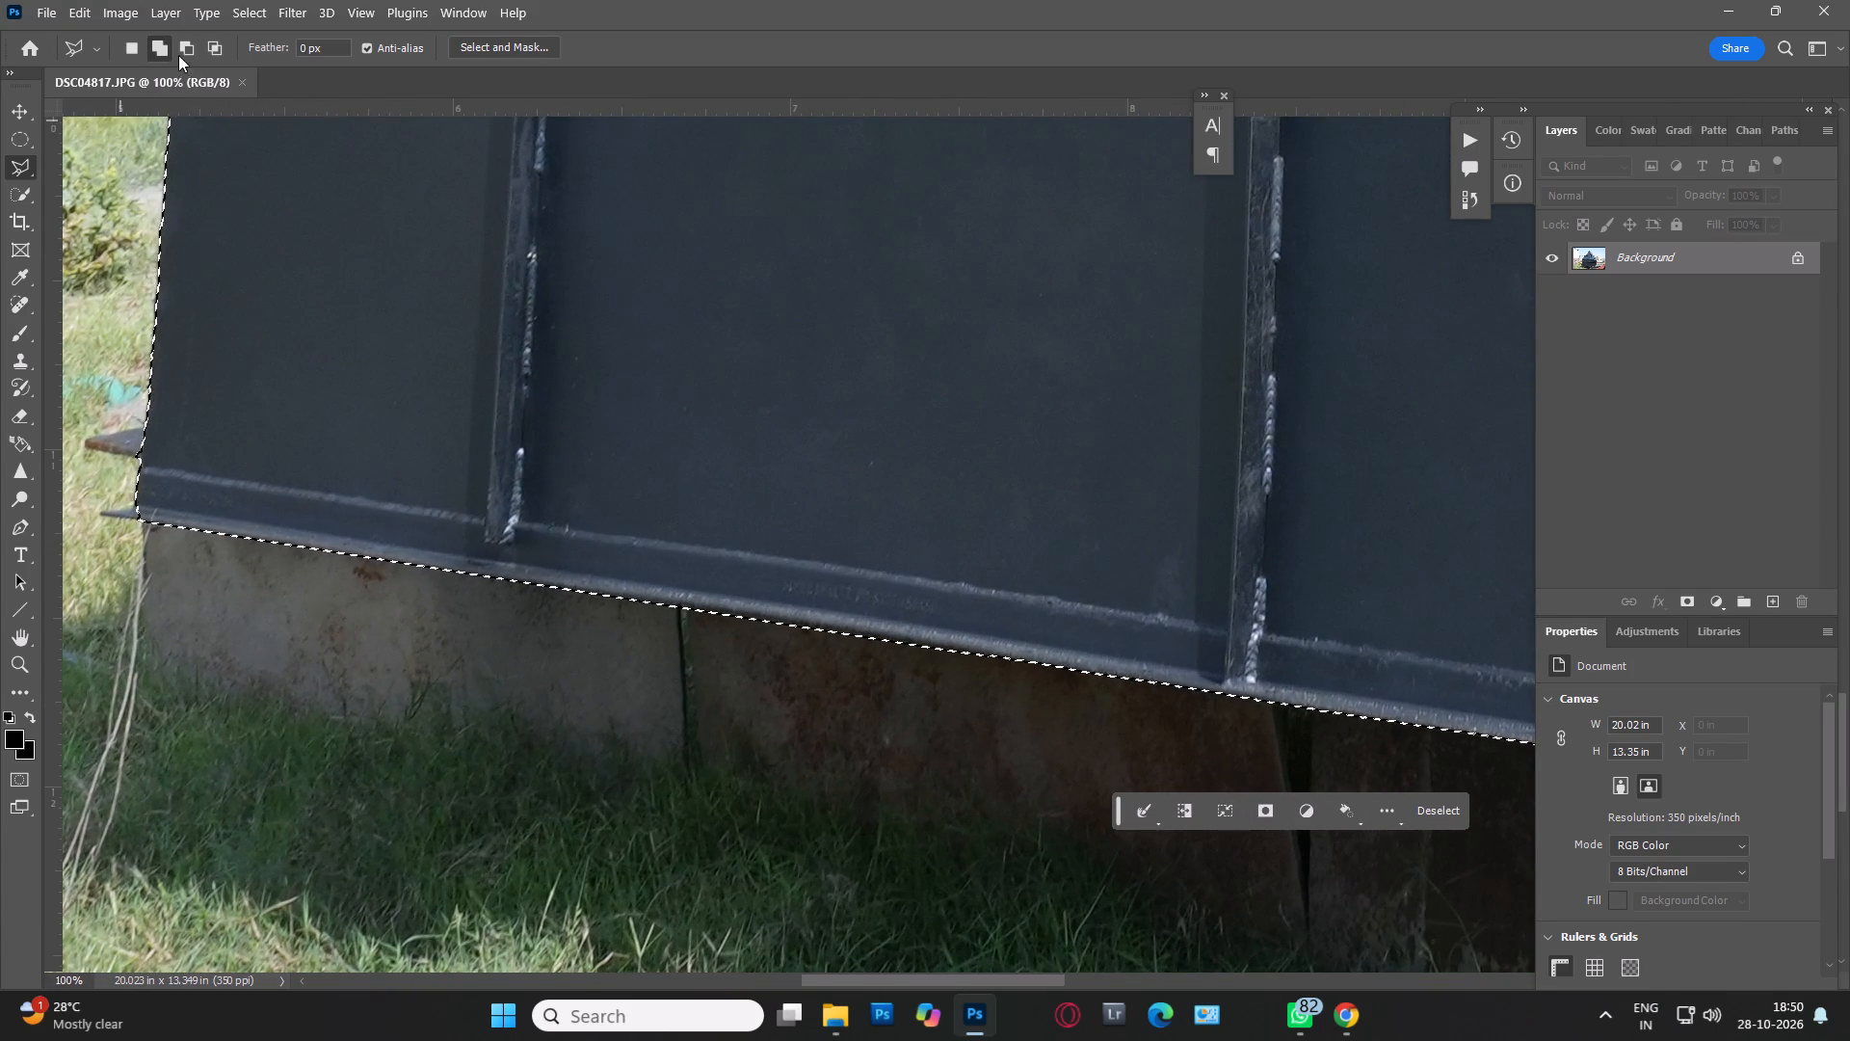
left_click_drag(340, 316, 1065, 406)
left_click(911, 502, "shift")
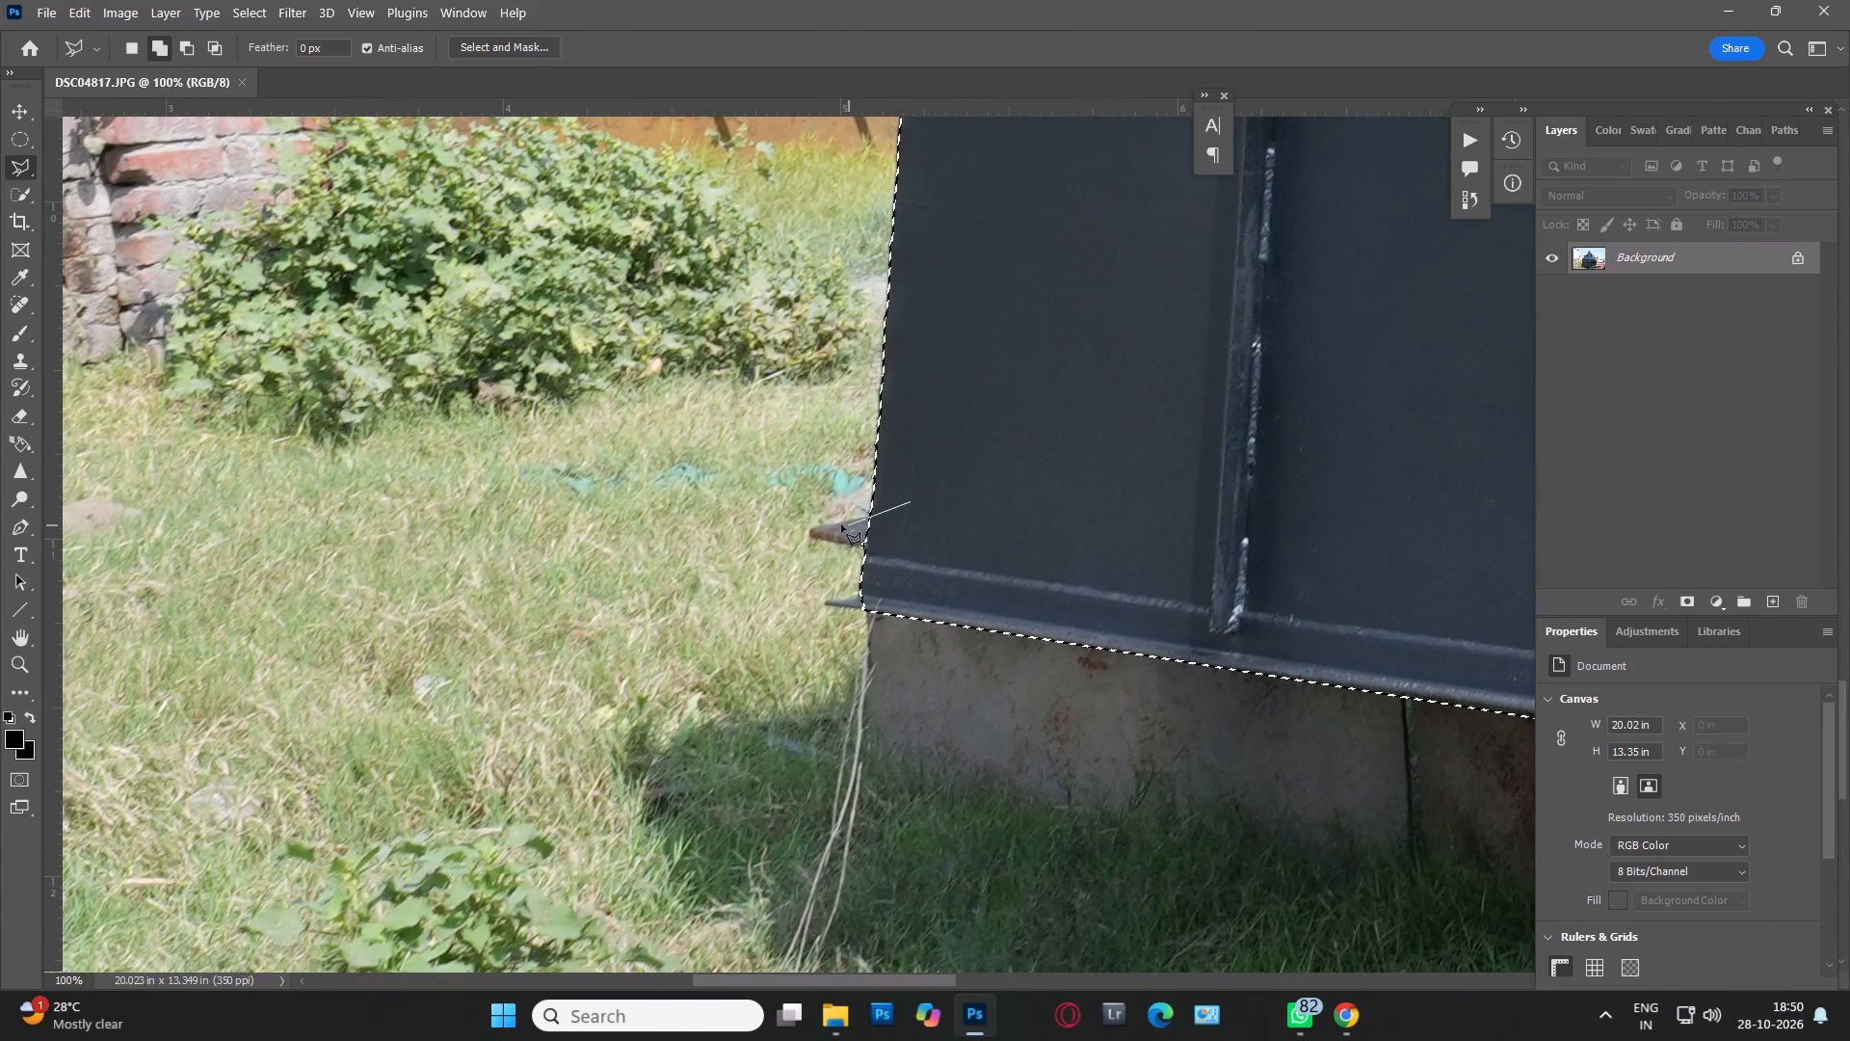
left_click(810, 530)
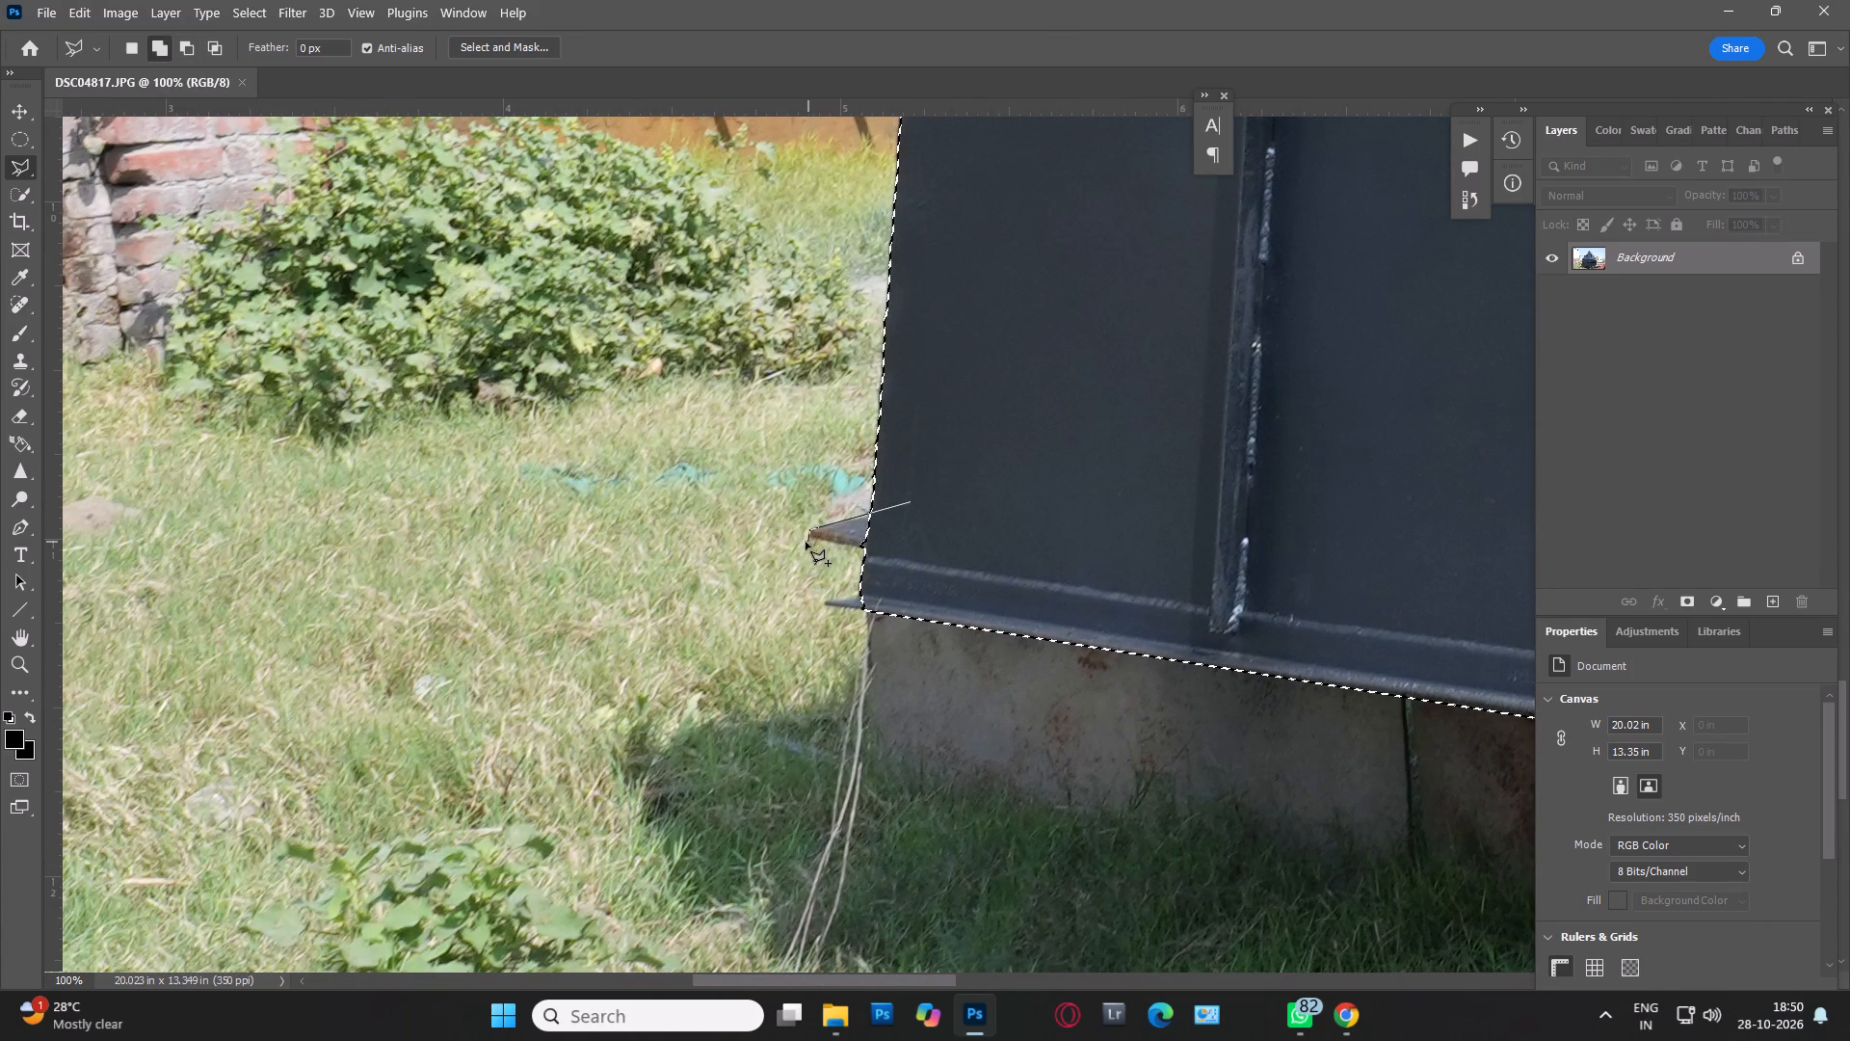
left_click(810, 539)
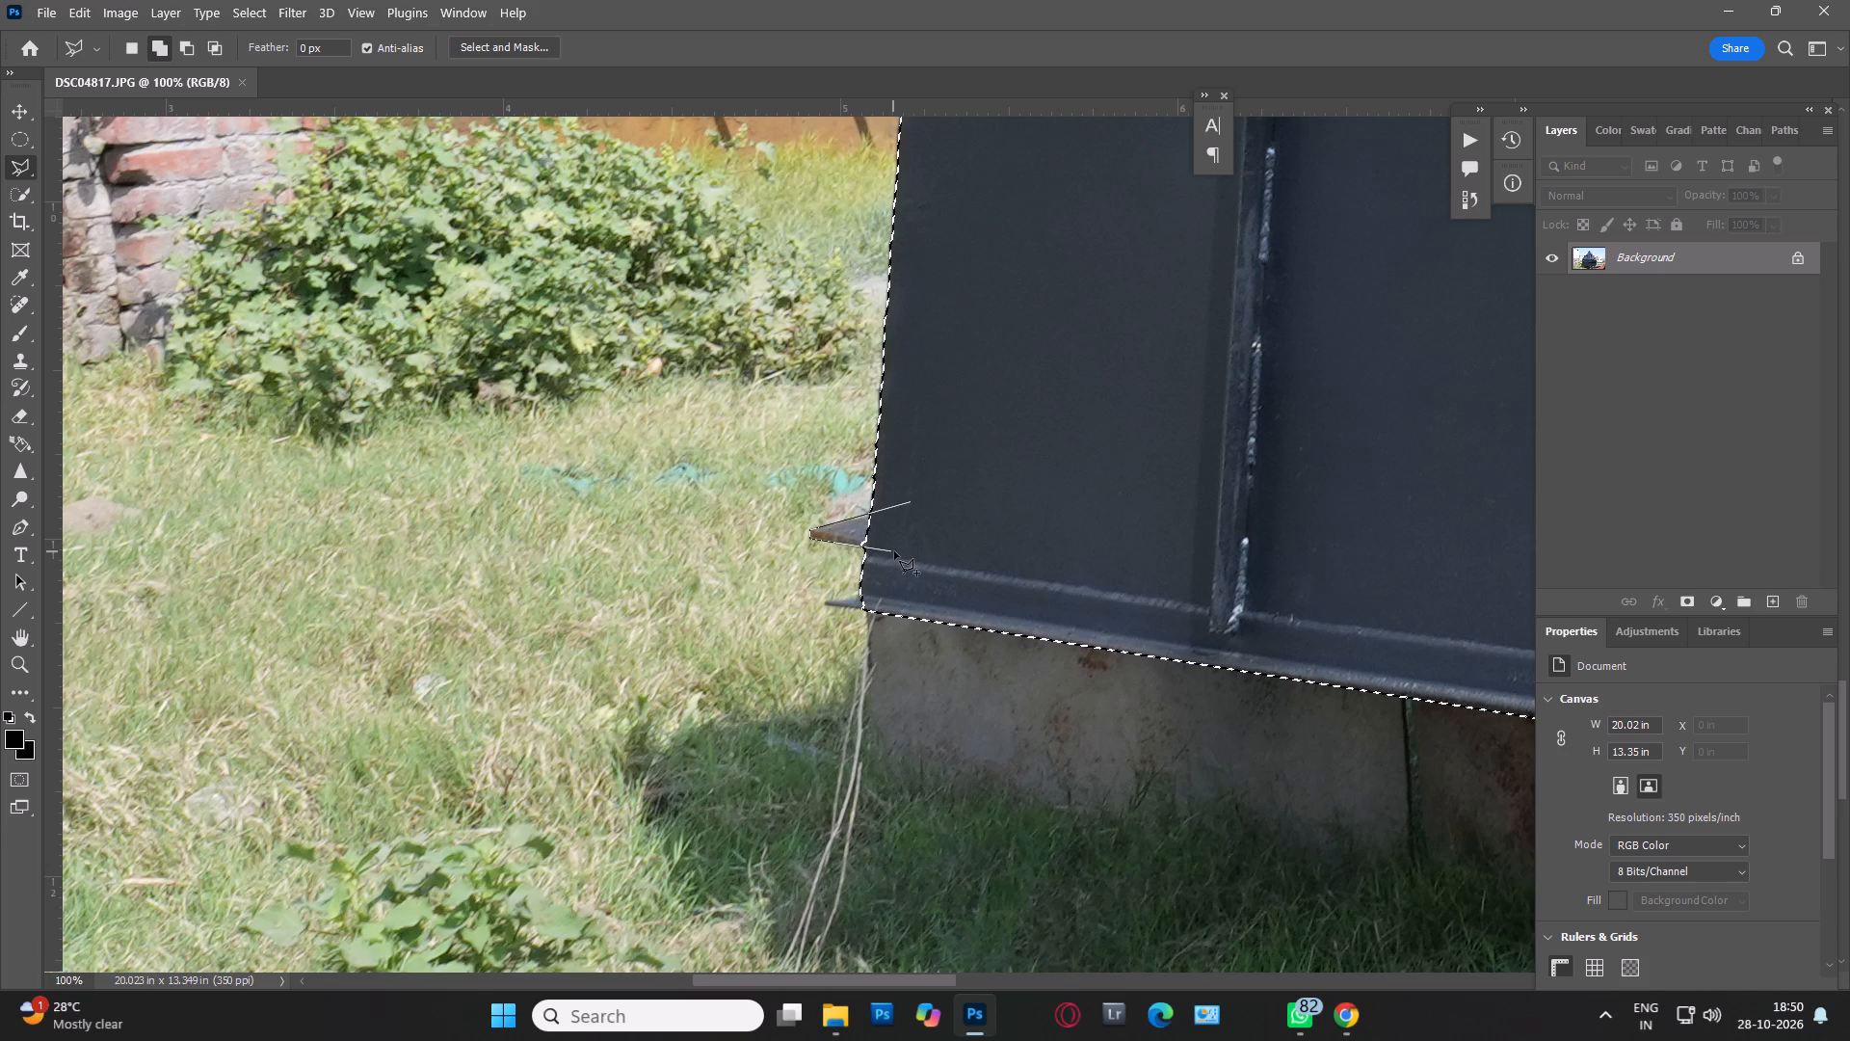
left_click(894, 551)
double_click(1048, 548)
Add the protruding tip of the base flange at the hopper's lower left corner to the selection.
left_click_drag(876, 587, 861, 588, "shift")
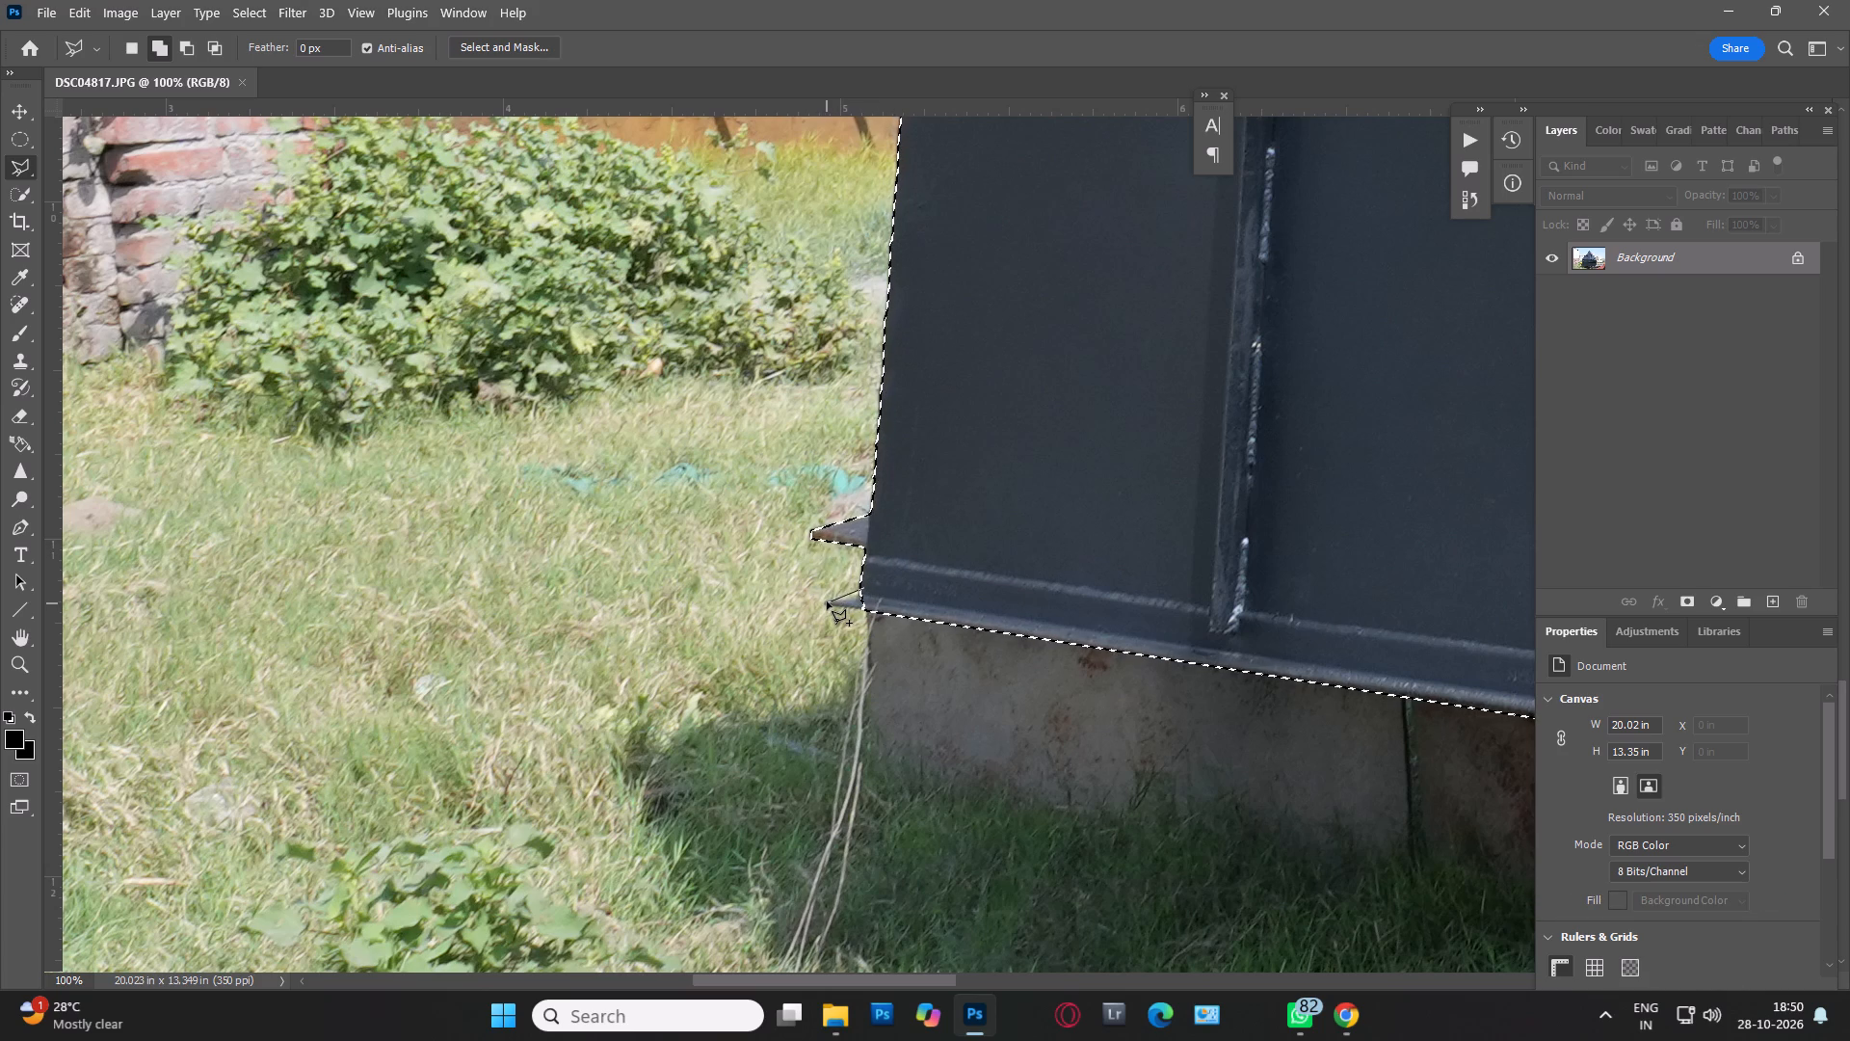
left_click(825, 601)
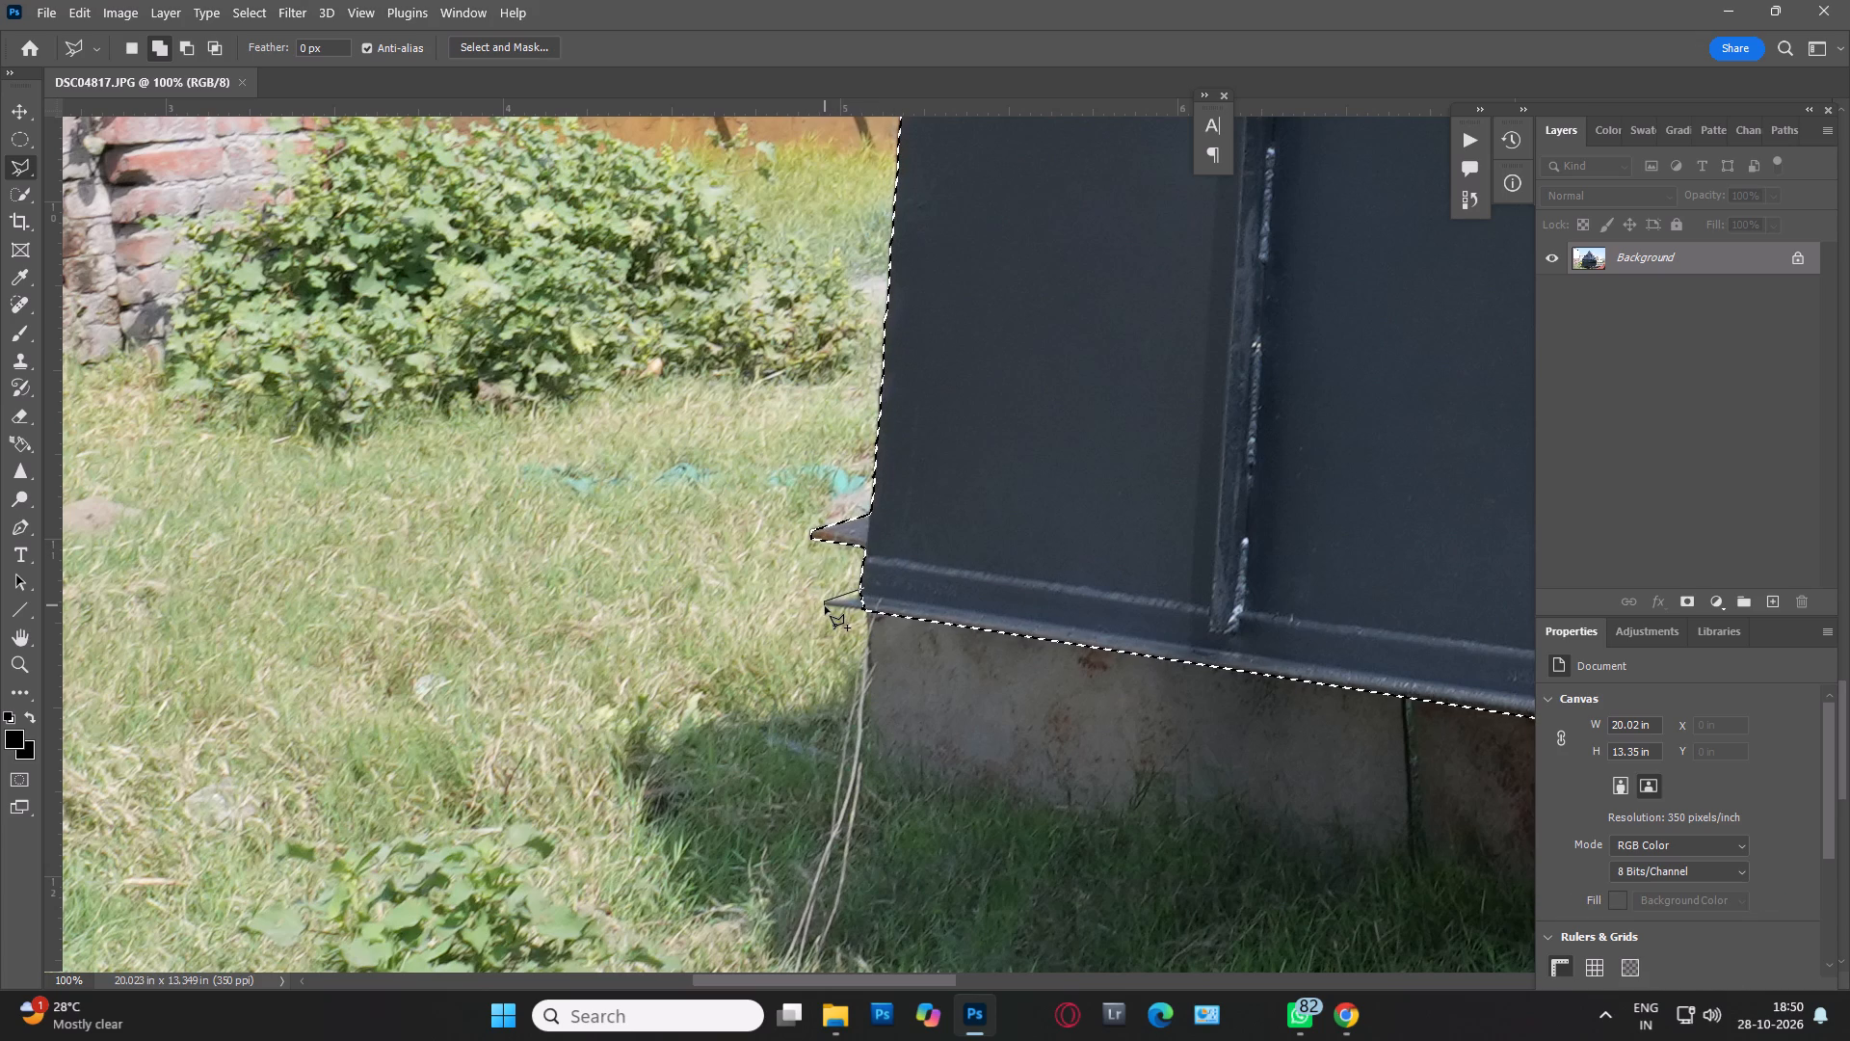
left_click(825, 606)
left_click(913, 616)
double_click(1007, 589)
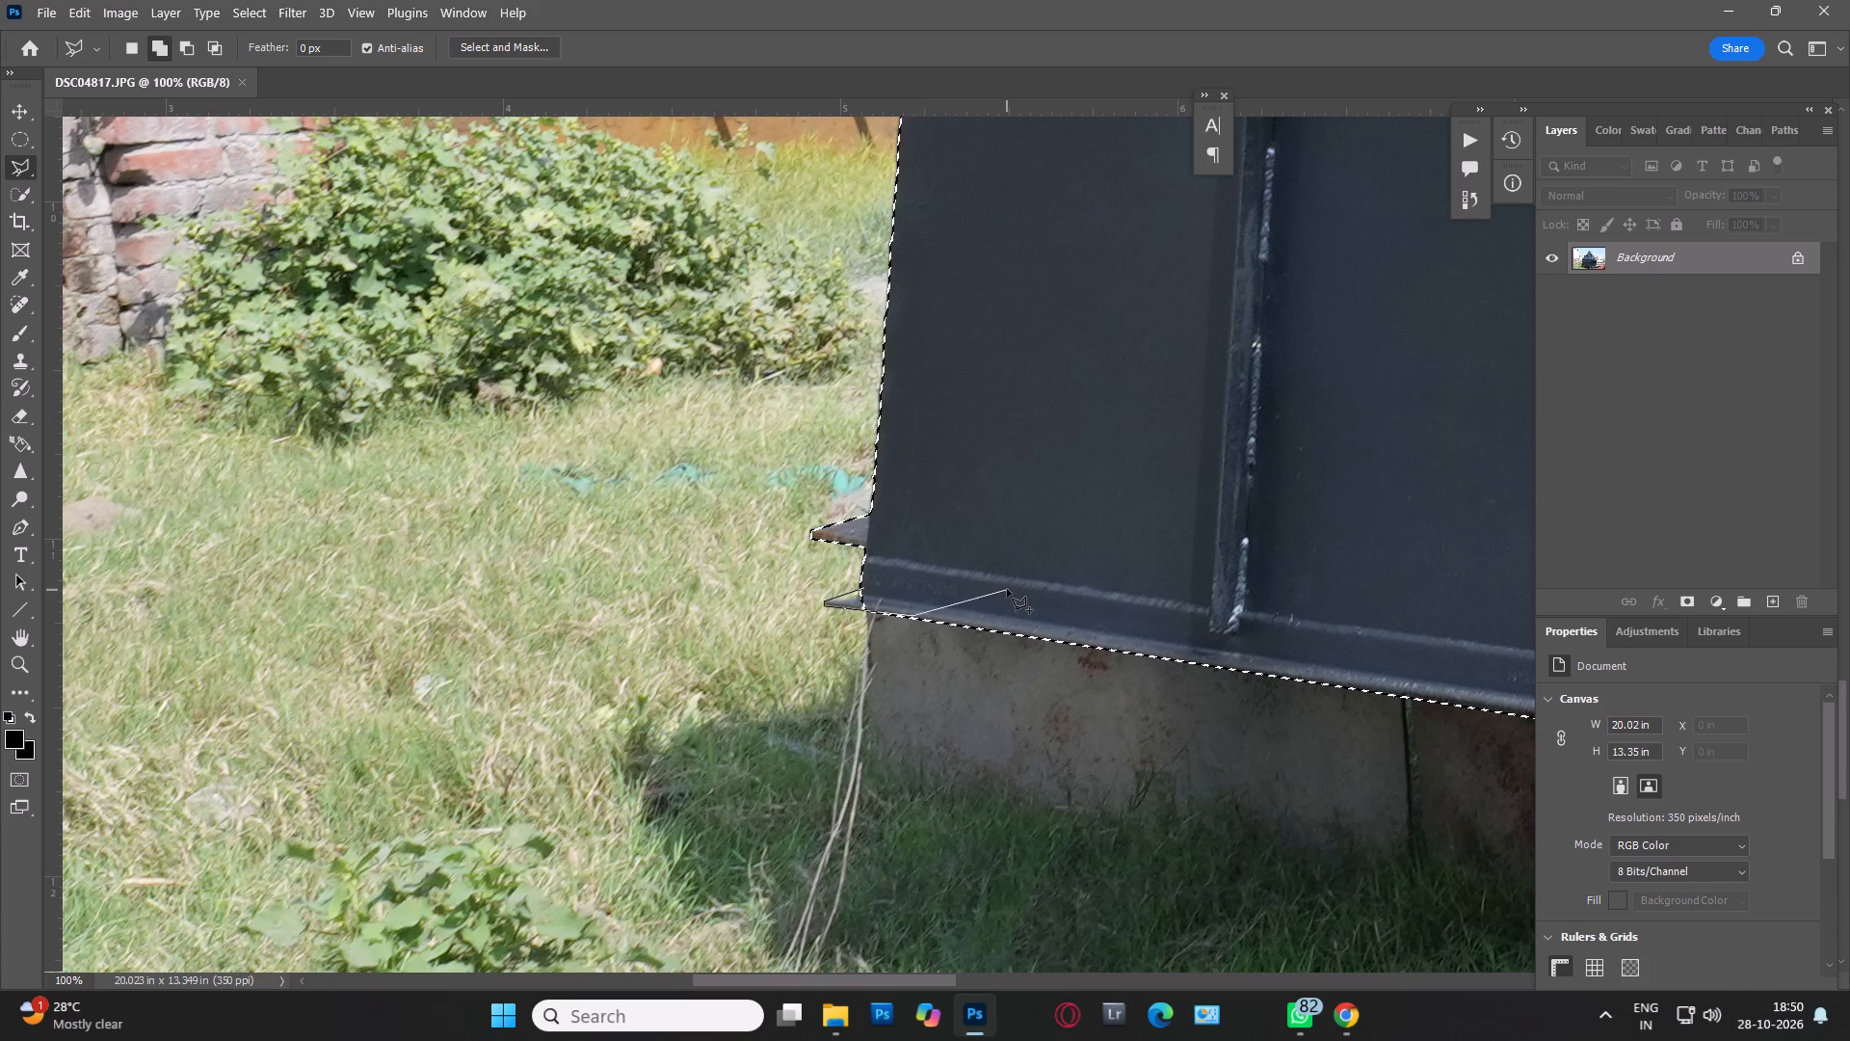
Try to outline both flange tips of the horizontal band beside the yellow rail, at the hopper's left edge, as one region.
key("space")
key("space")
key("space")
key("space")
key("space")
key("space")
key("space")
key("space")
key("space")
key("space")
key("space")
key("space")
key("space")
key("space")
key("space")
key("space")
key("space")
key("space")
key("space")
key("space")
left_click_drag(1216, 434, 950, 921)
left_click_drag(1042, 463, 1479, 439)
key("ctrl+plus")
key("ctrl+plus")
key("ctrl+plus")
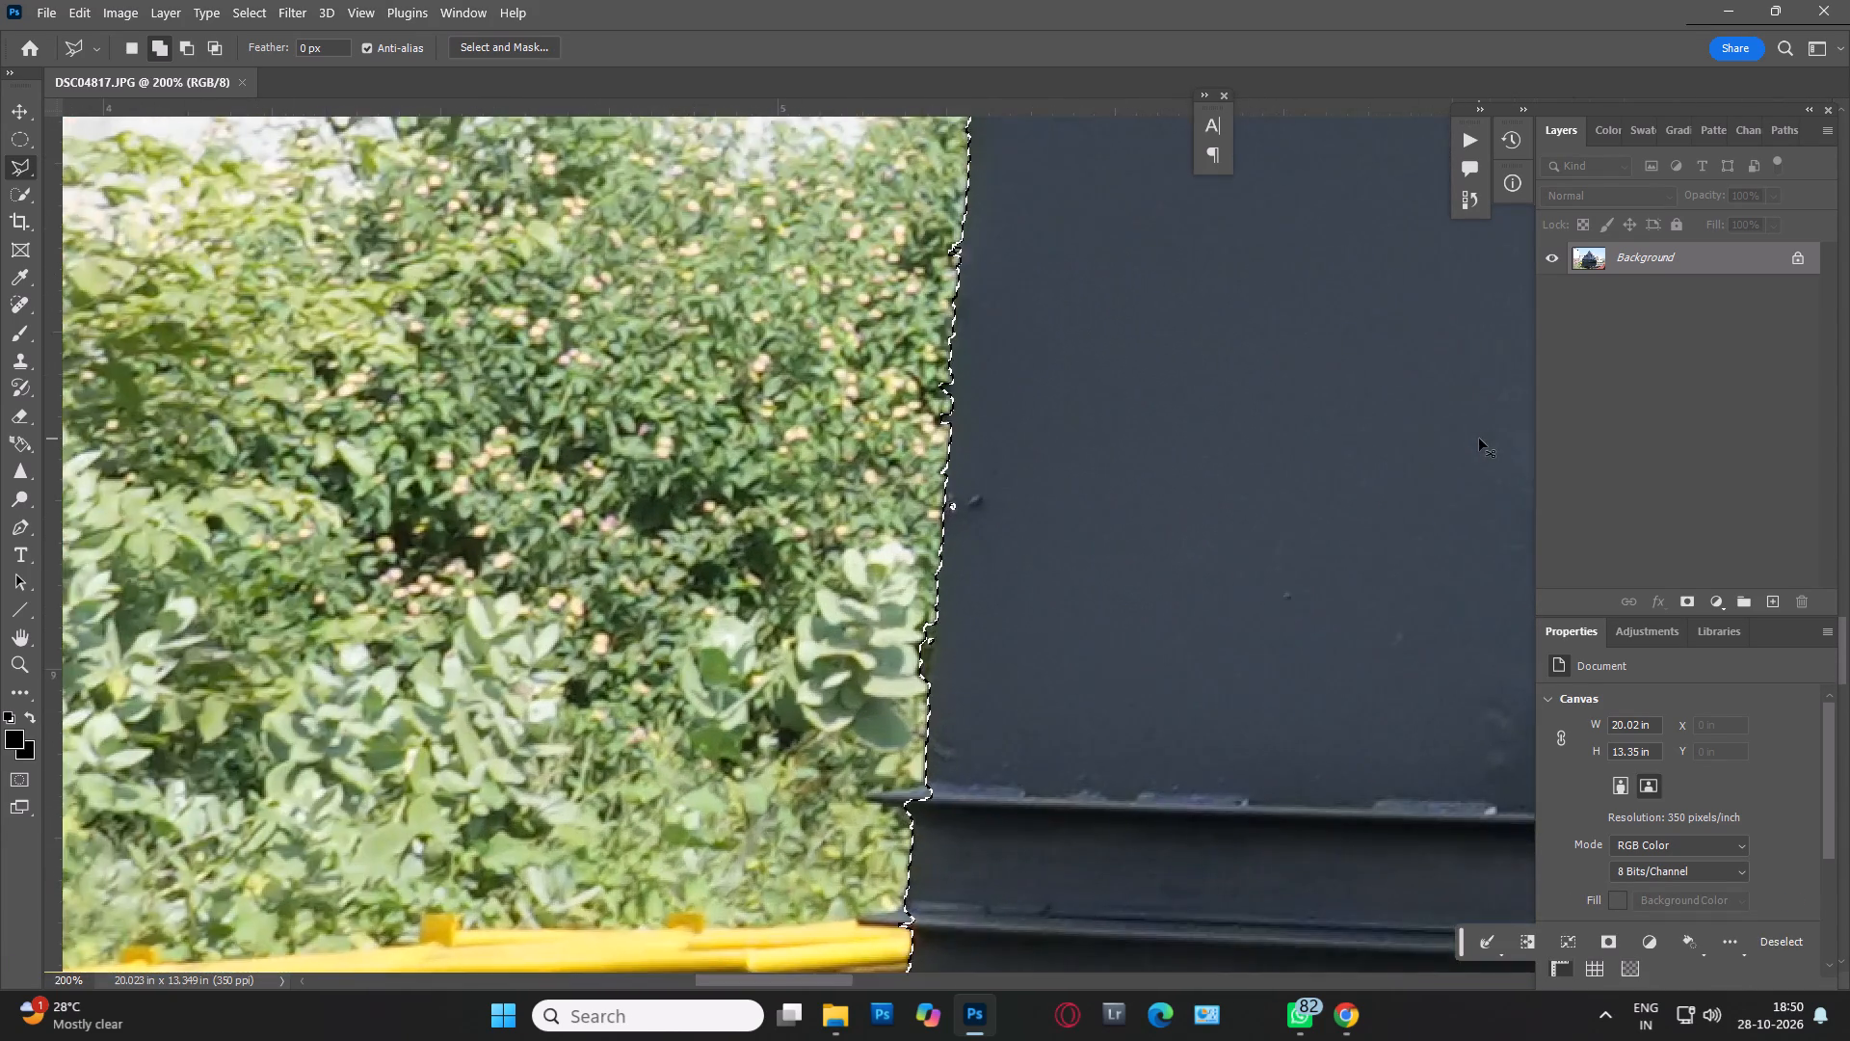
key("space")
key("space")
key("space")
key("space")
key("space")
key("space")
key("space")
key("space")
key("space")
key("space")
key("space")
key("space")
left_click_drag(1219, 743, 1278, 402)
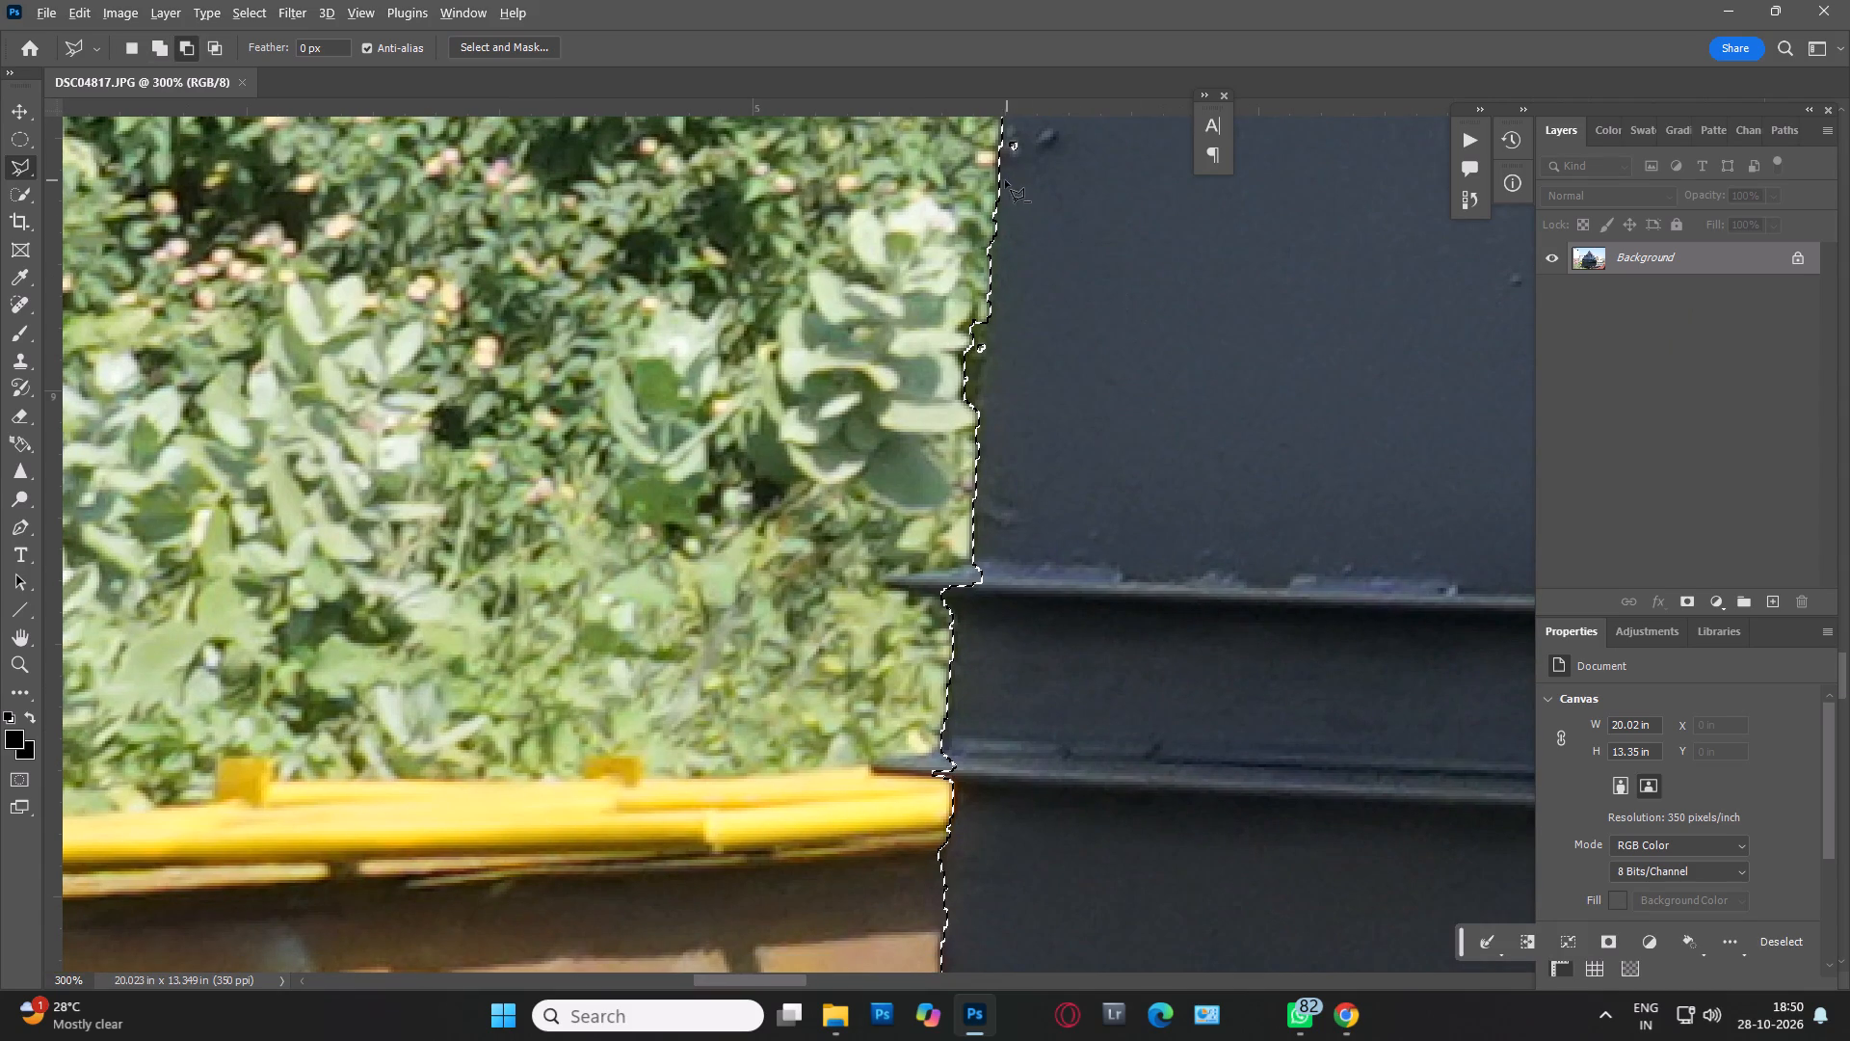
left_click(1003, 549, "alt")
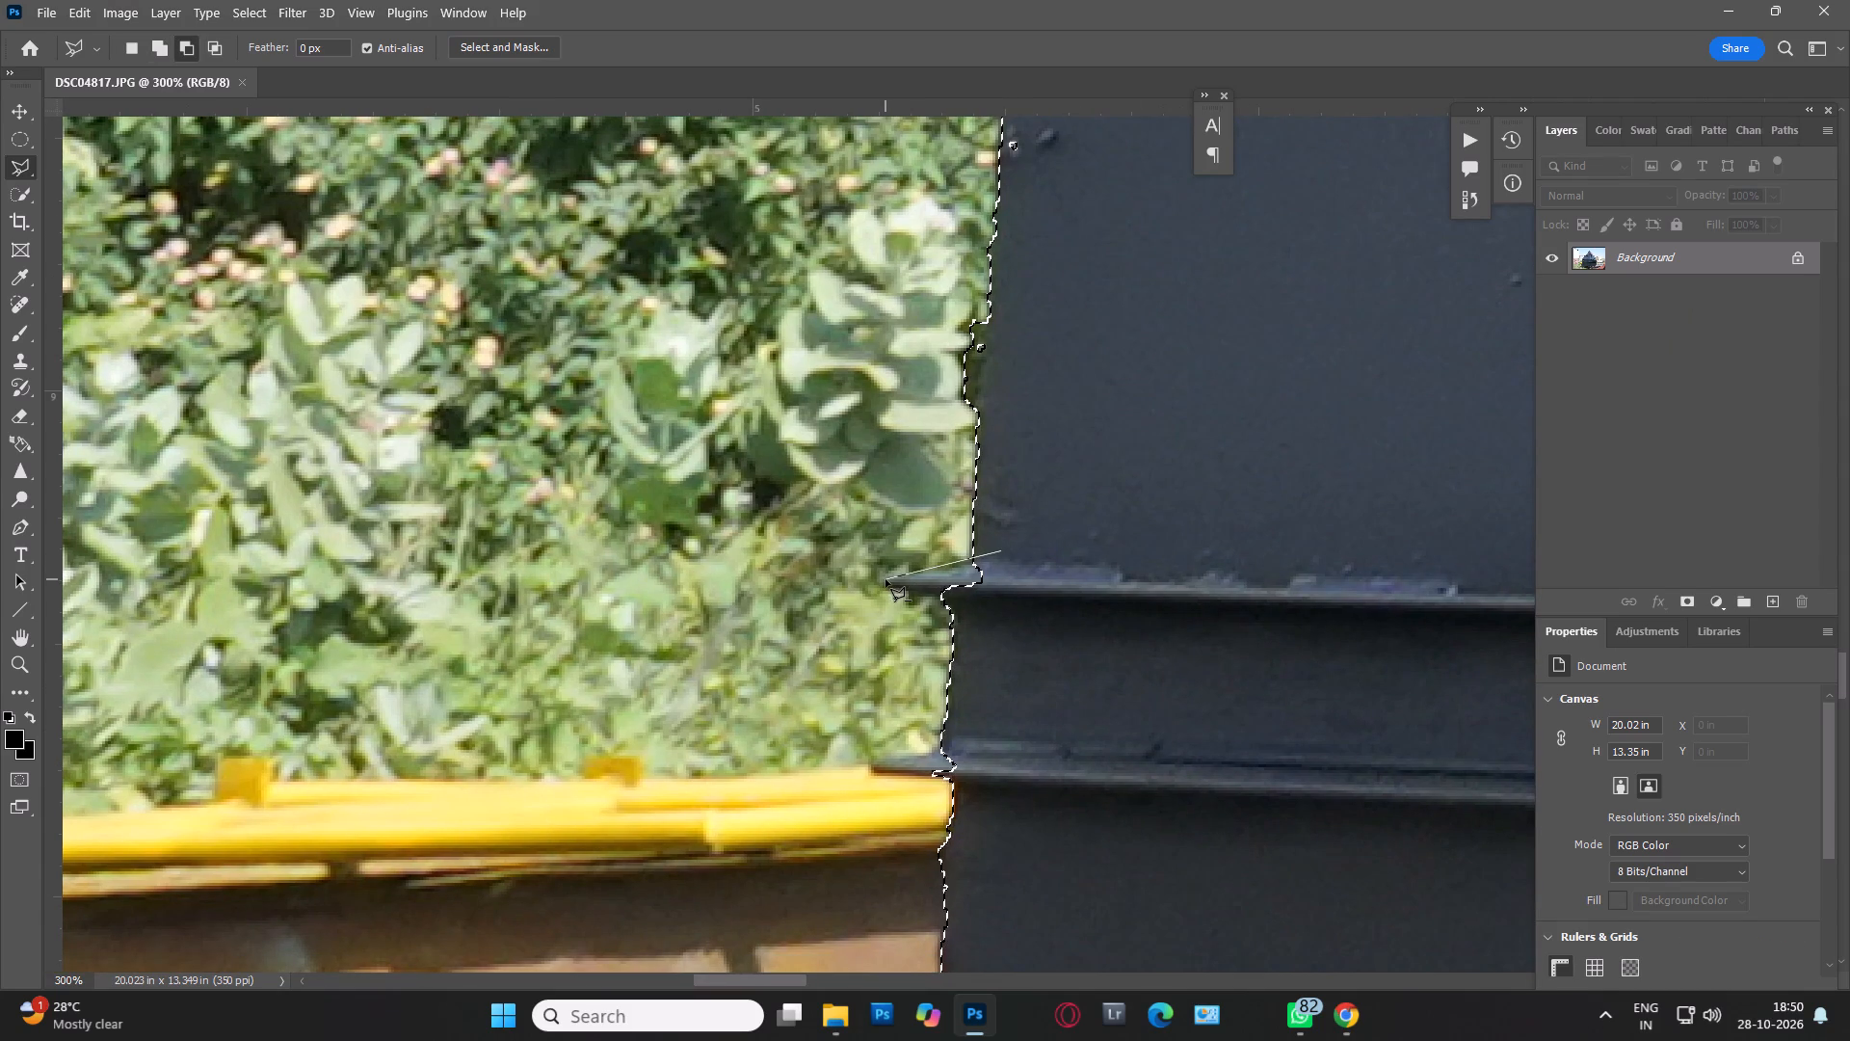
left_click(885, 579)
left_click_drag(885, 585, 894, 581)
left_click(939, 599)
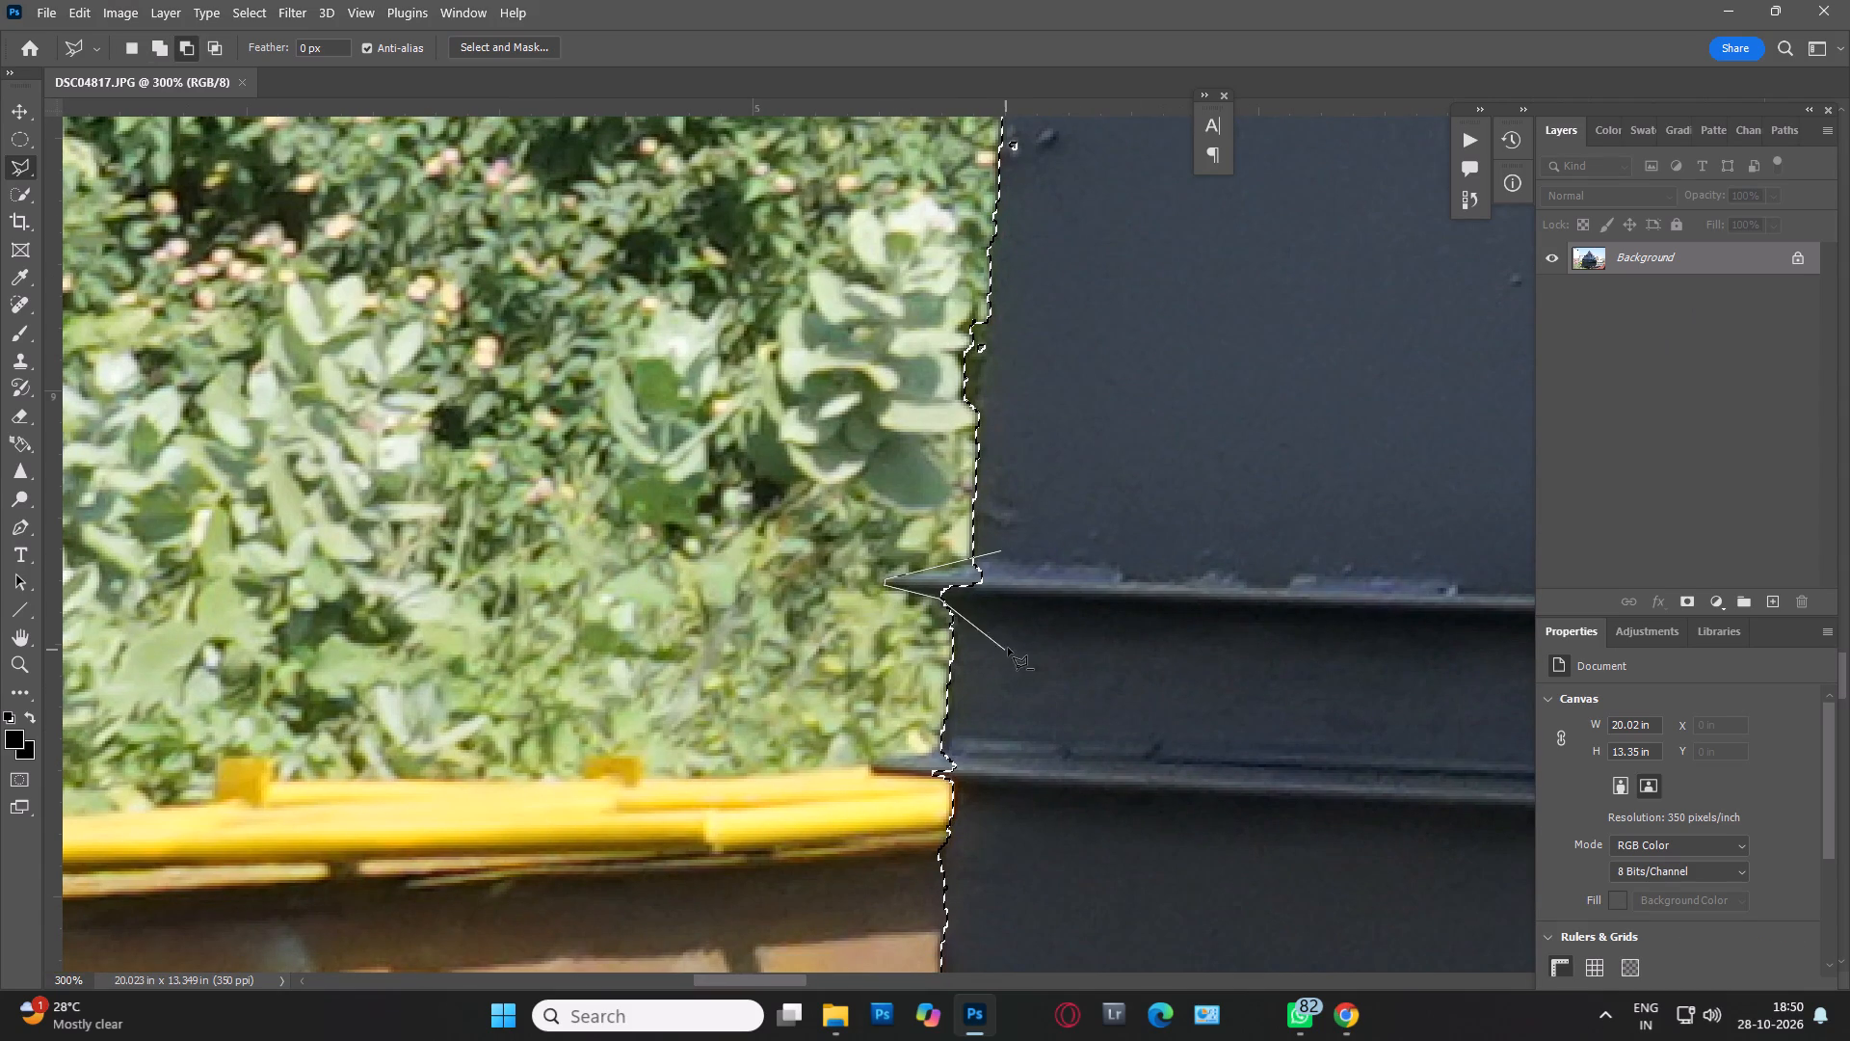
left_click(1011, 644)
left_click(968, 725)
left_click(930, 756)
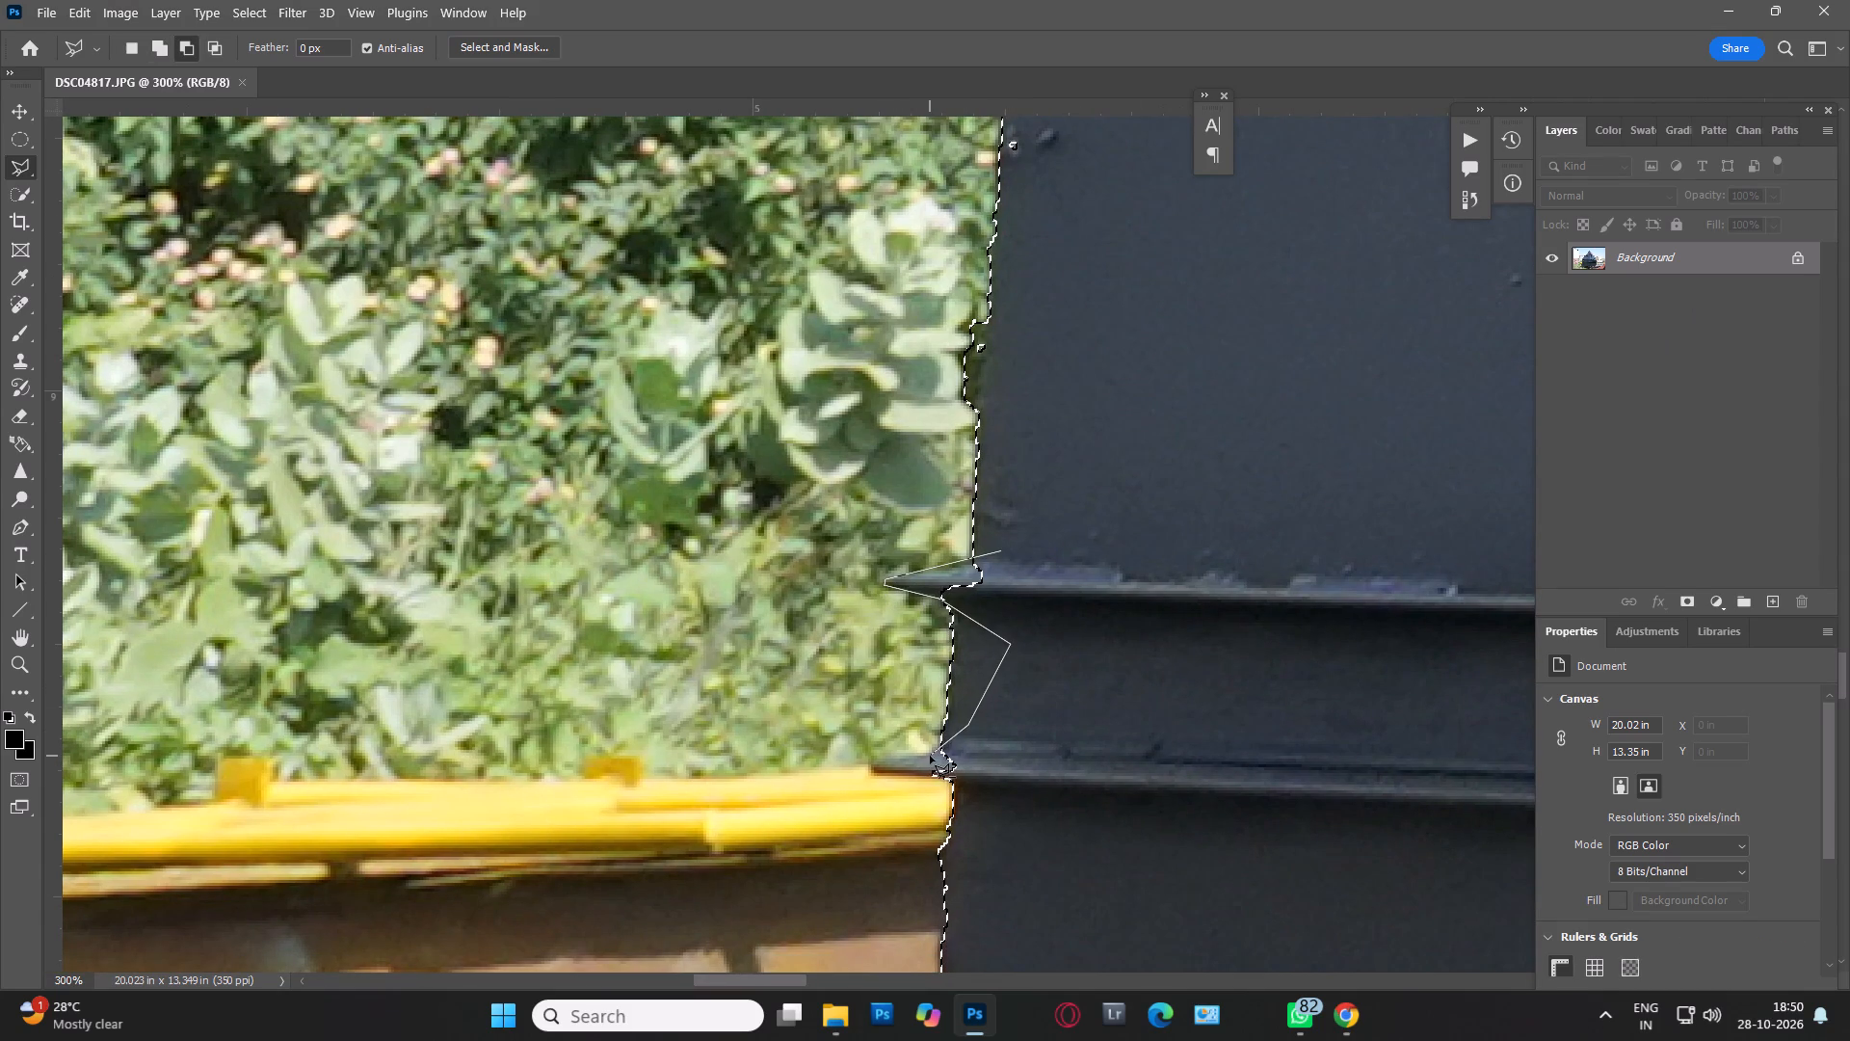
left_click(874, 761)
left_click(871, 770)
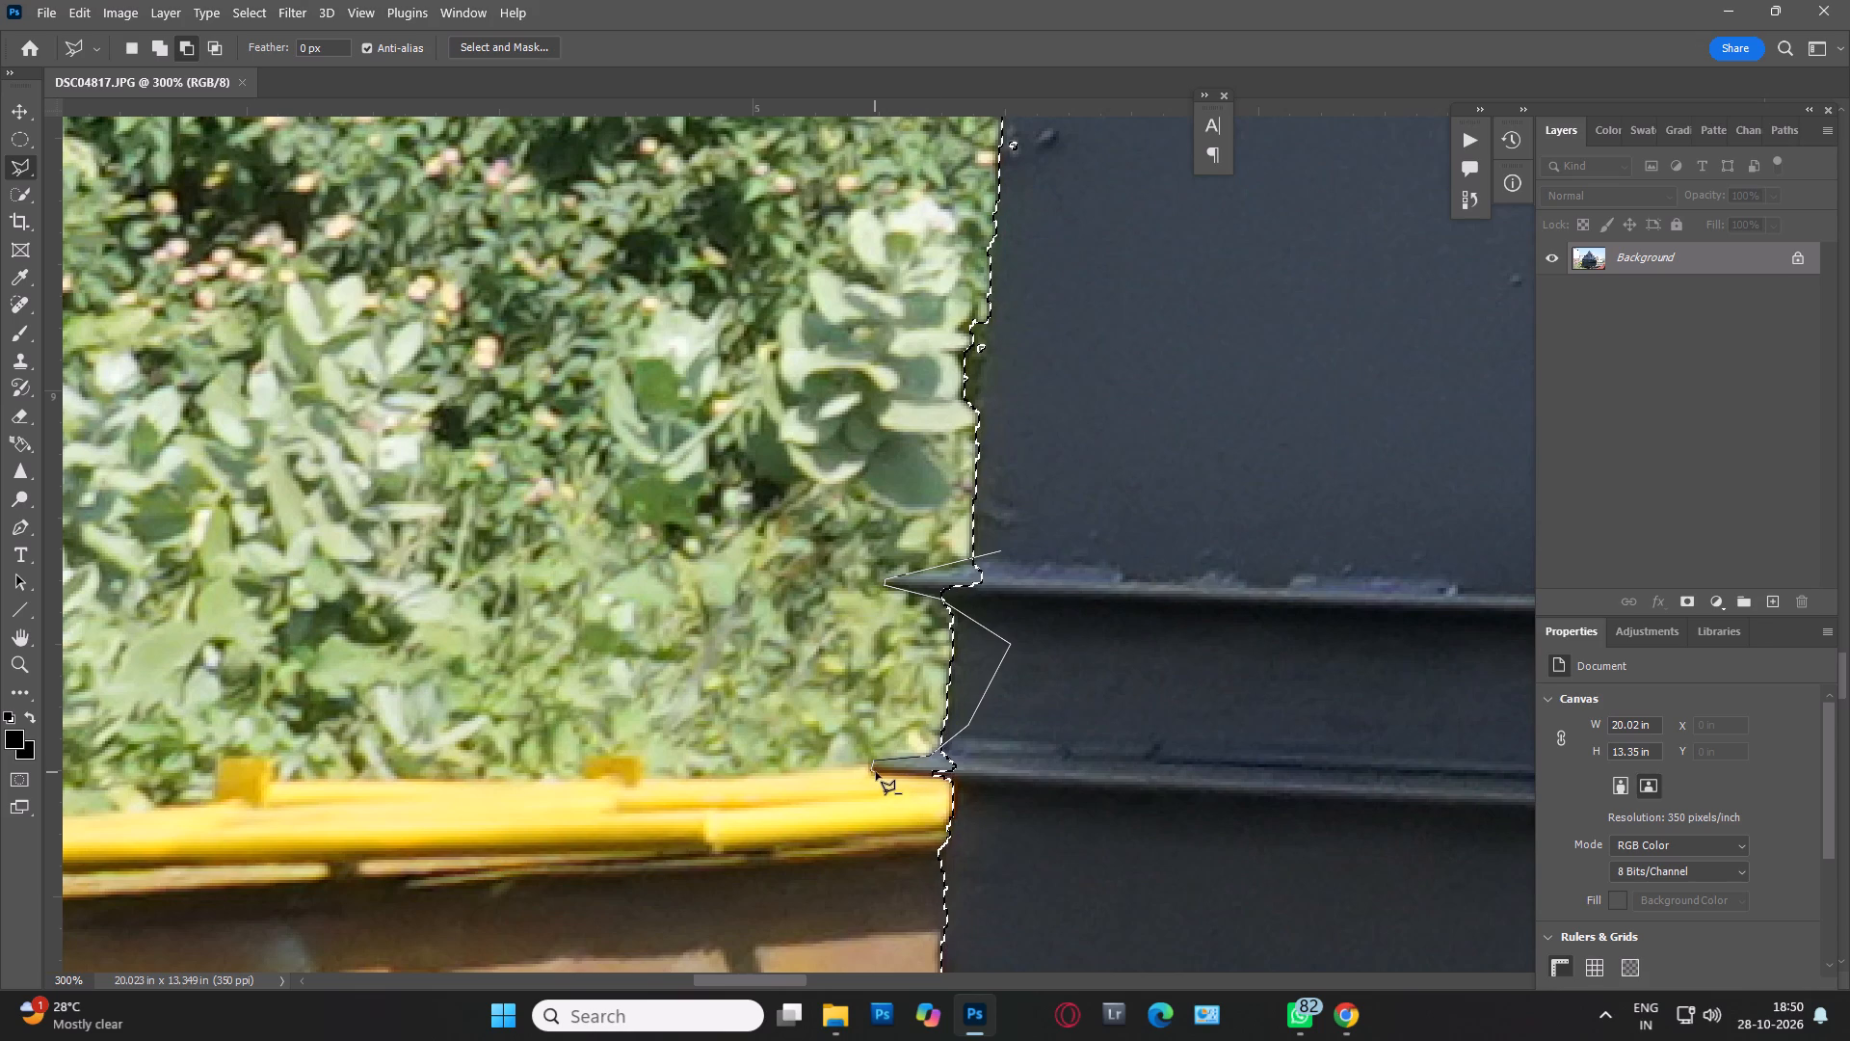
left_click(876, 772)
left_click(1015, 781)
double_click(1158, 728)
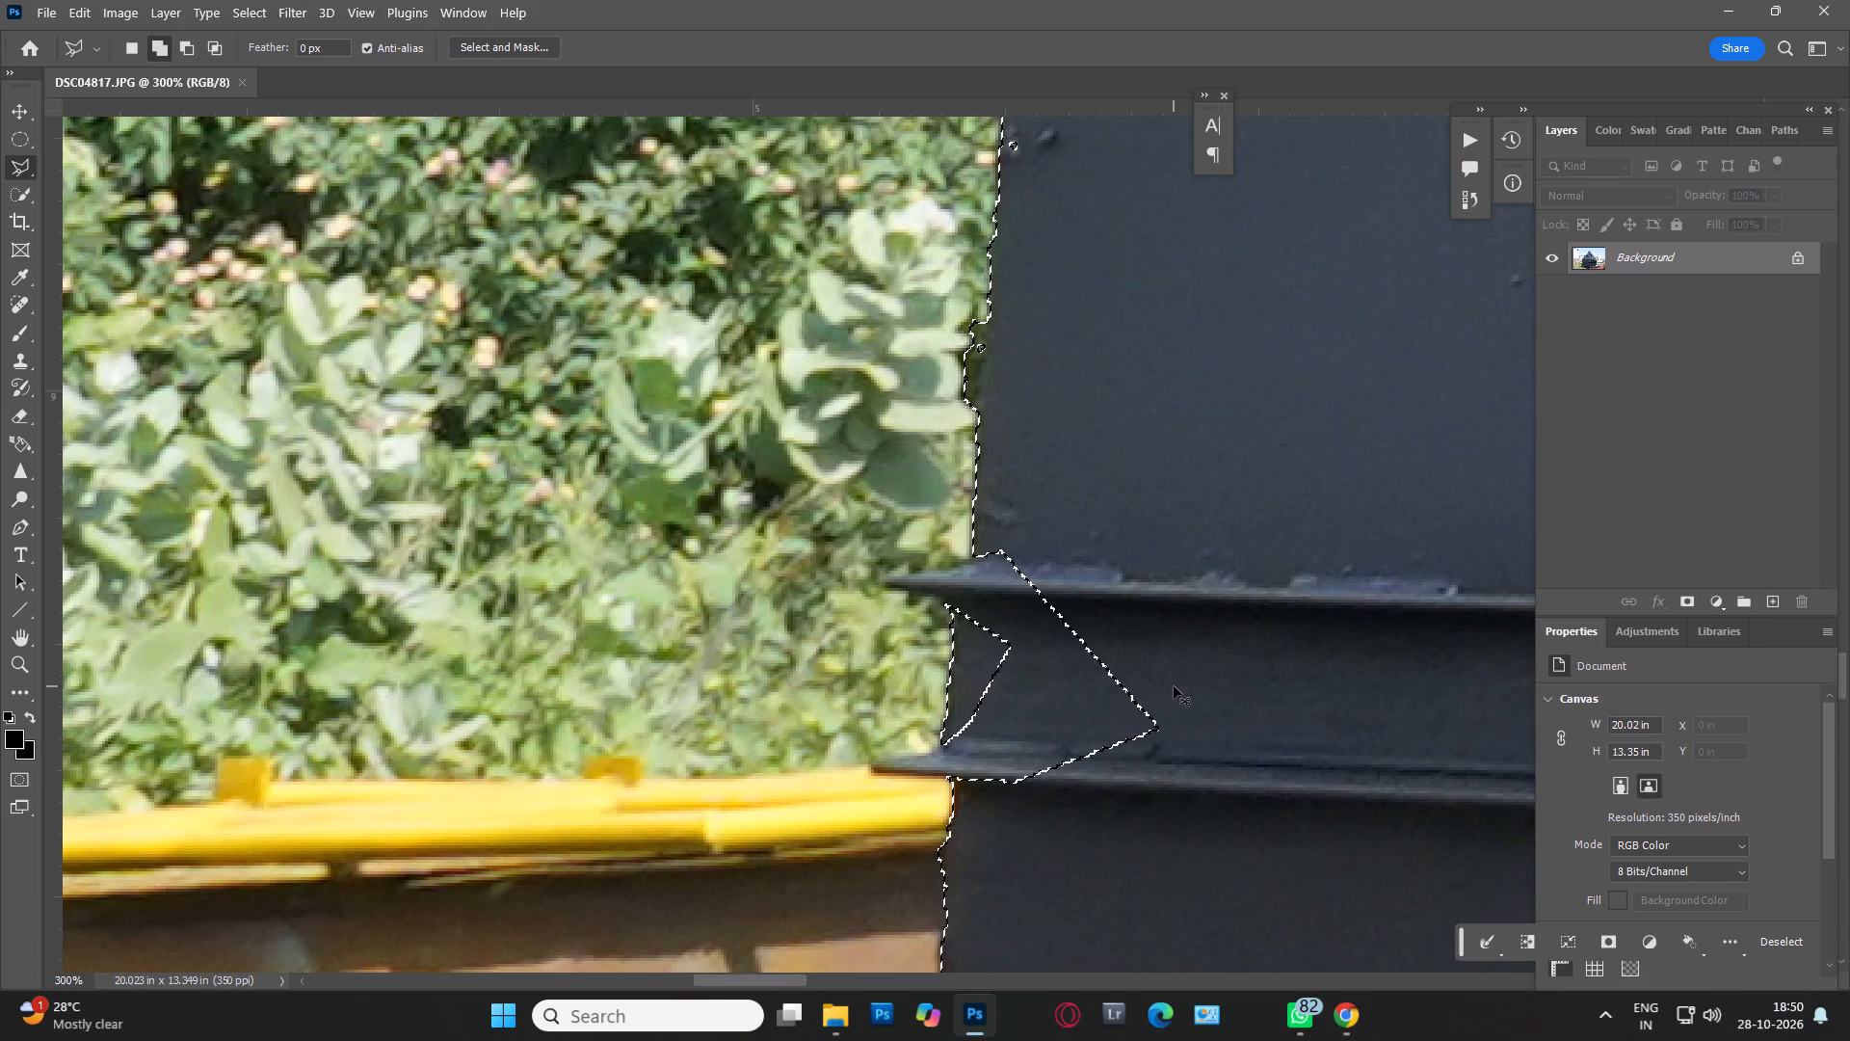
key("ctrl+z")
Add the upper flange tip of the horizontal band above the yellow rail, at the hopper's left edge, to the selection.
left_click(1090, 503, "shift")
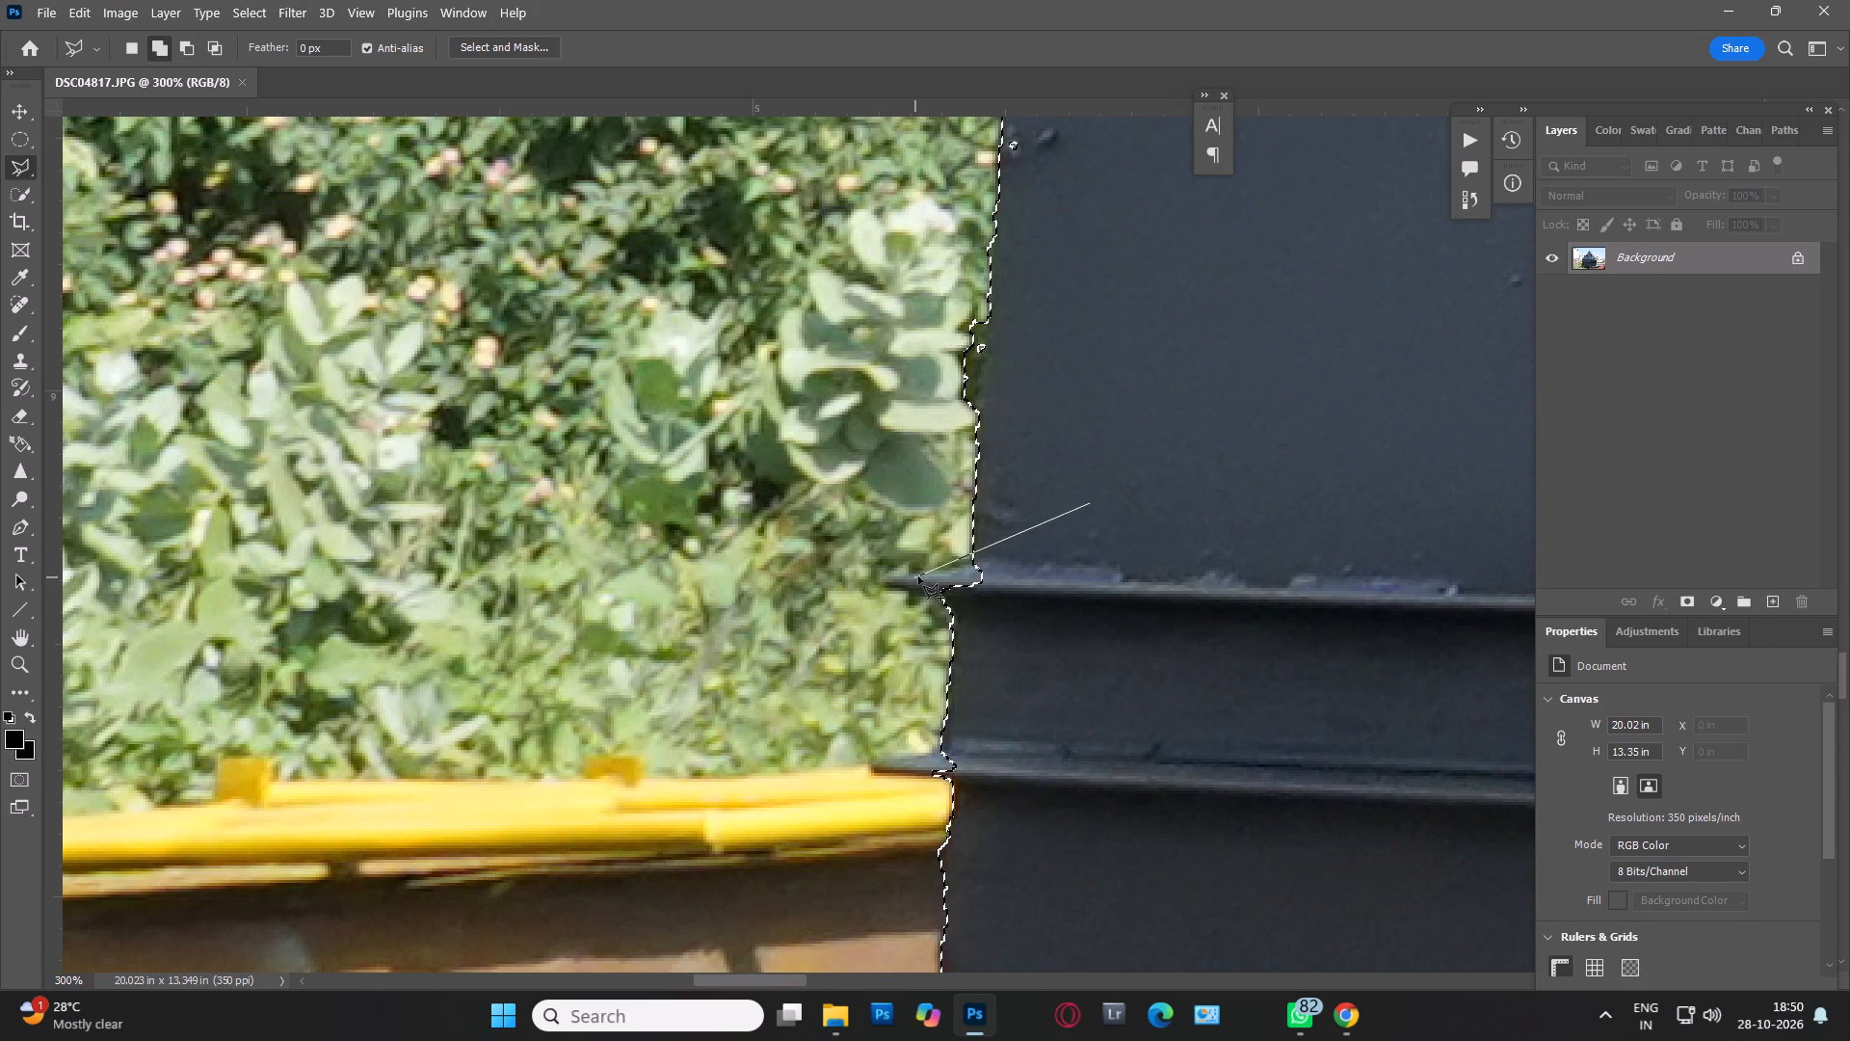
left_click(991, 557)
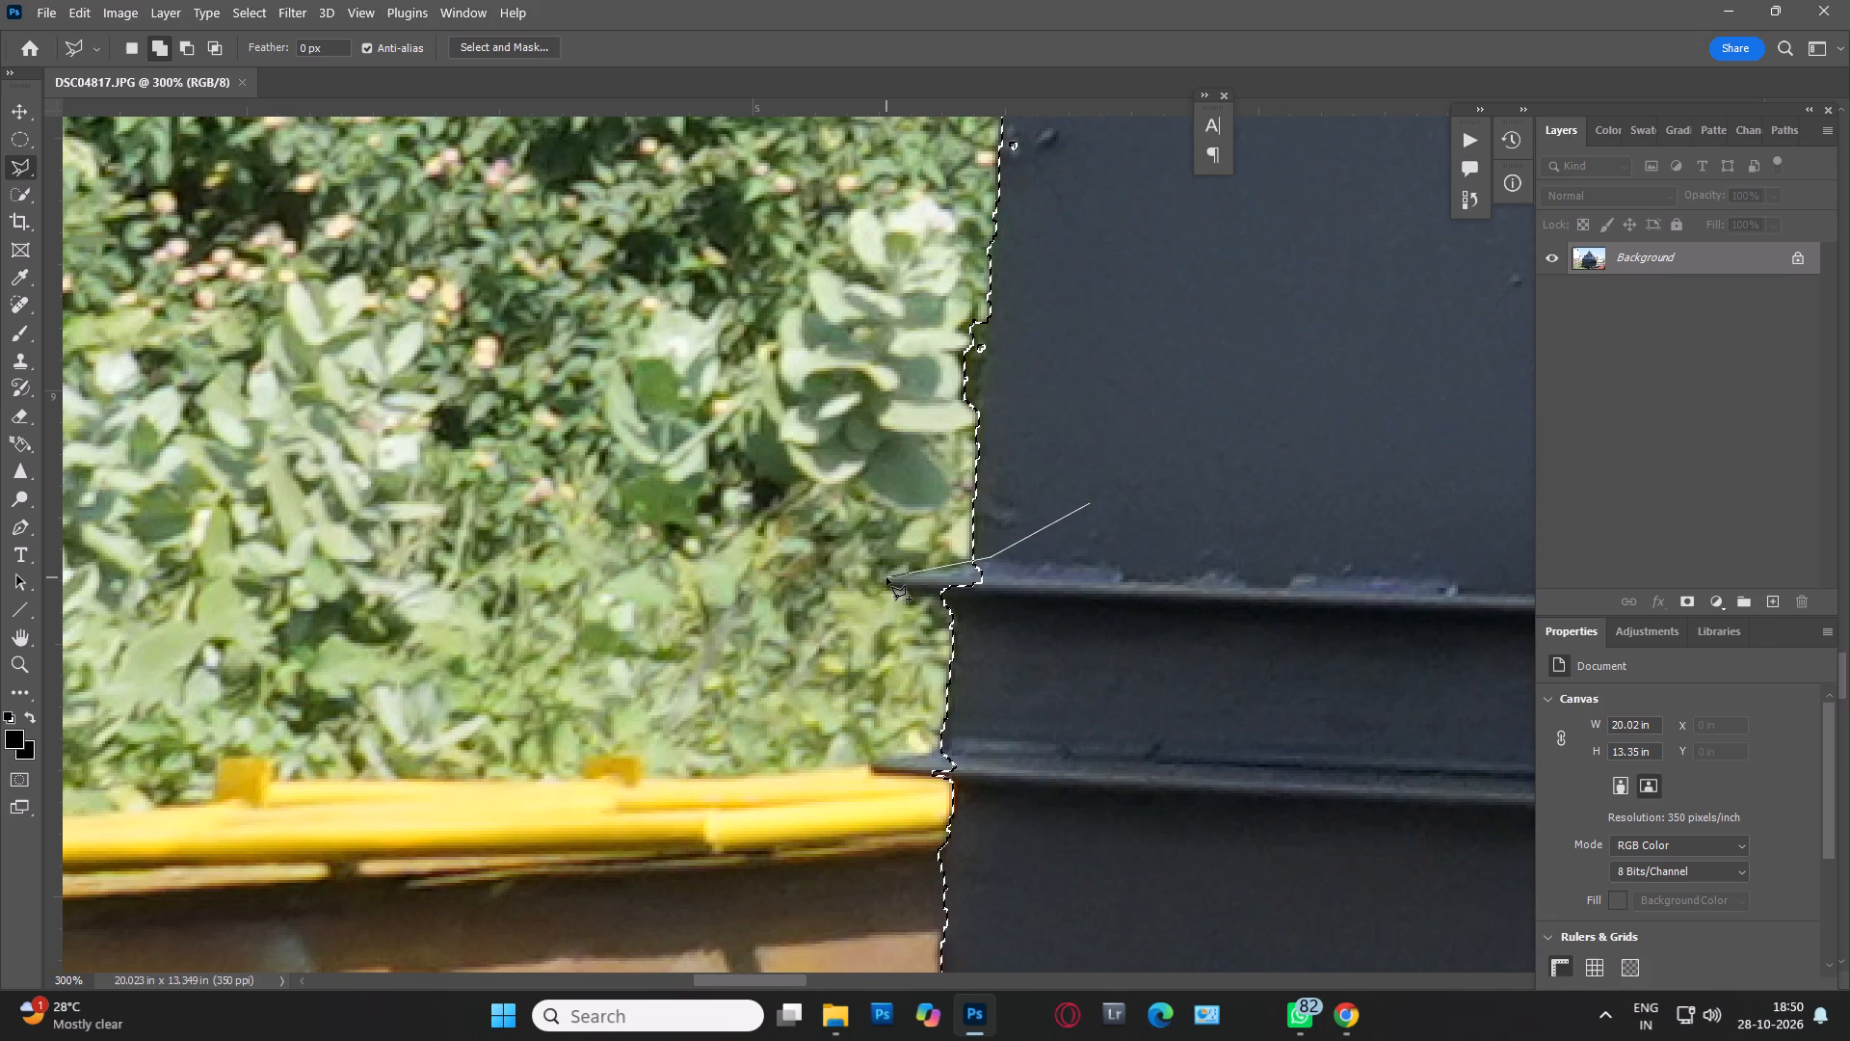
left_click(884, 578)
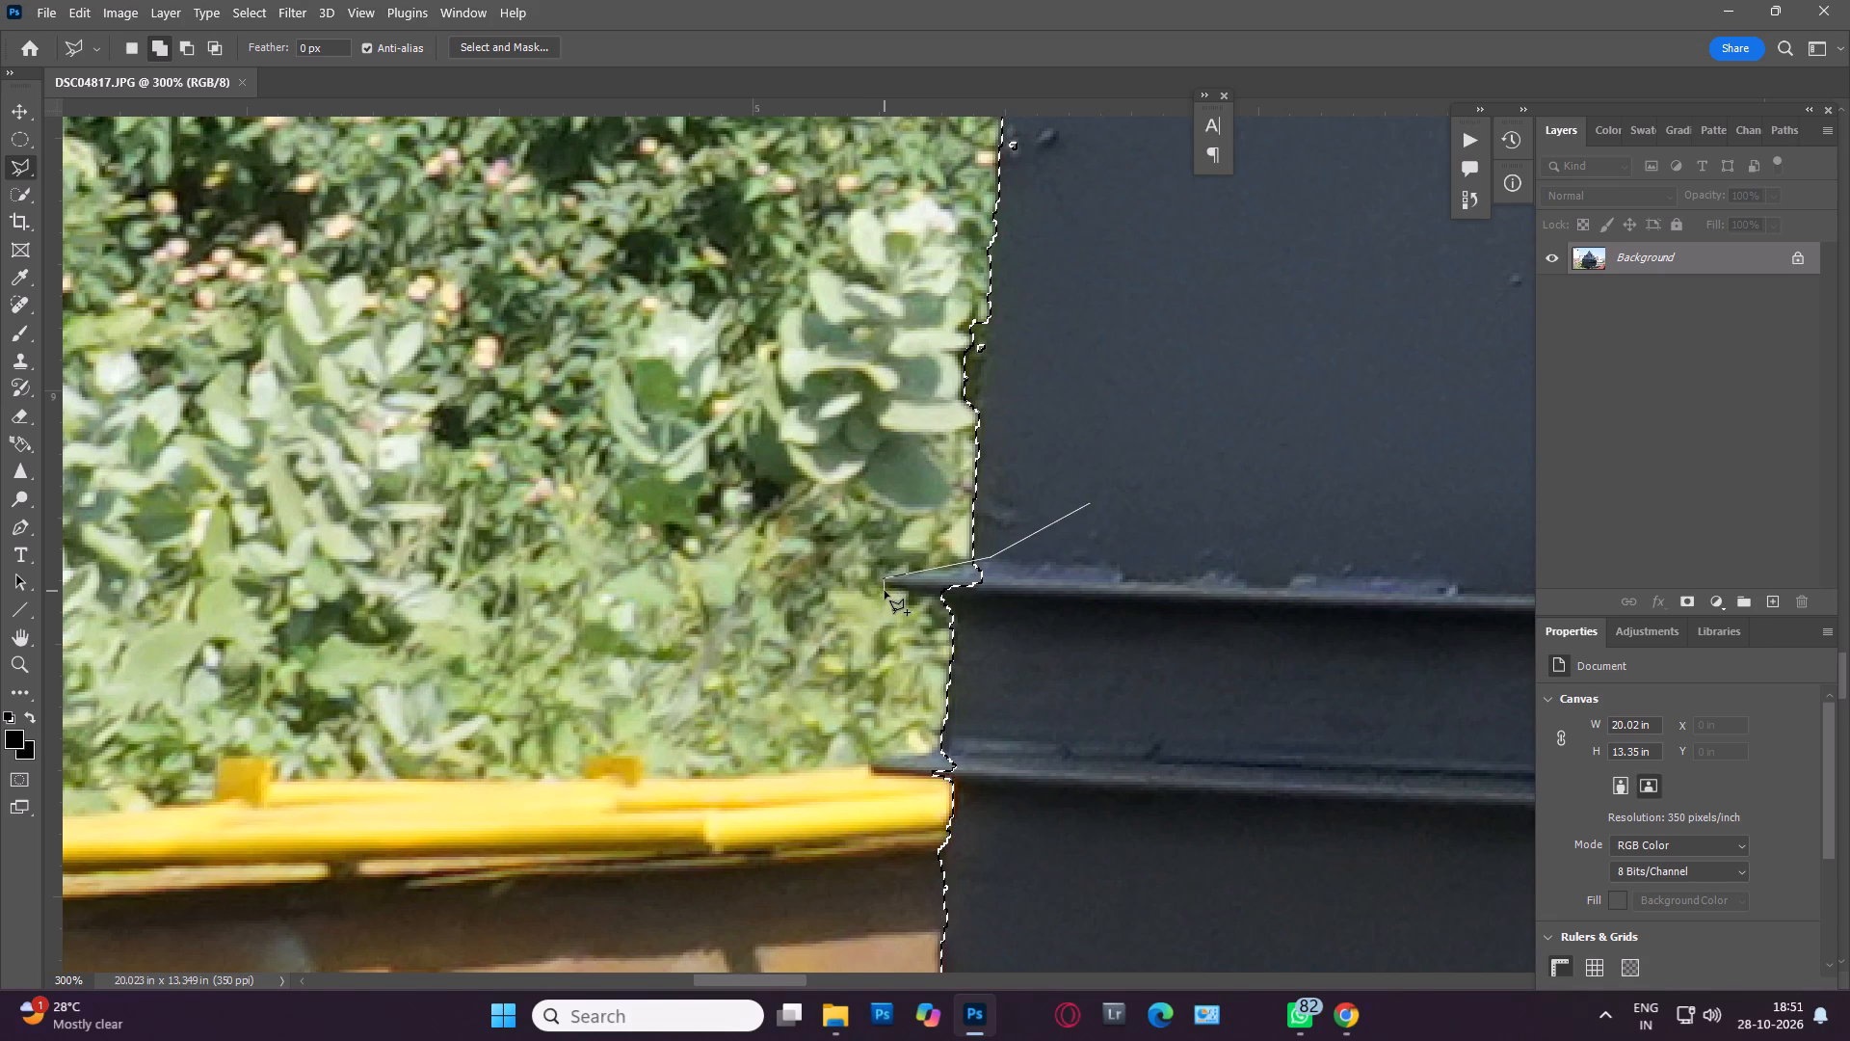
left_click(885, 591)
left_click_drag(1108, 636, 1122, 627)
double_click(1189, 587)
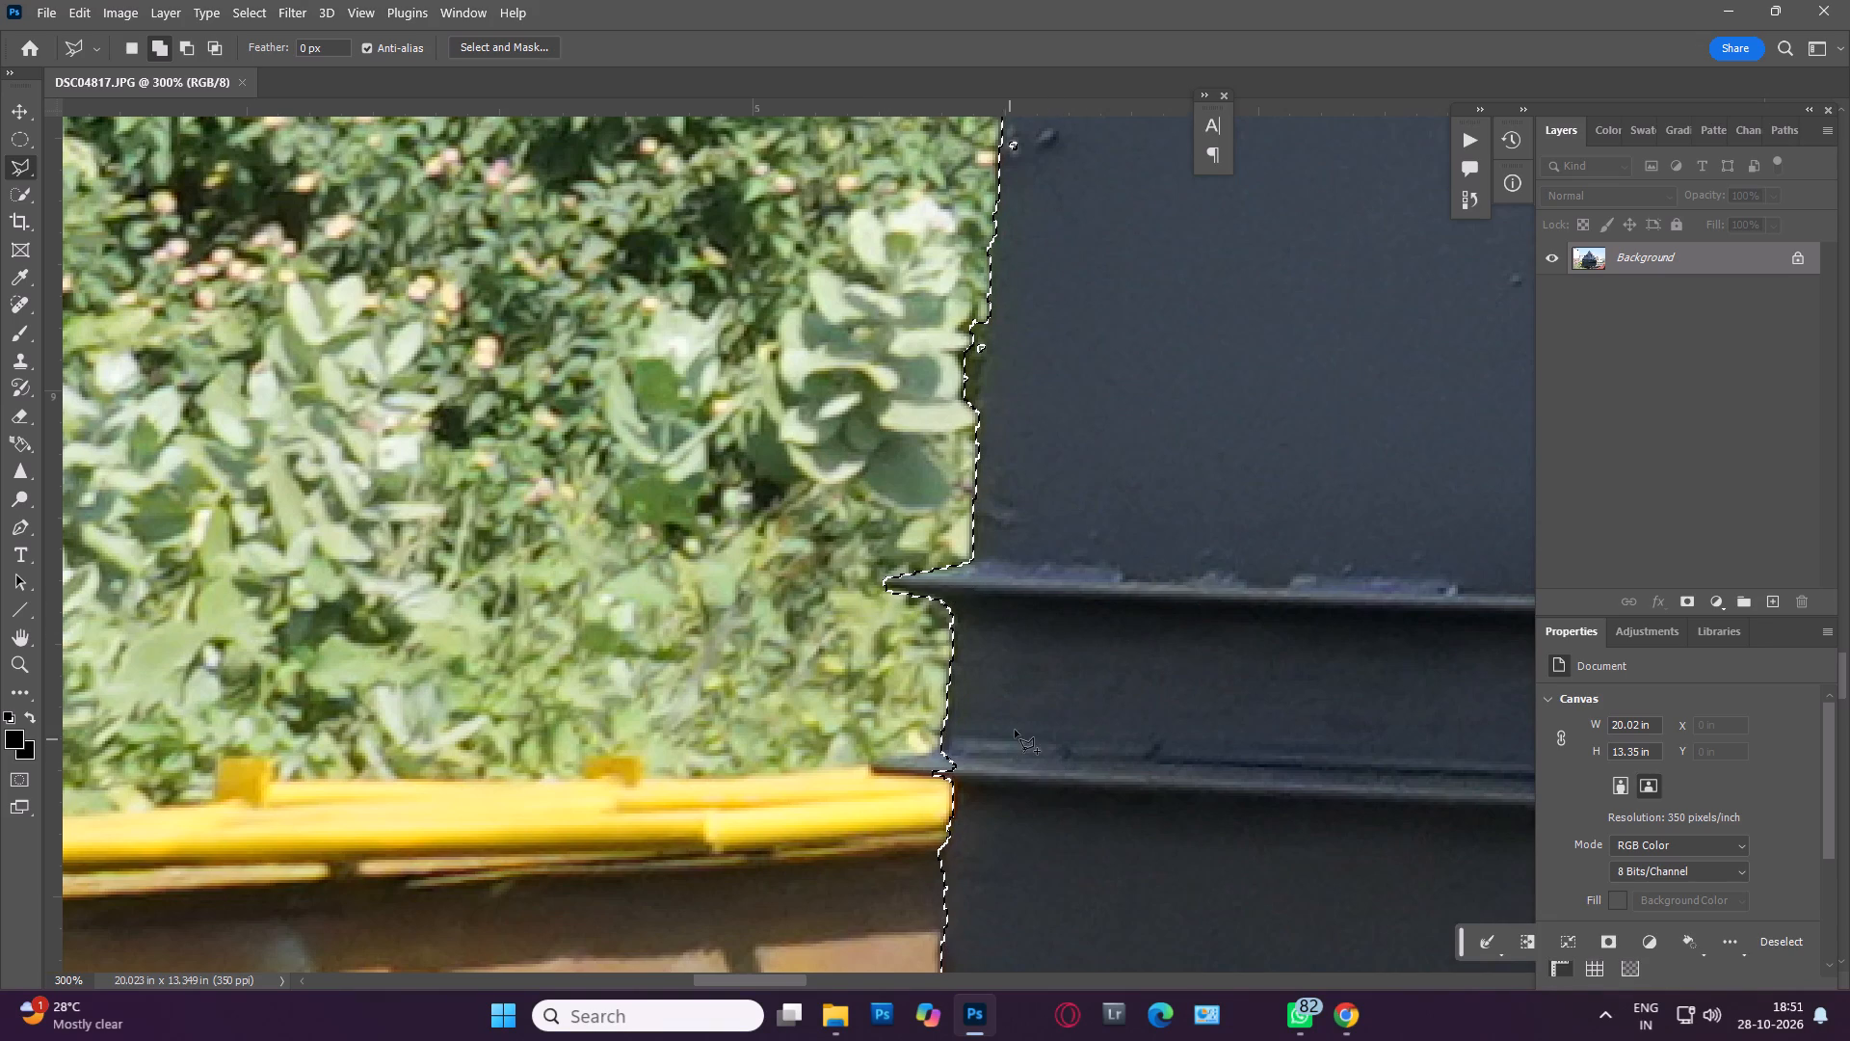
Add the same band's lower flange tip, where it meets the yellow rail, to the selection.
left_click(1015, 730, "shift")
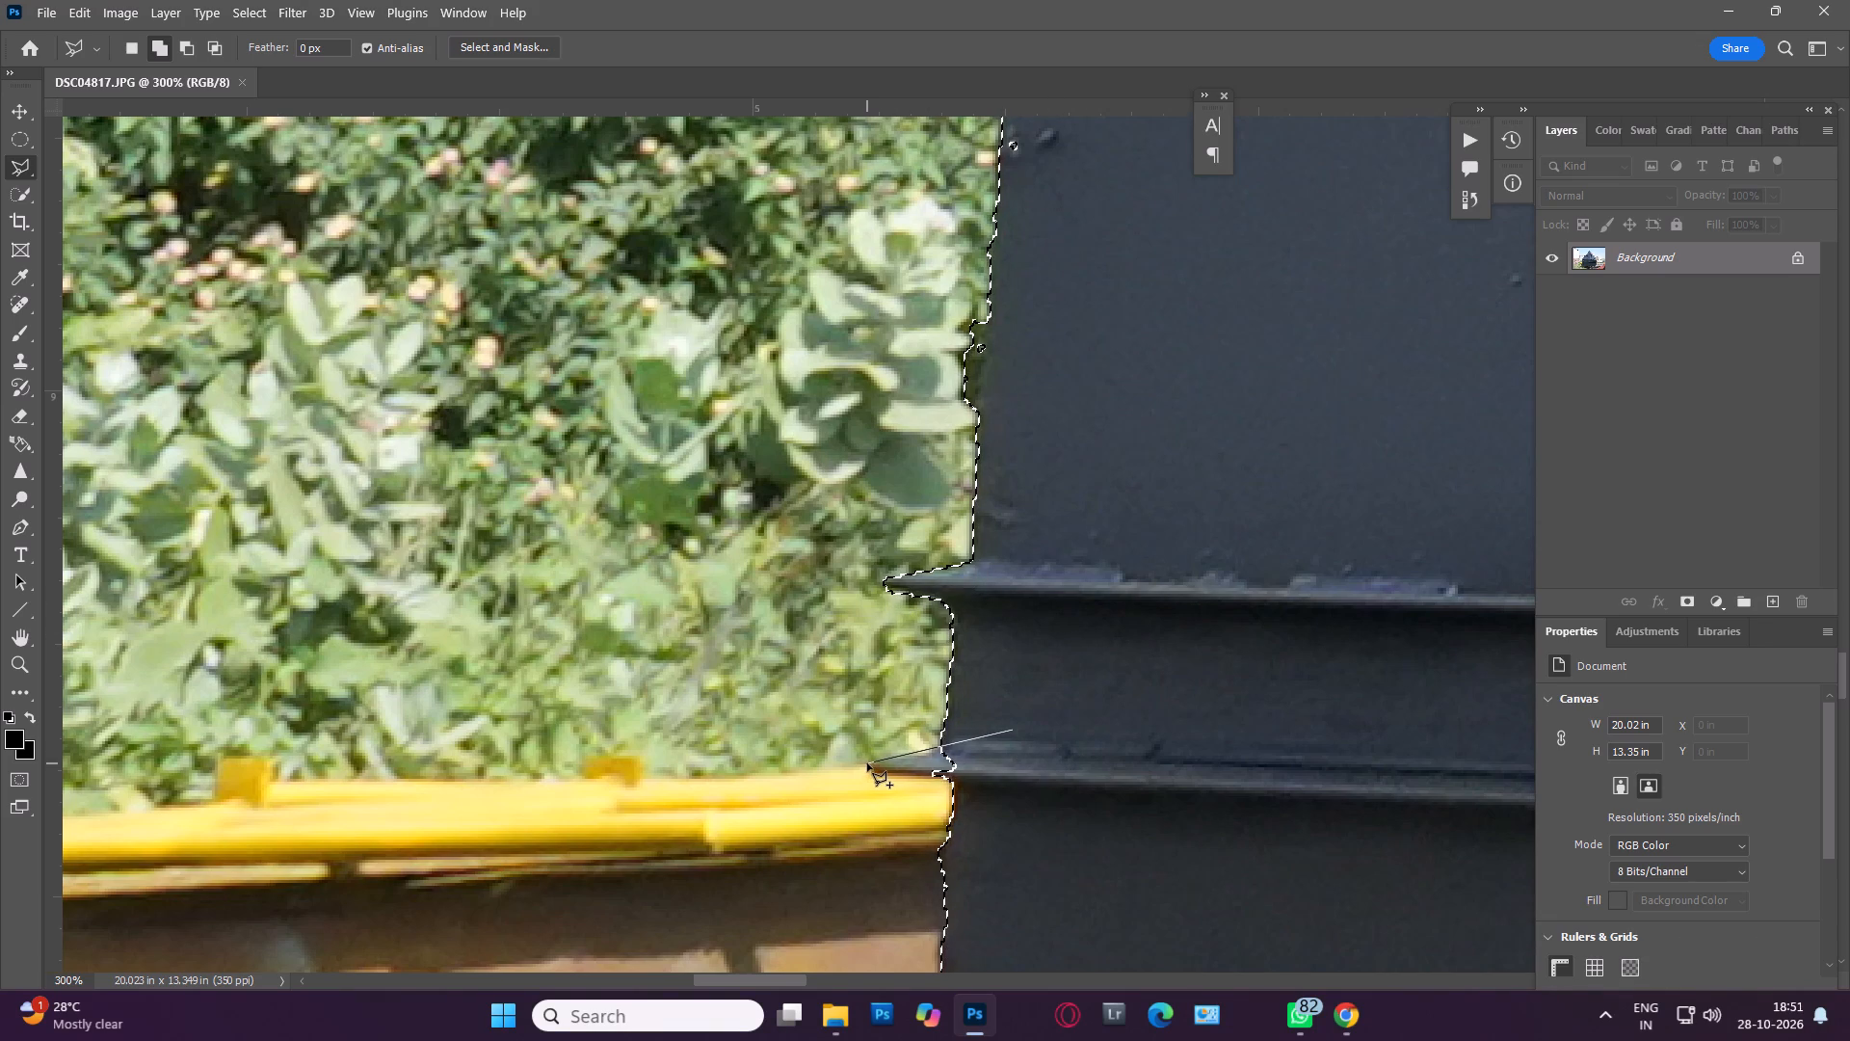
left_click(867, 763)
left_click(870, 775)
left_click(1045, 787)
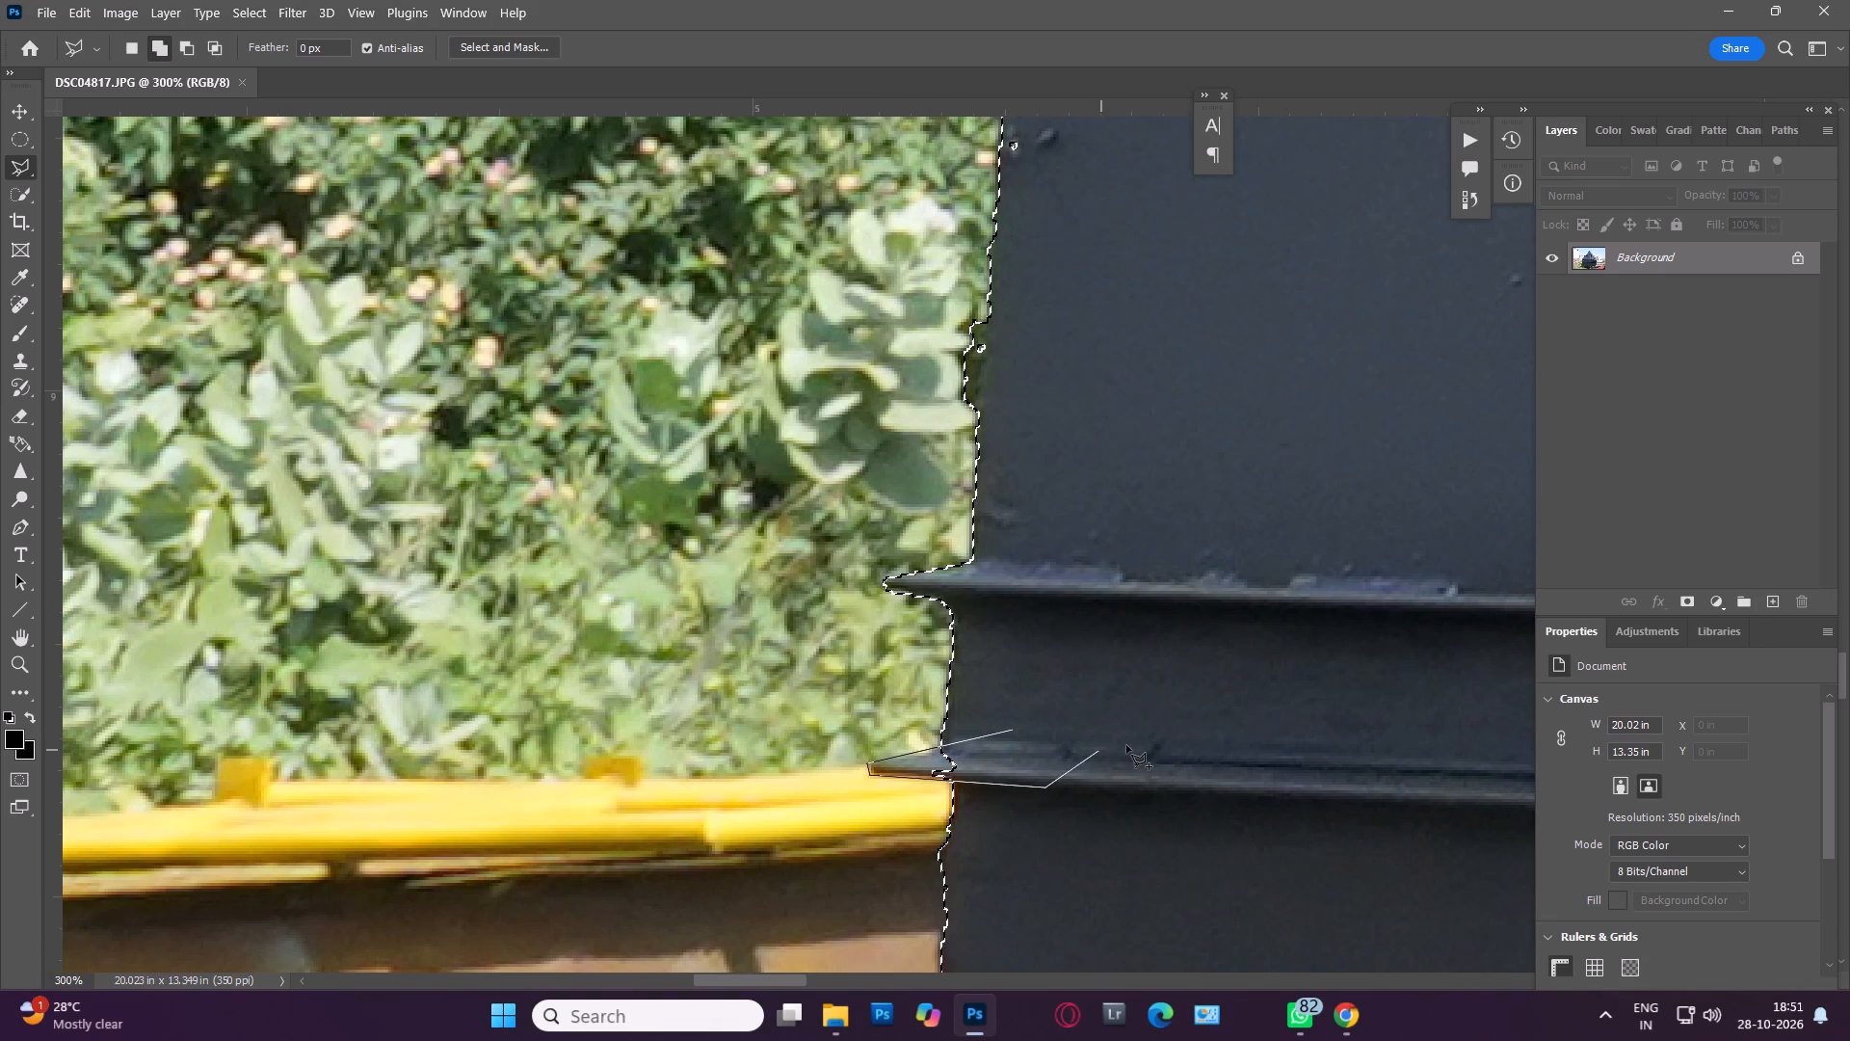
double_click(1126, 745)
Subtract the sliver of background along the hopper's left edge between the yellow-rail band and the band below the sloping roof.
key("space")
key("space")
key("space")
key("space")
key("space")
key("space")
key("space")
key("space")
key("space")
key("space")
key("space")
key("space")
key("space")
key("space")
key("space")
key("space")
key("space")
left_click_drag(1138, 440, 1043, 654)
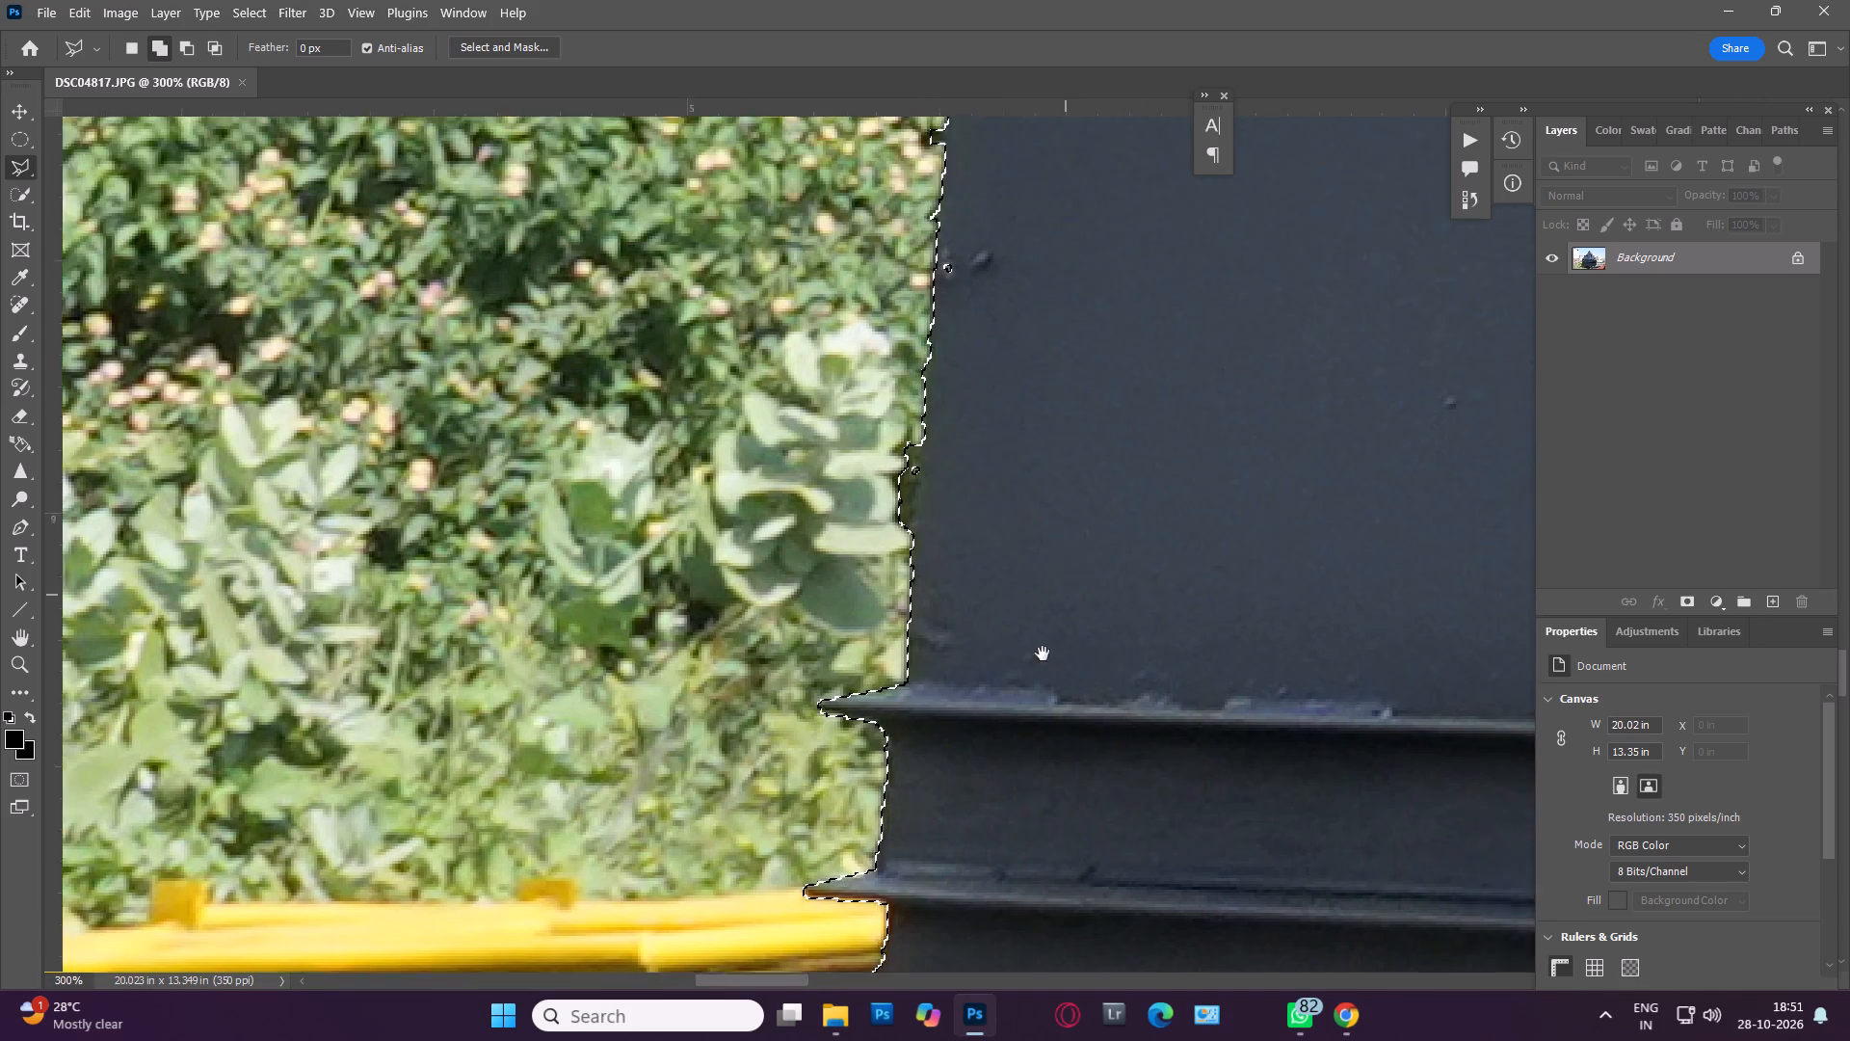
left_click_drag(1043, 654, 957, 907)
key("ctrl+minus")
key("ctrl+minus")
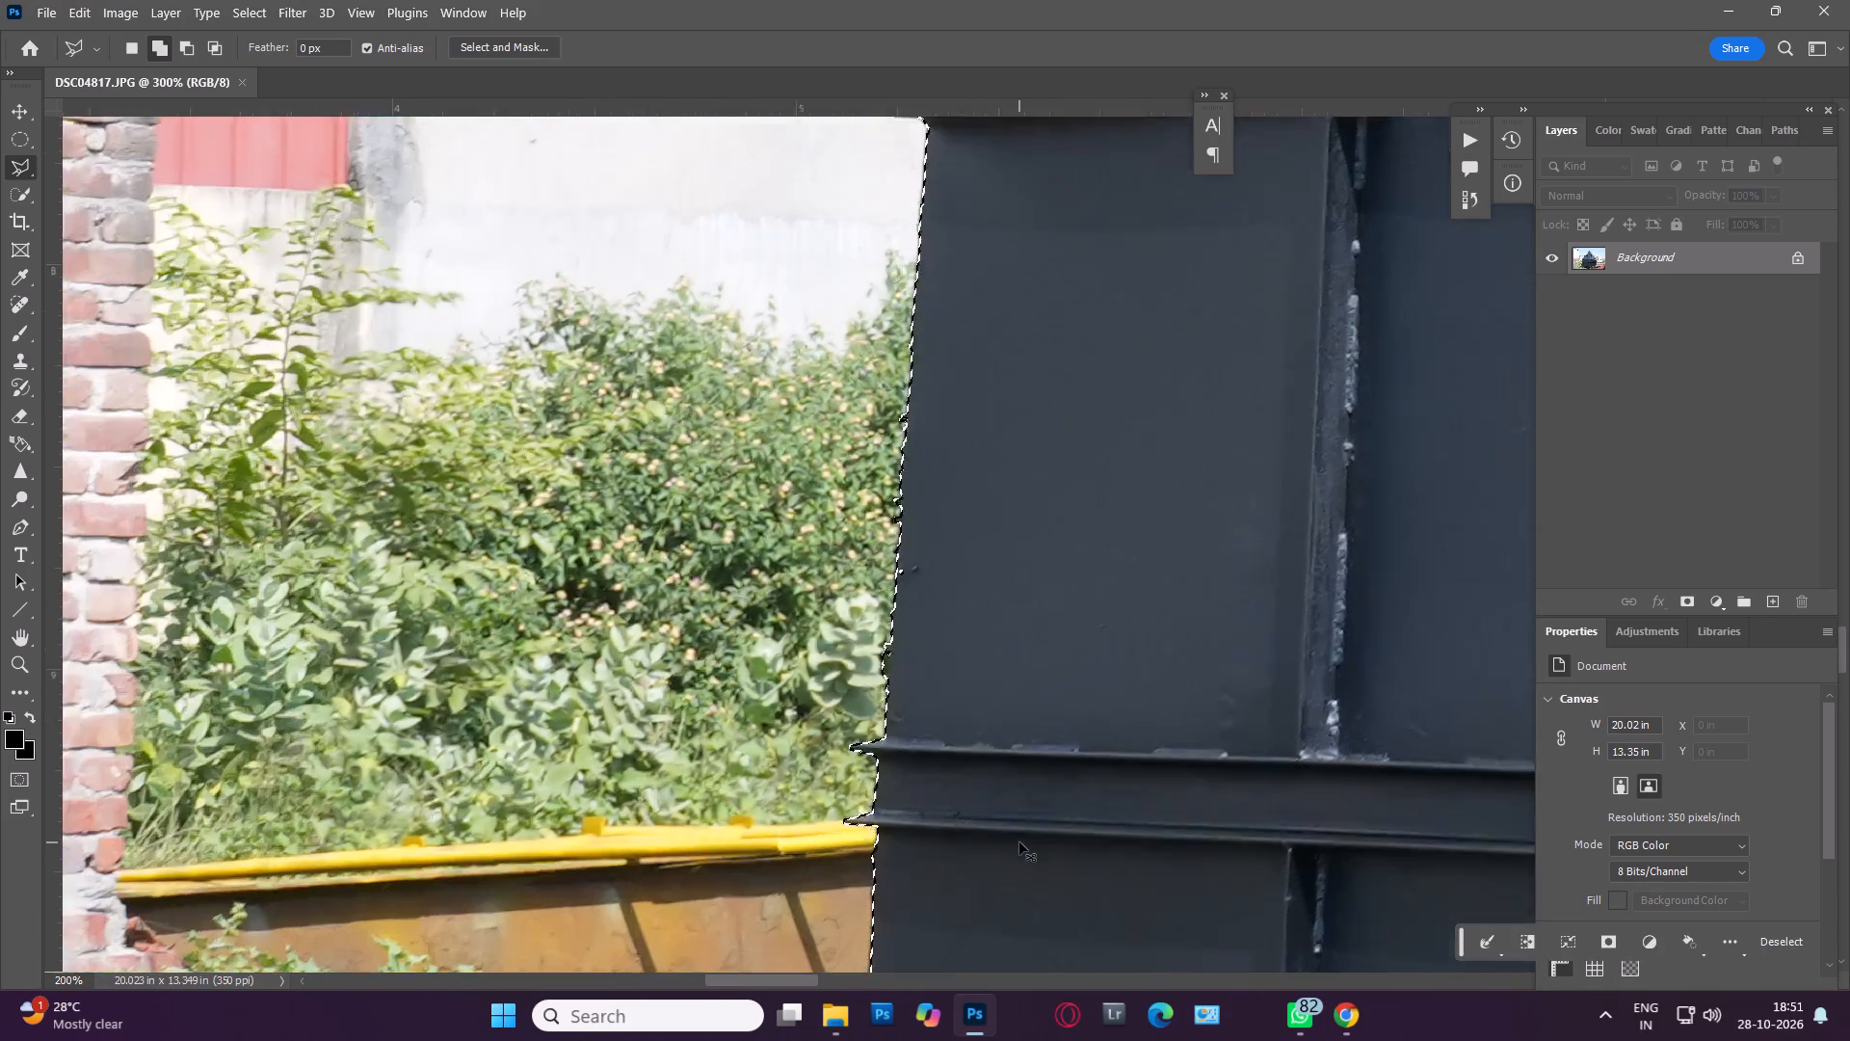
left_click(908, 200, "alt")
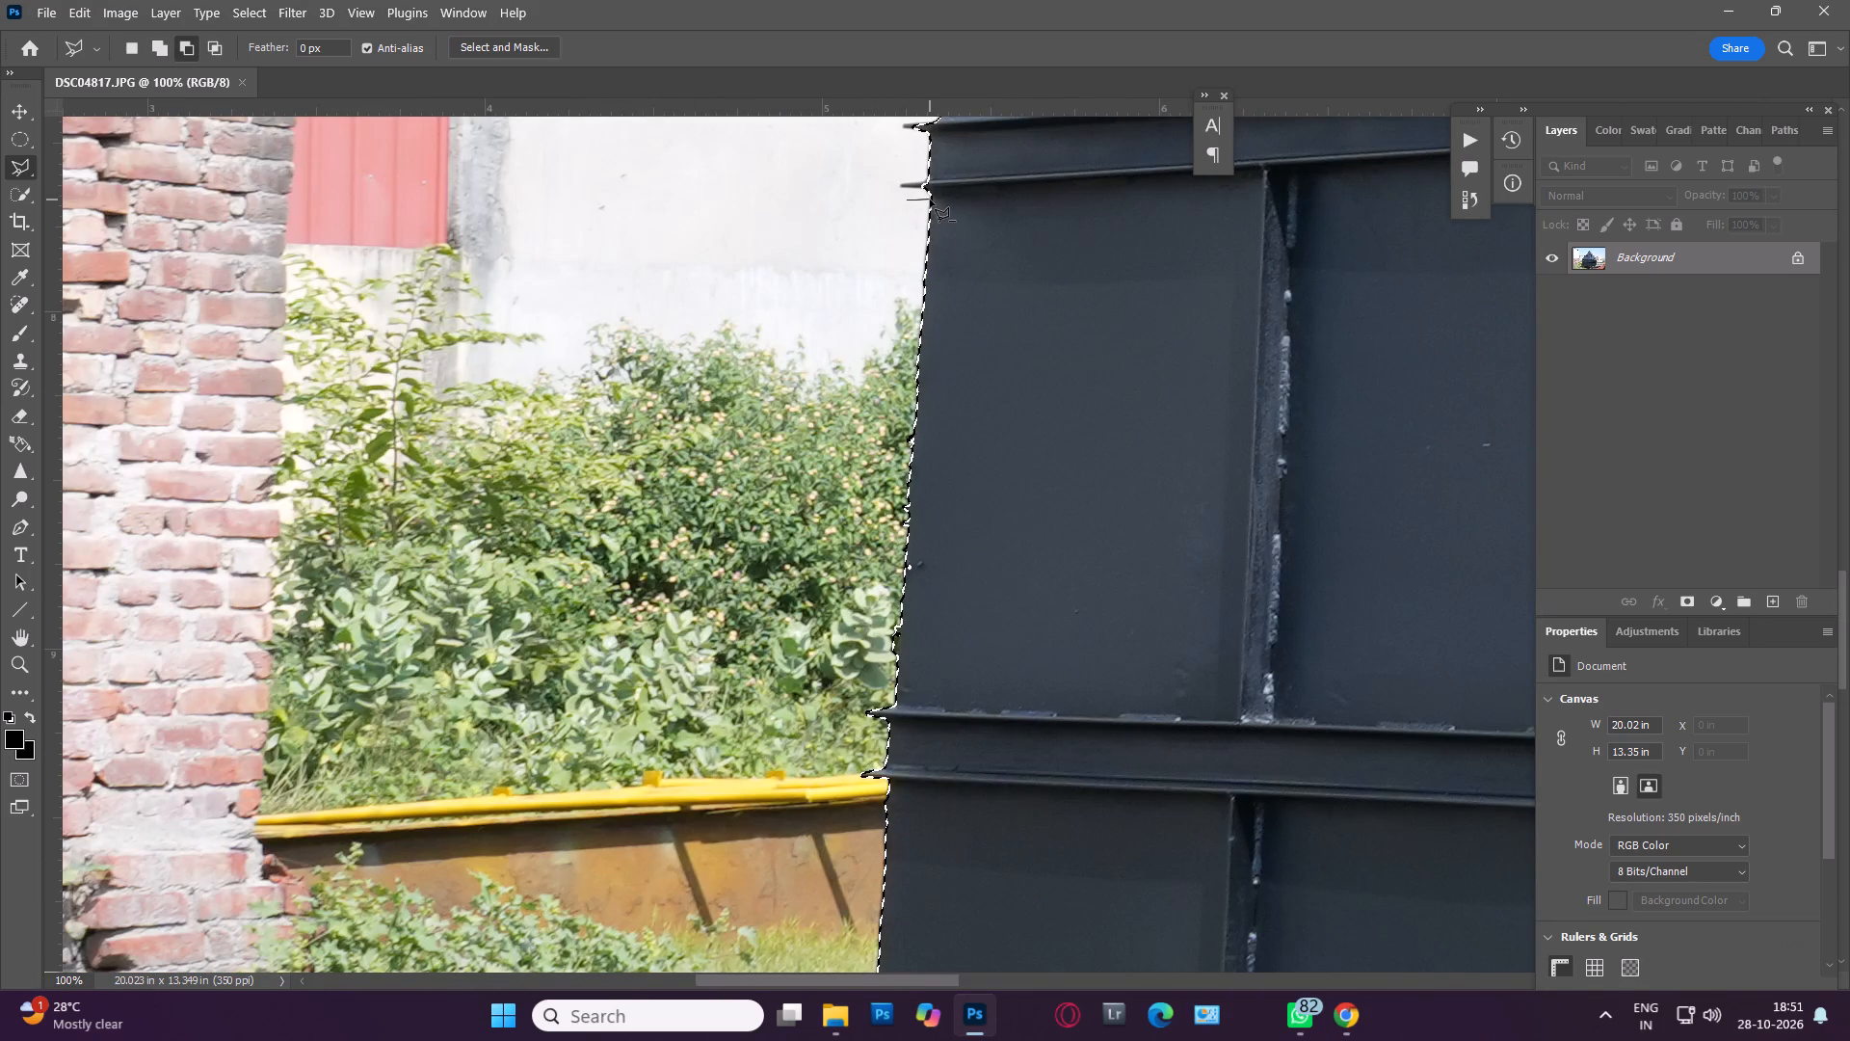
left_click_drag(931, 200, 930, 210)
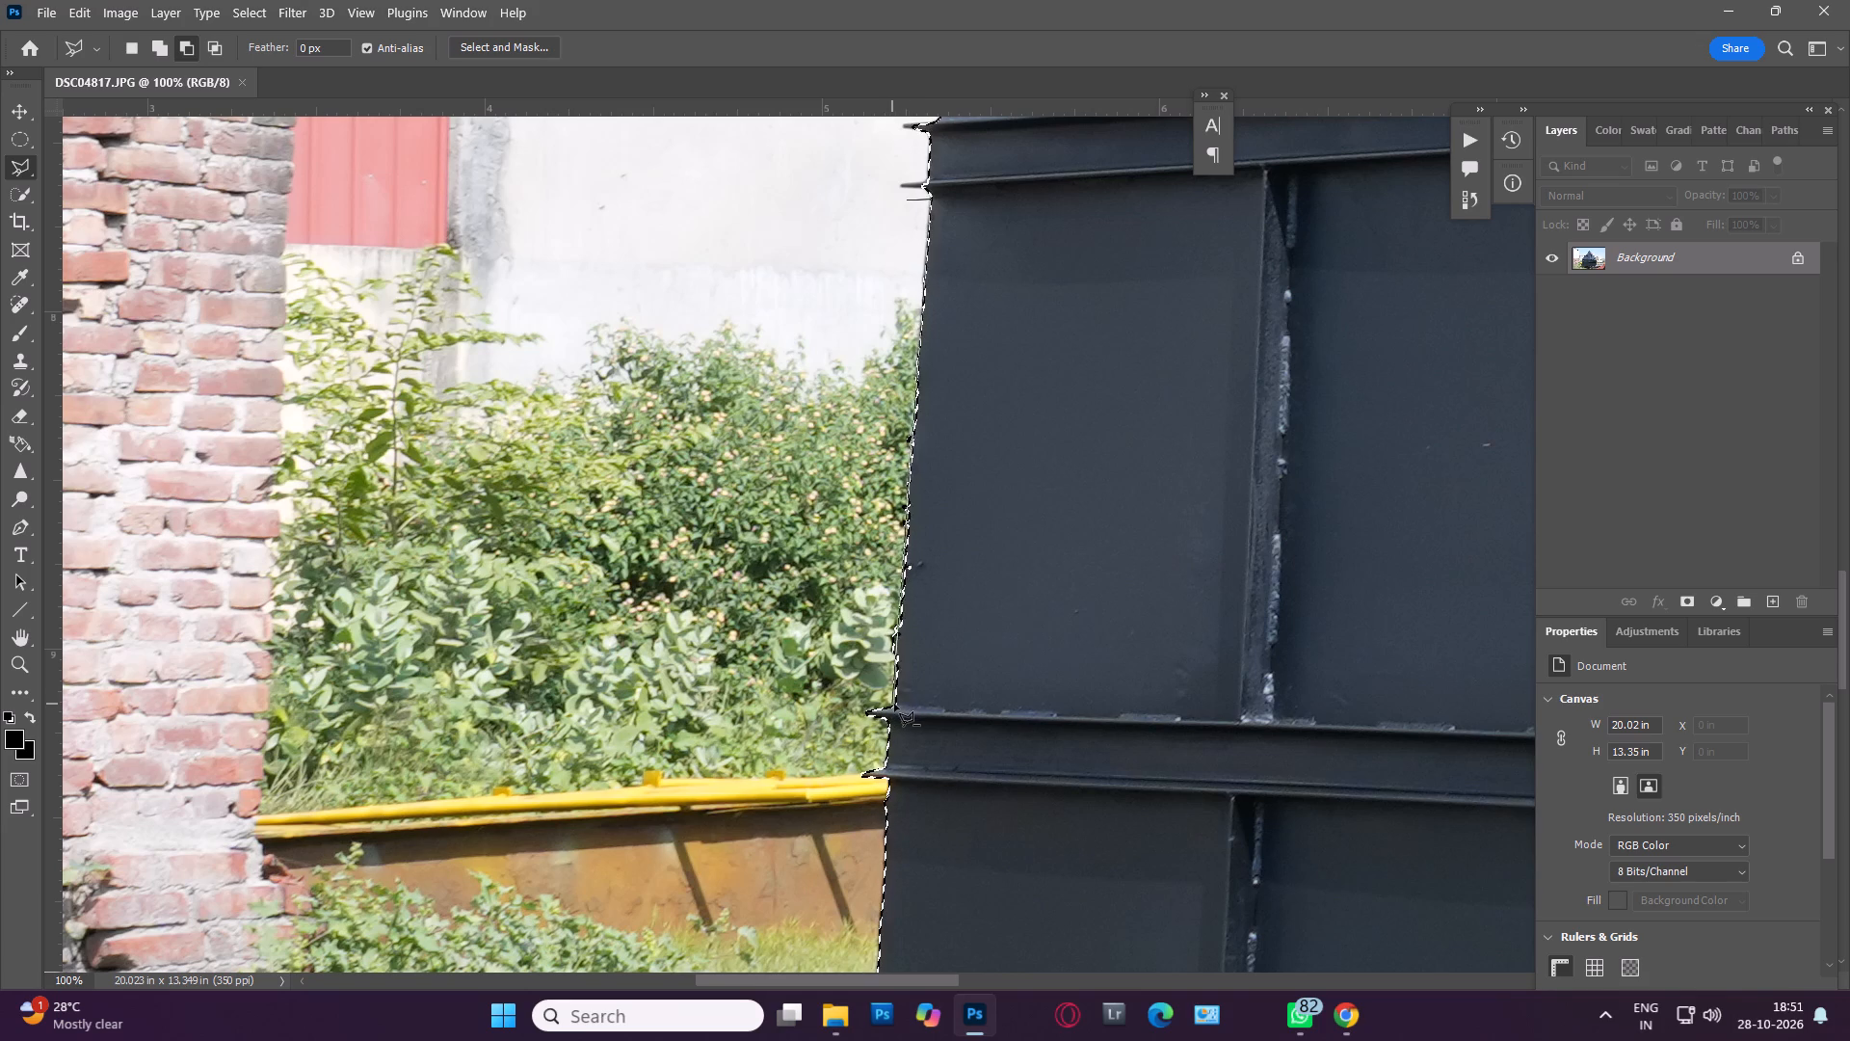
left_click(895, 705)
left_click_drag(809, 617, 789, 605)
double_click(634, 486)
Add the protruding upper flange tip at the hopper's left corner, where the sloping face meets the vertical wall, to the selection.
key("space")
key("space")
key("space")
key("space")
key("space")
key("space")
key("space")
key("space")
key("space")
left_click_drag(851, 203, 780, 710)
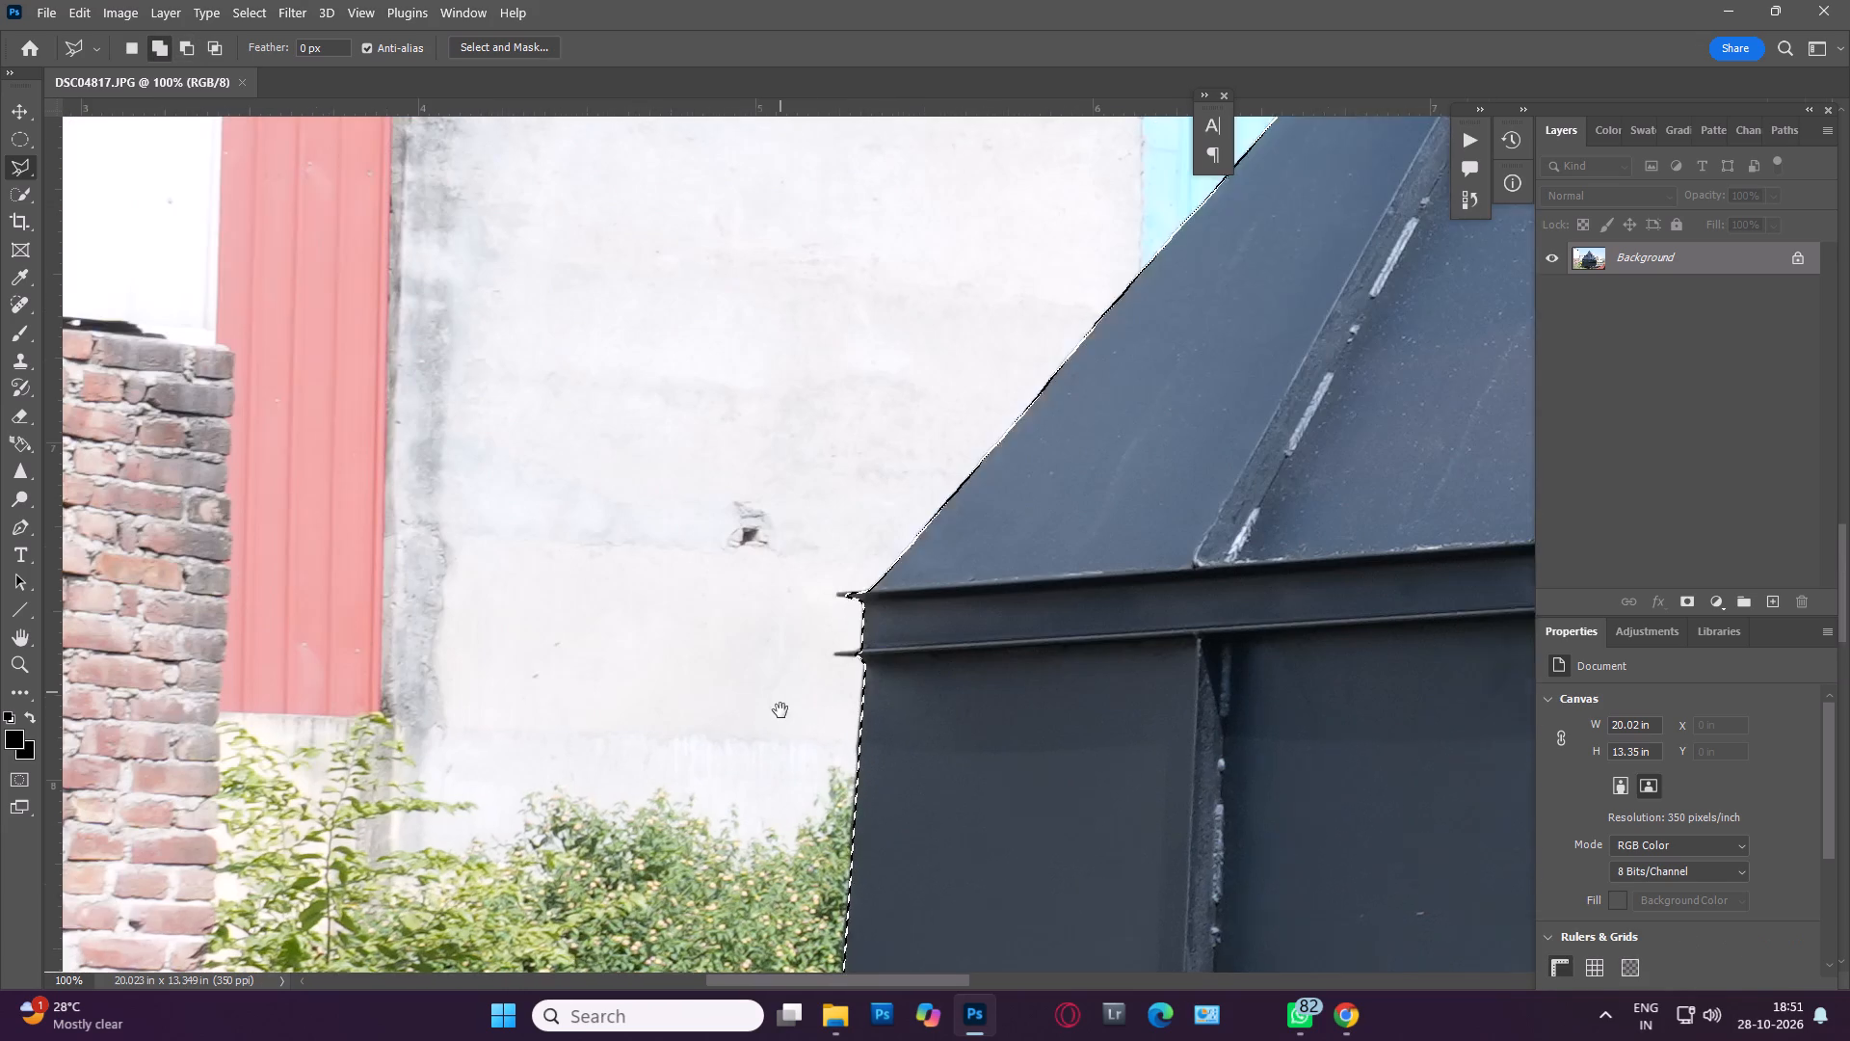
left_click_drag(780, 710, 780, 725)
key("ctrl+plus")
key("ctrl+plus")
key("space")
key("space")
key("space")
key("space")
key("space")
key("space")
key("space")
key("space")
key("space")
key("space")
key("space")
key("space")
key("space")
key("space")
key("space")
key("space")
key("space")
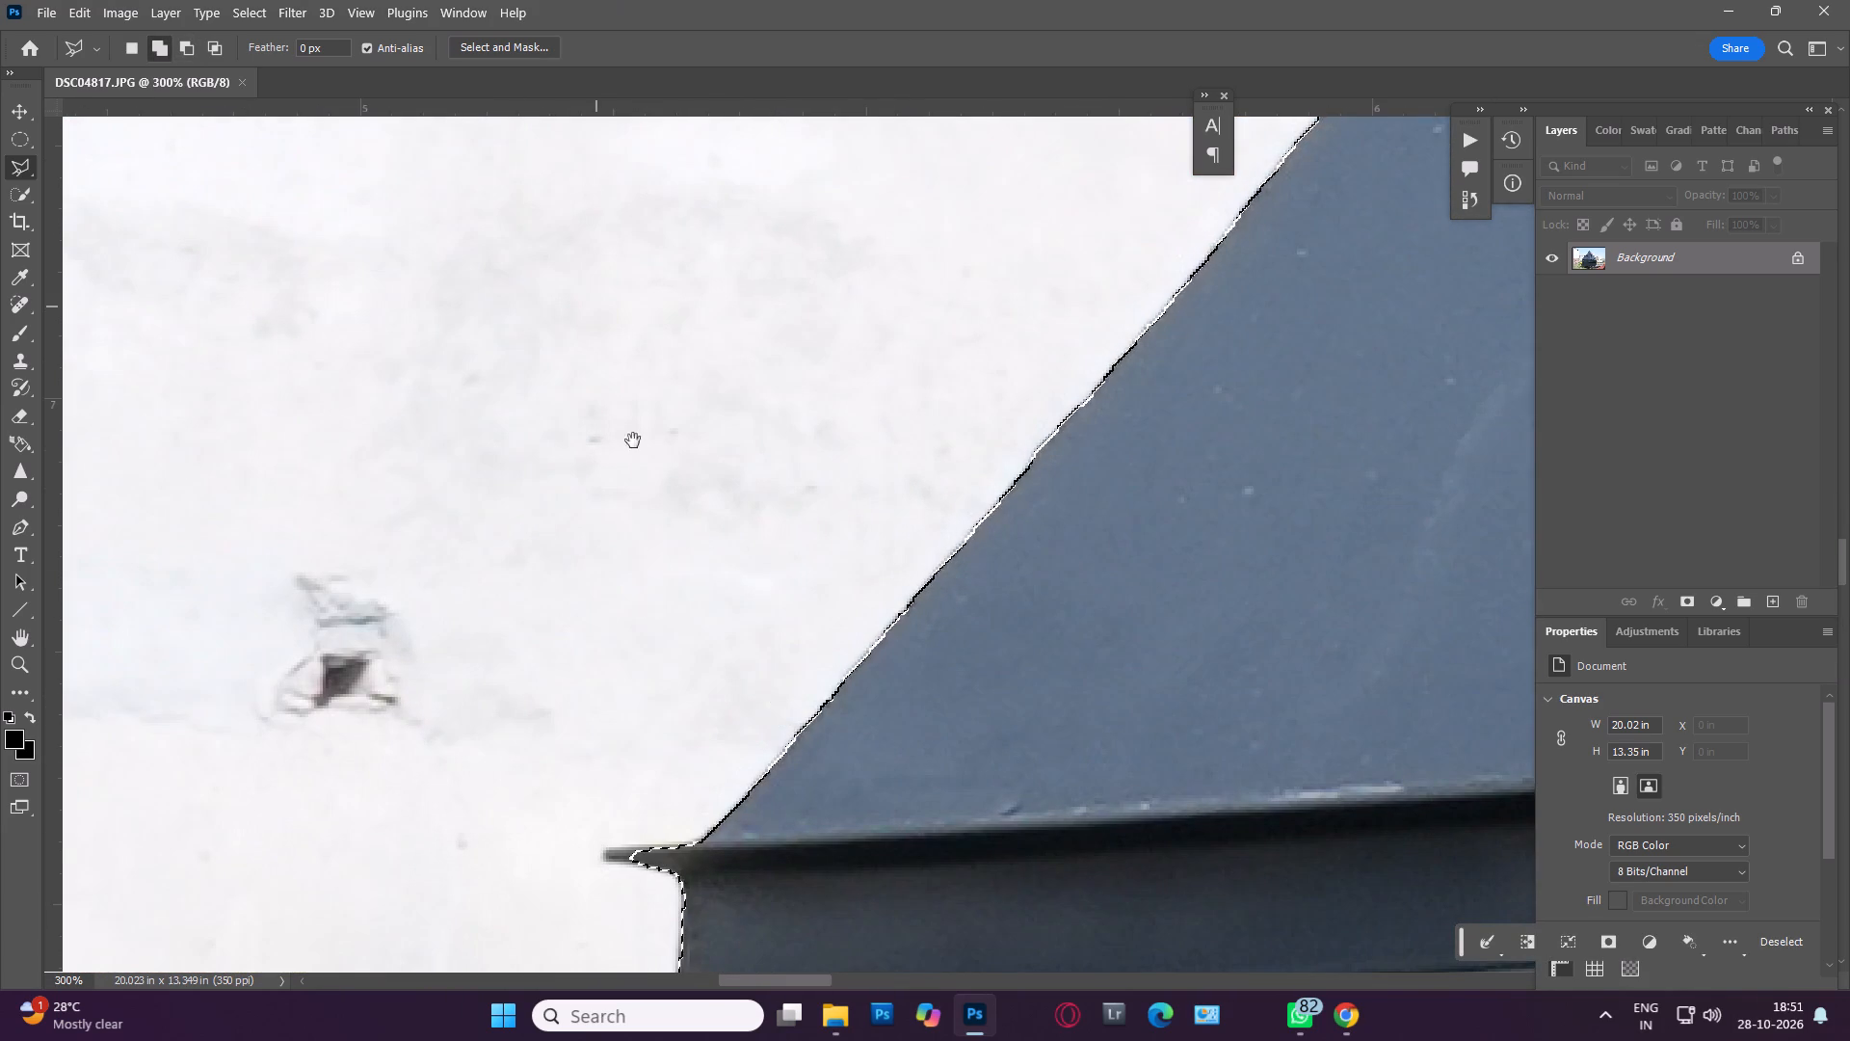
left_click_drag(711, 691, 827, 243)
left_click(875, 394, "shift")
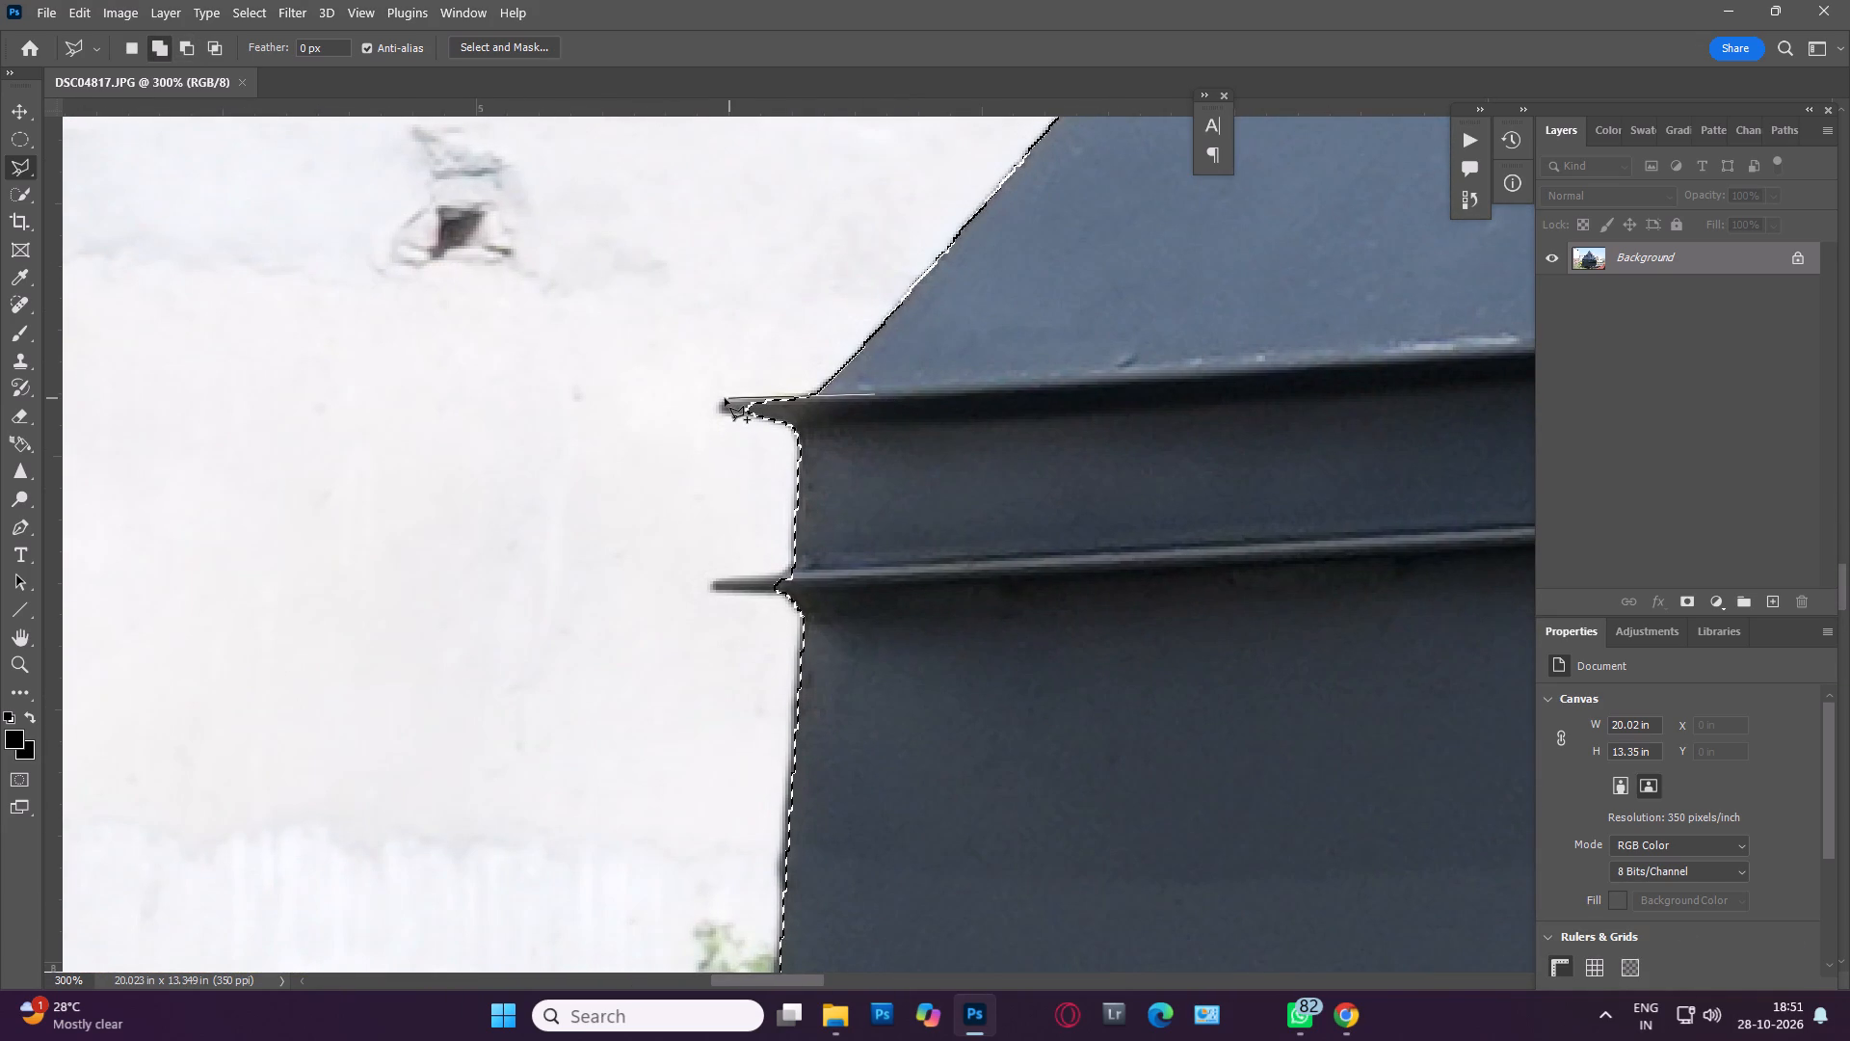
left_click(719, 400)
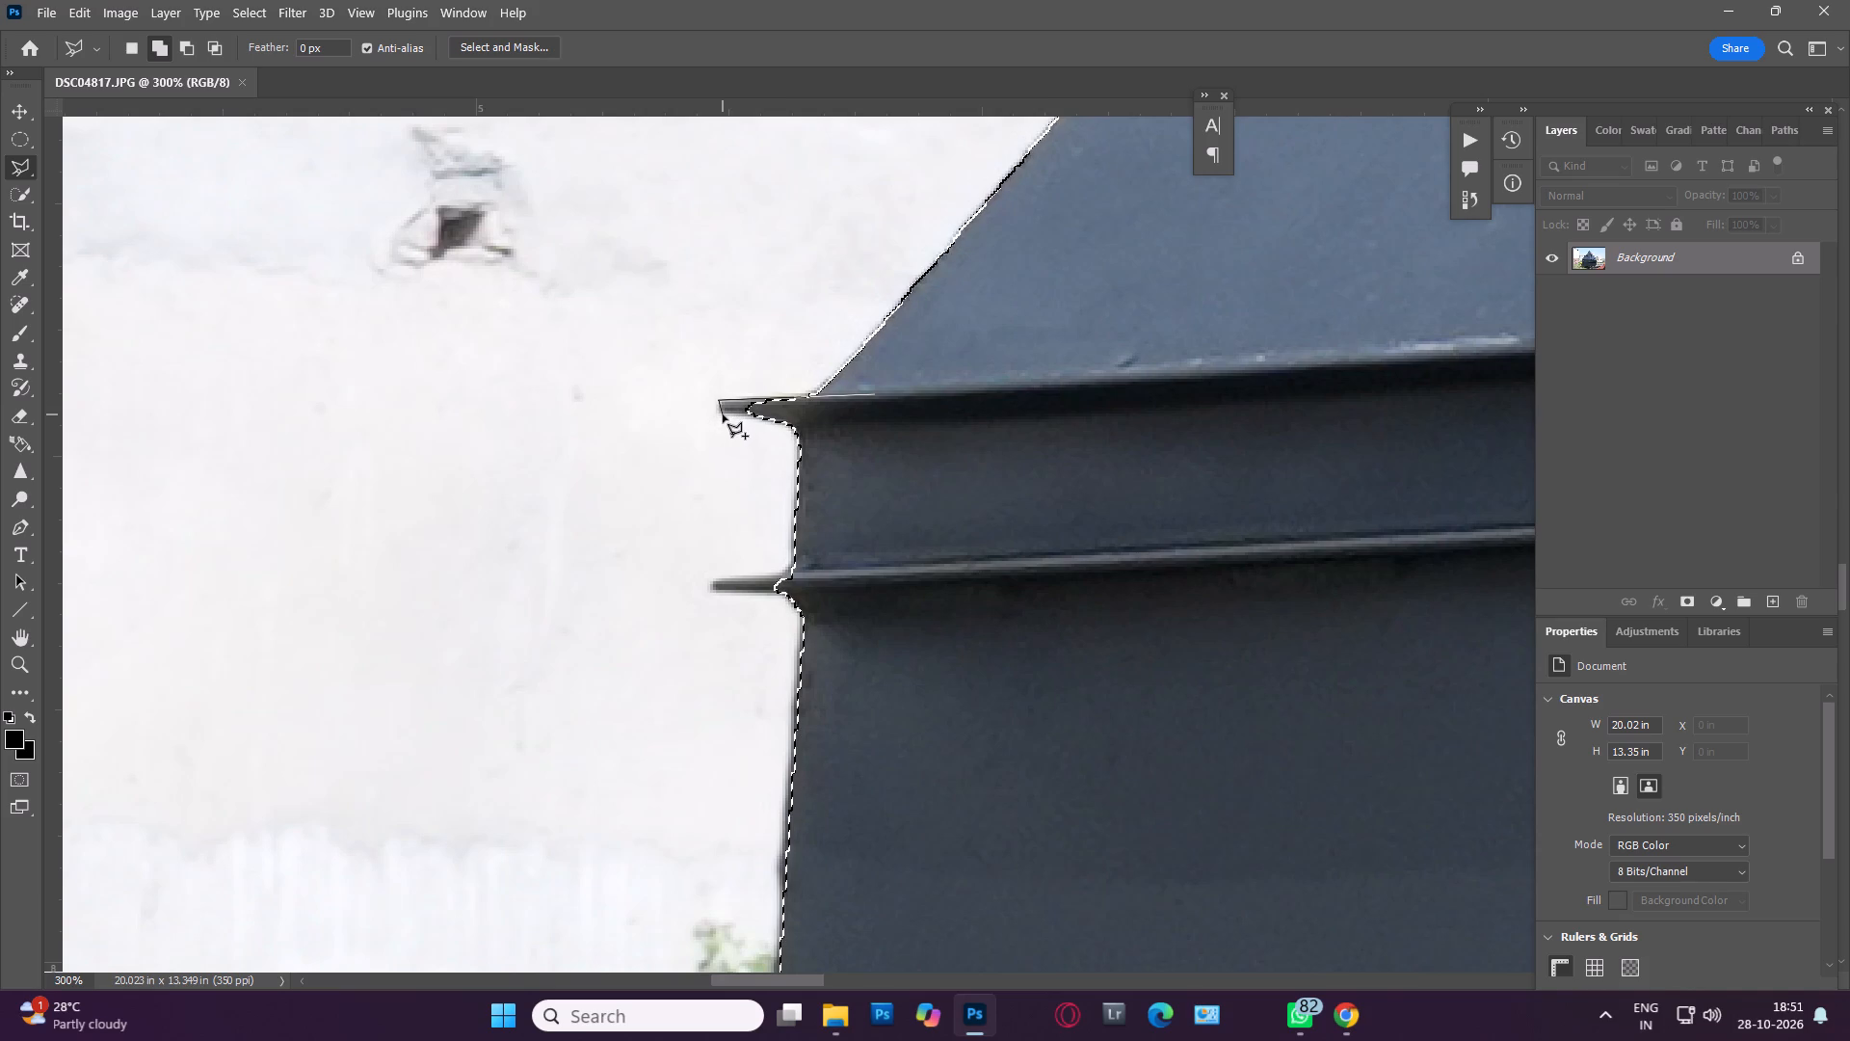
left_click(719, 413)
double_click(847, 430)
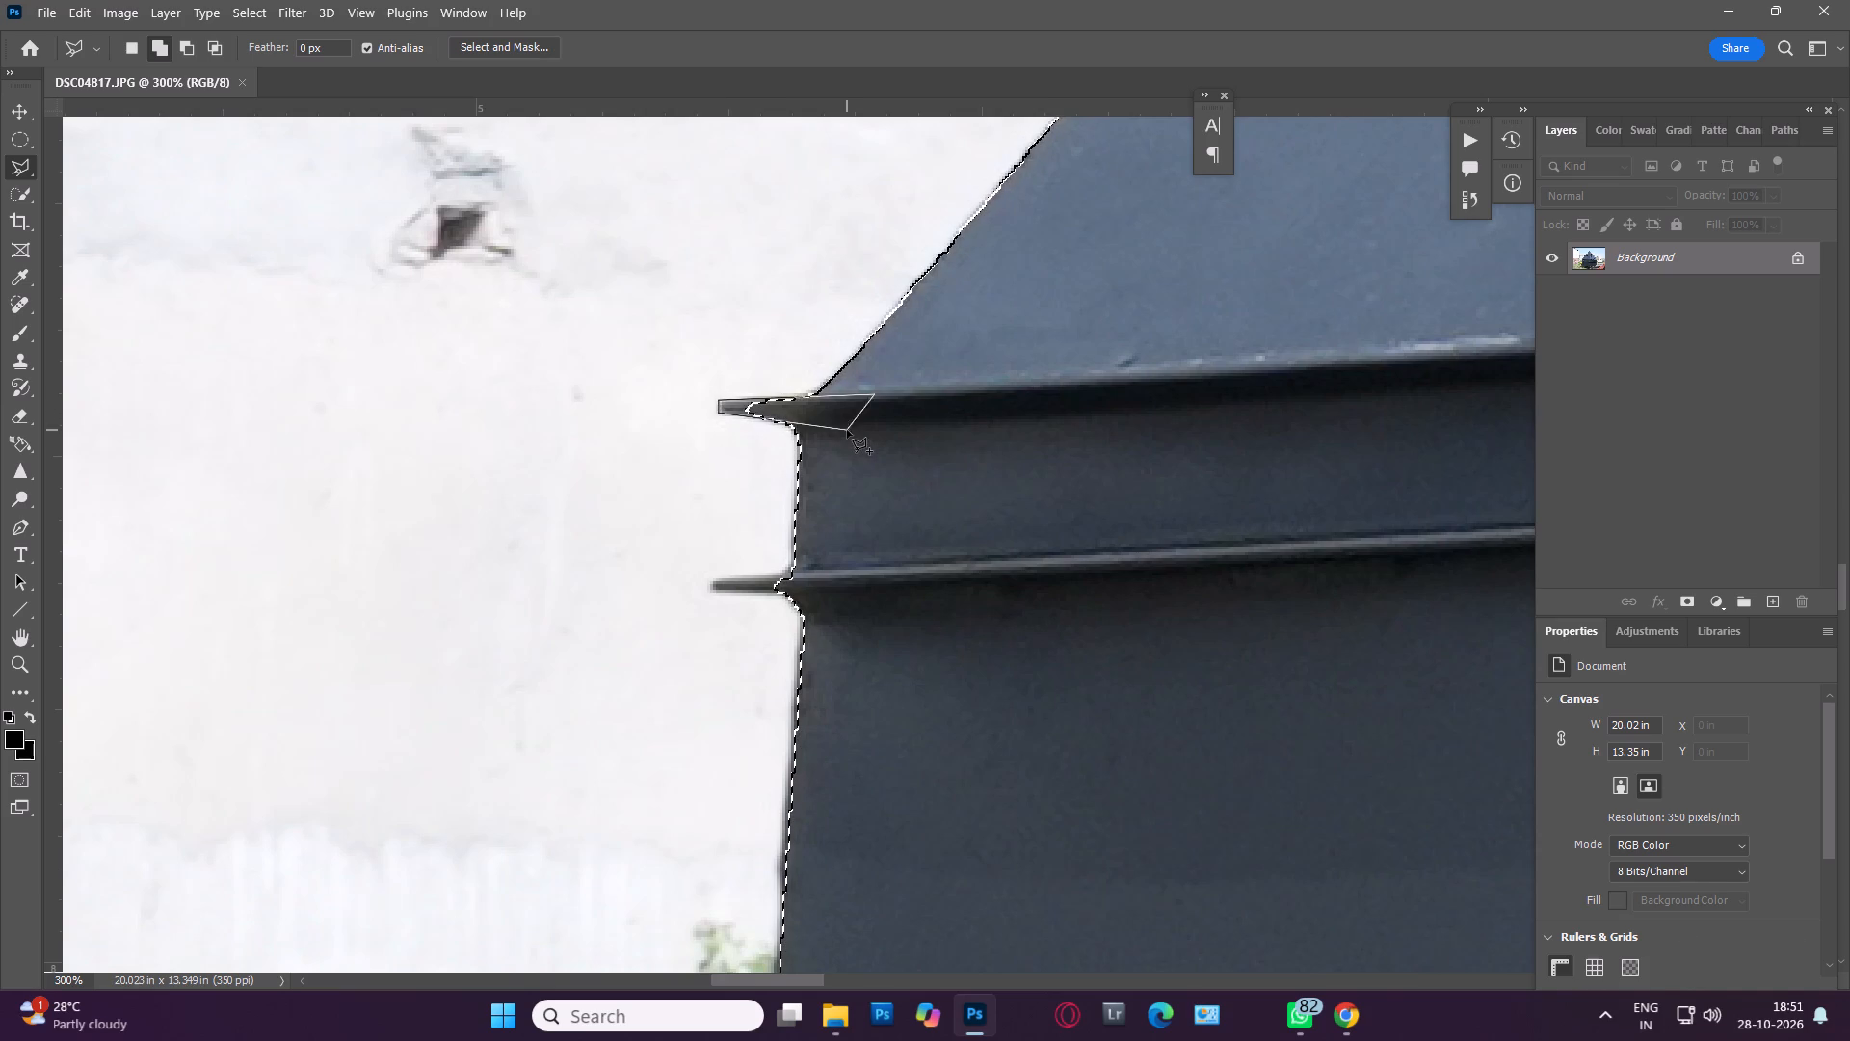
Add the lower flange tip of the band beneath the sloping face, at the hopper's left edge, to the selection.
left_click(848, 559, "shift")
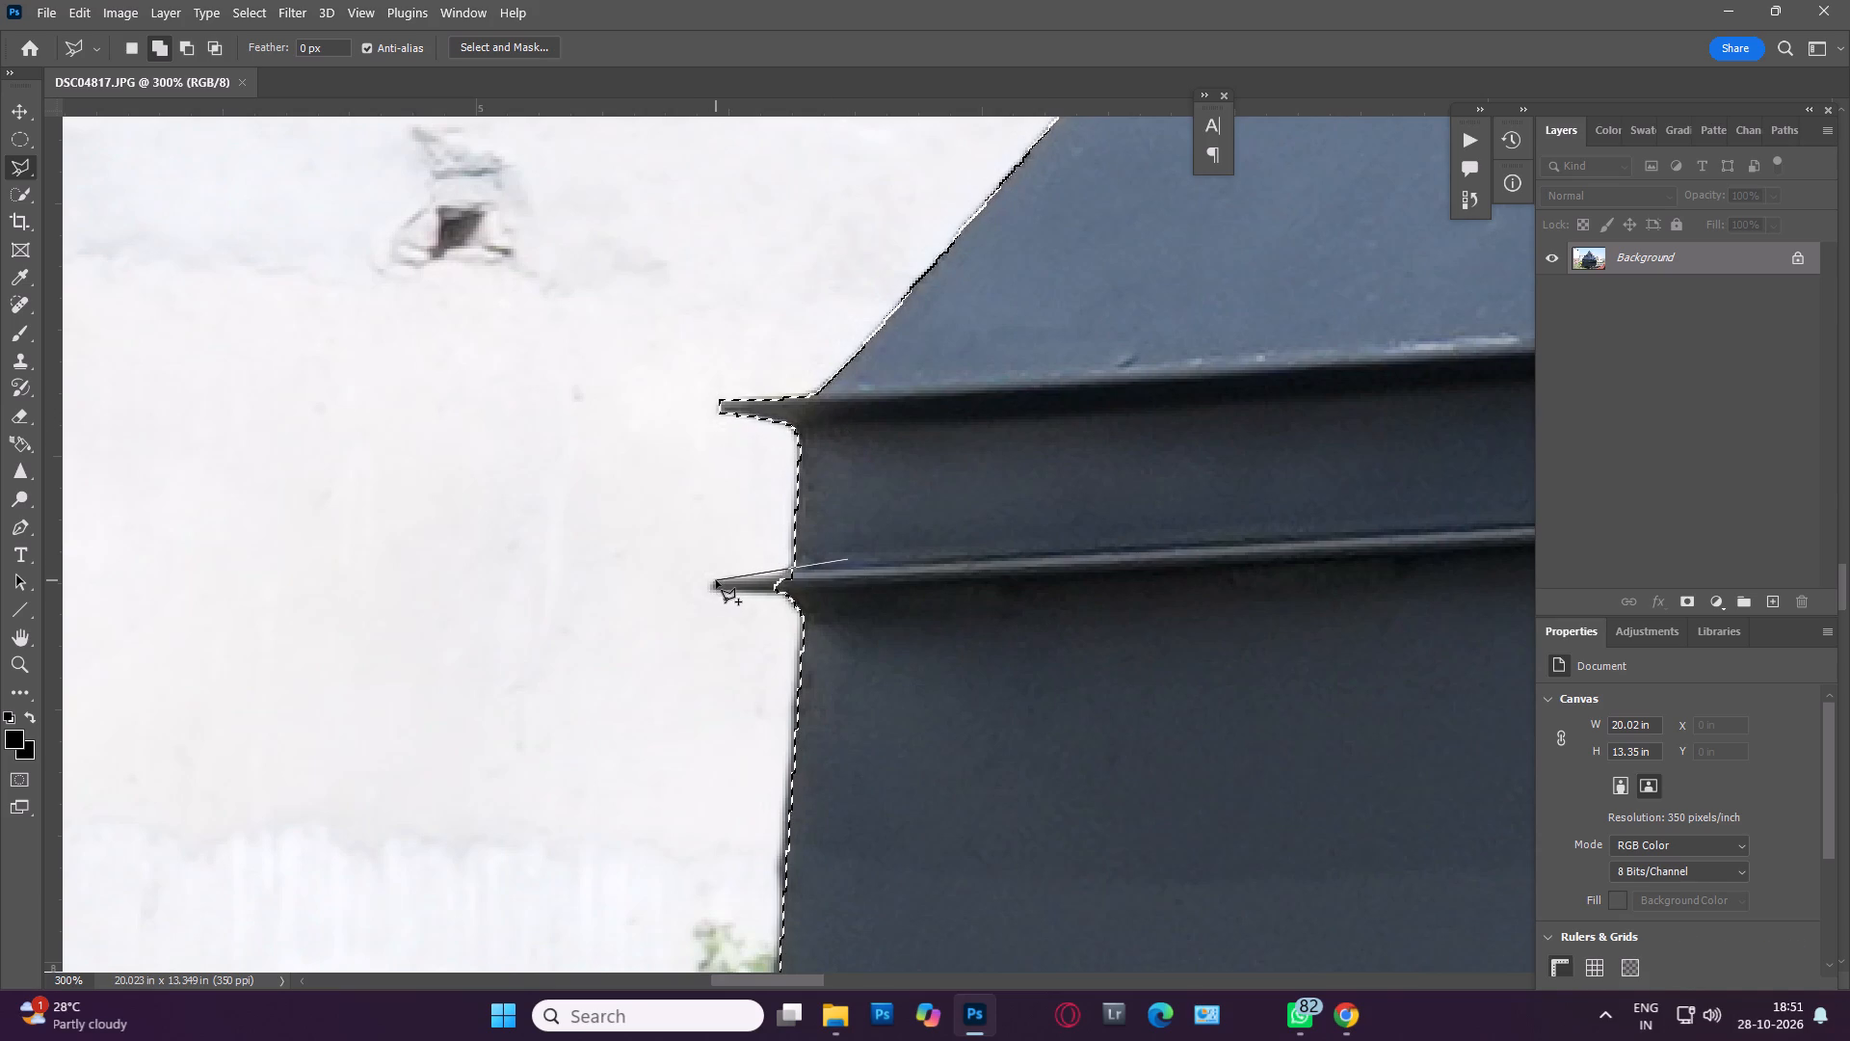
left_click(716, 580)
left_click(712, 585)
left_click(714, 590)
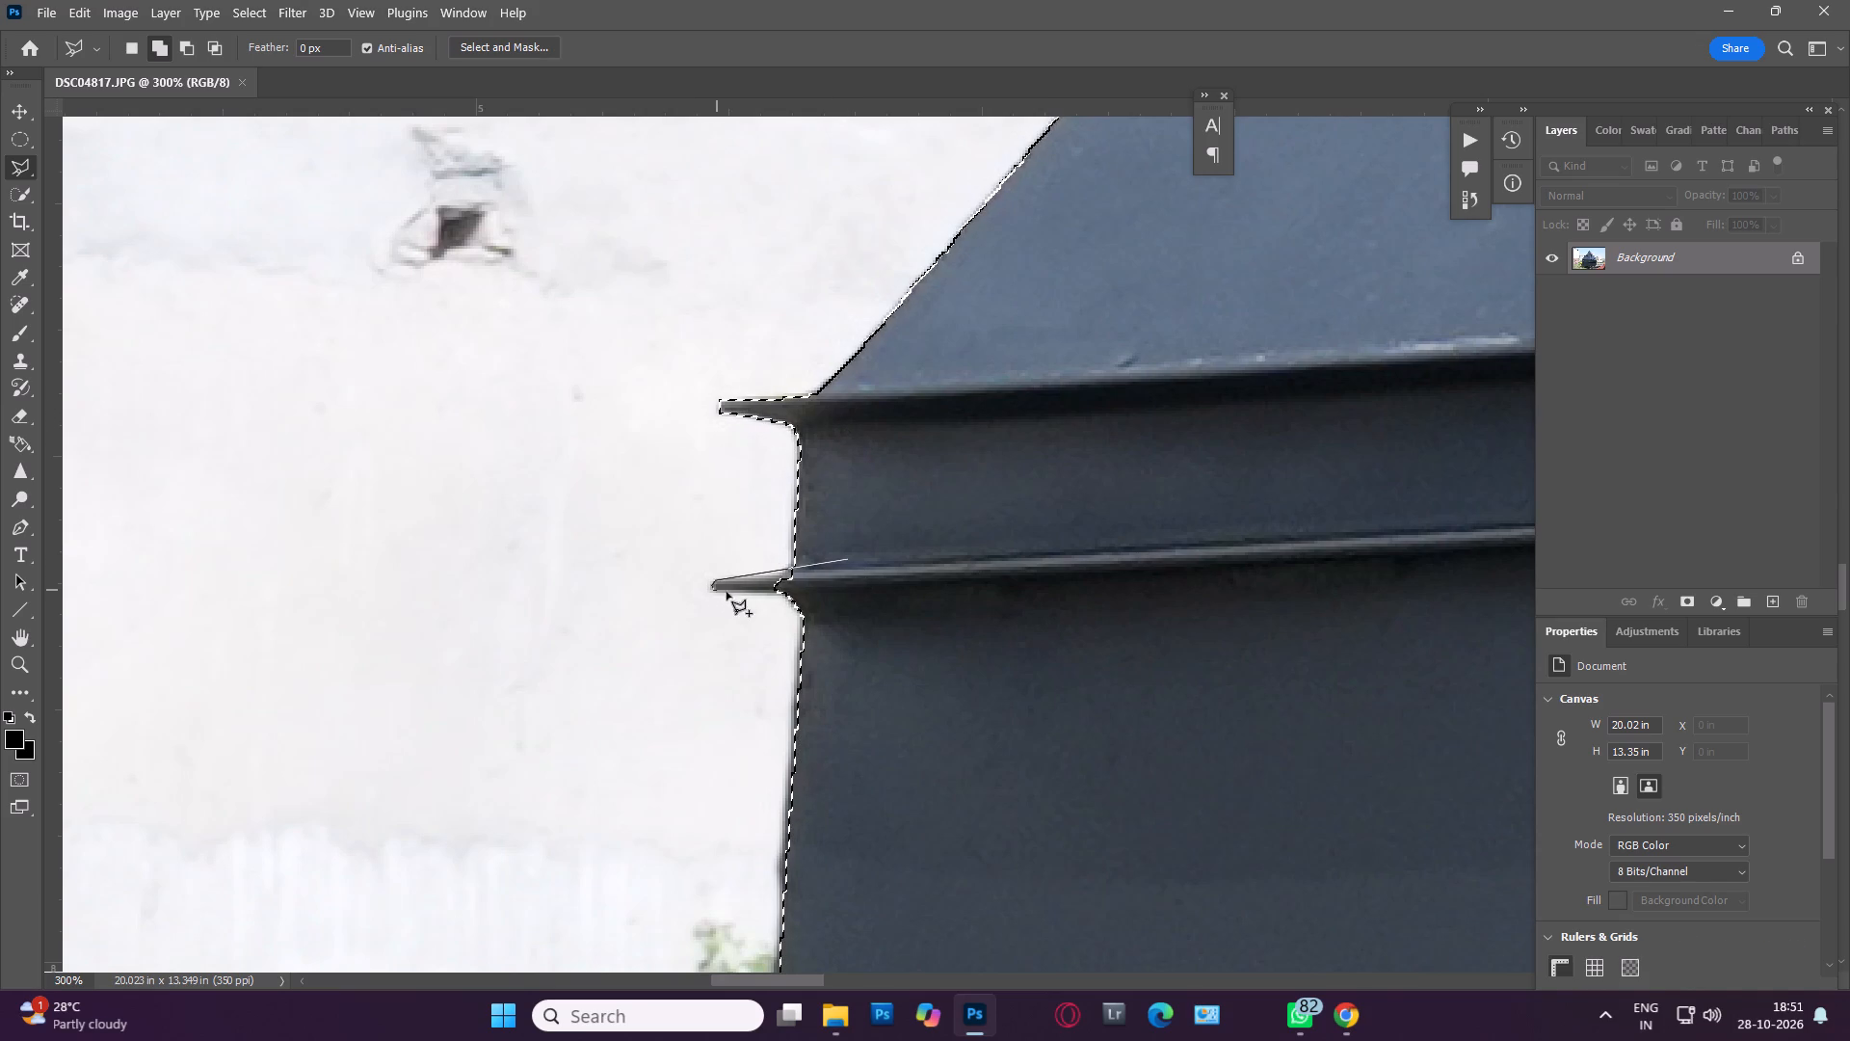
left_click(851, 601)
double_click(985, 585)
Examine the selection outline along the hopper's sloping upper faces, from the corner flange up to the peak.
key("ctrl+minus")
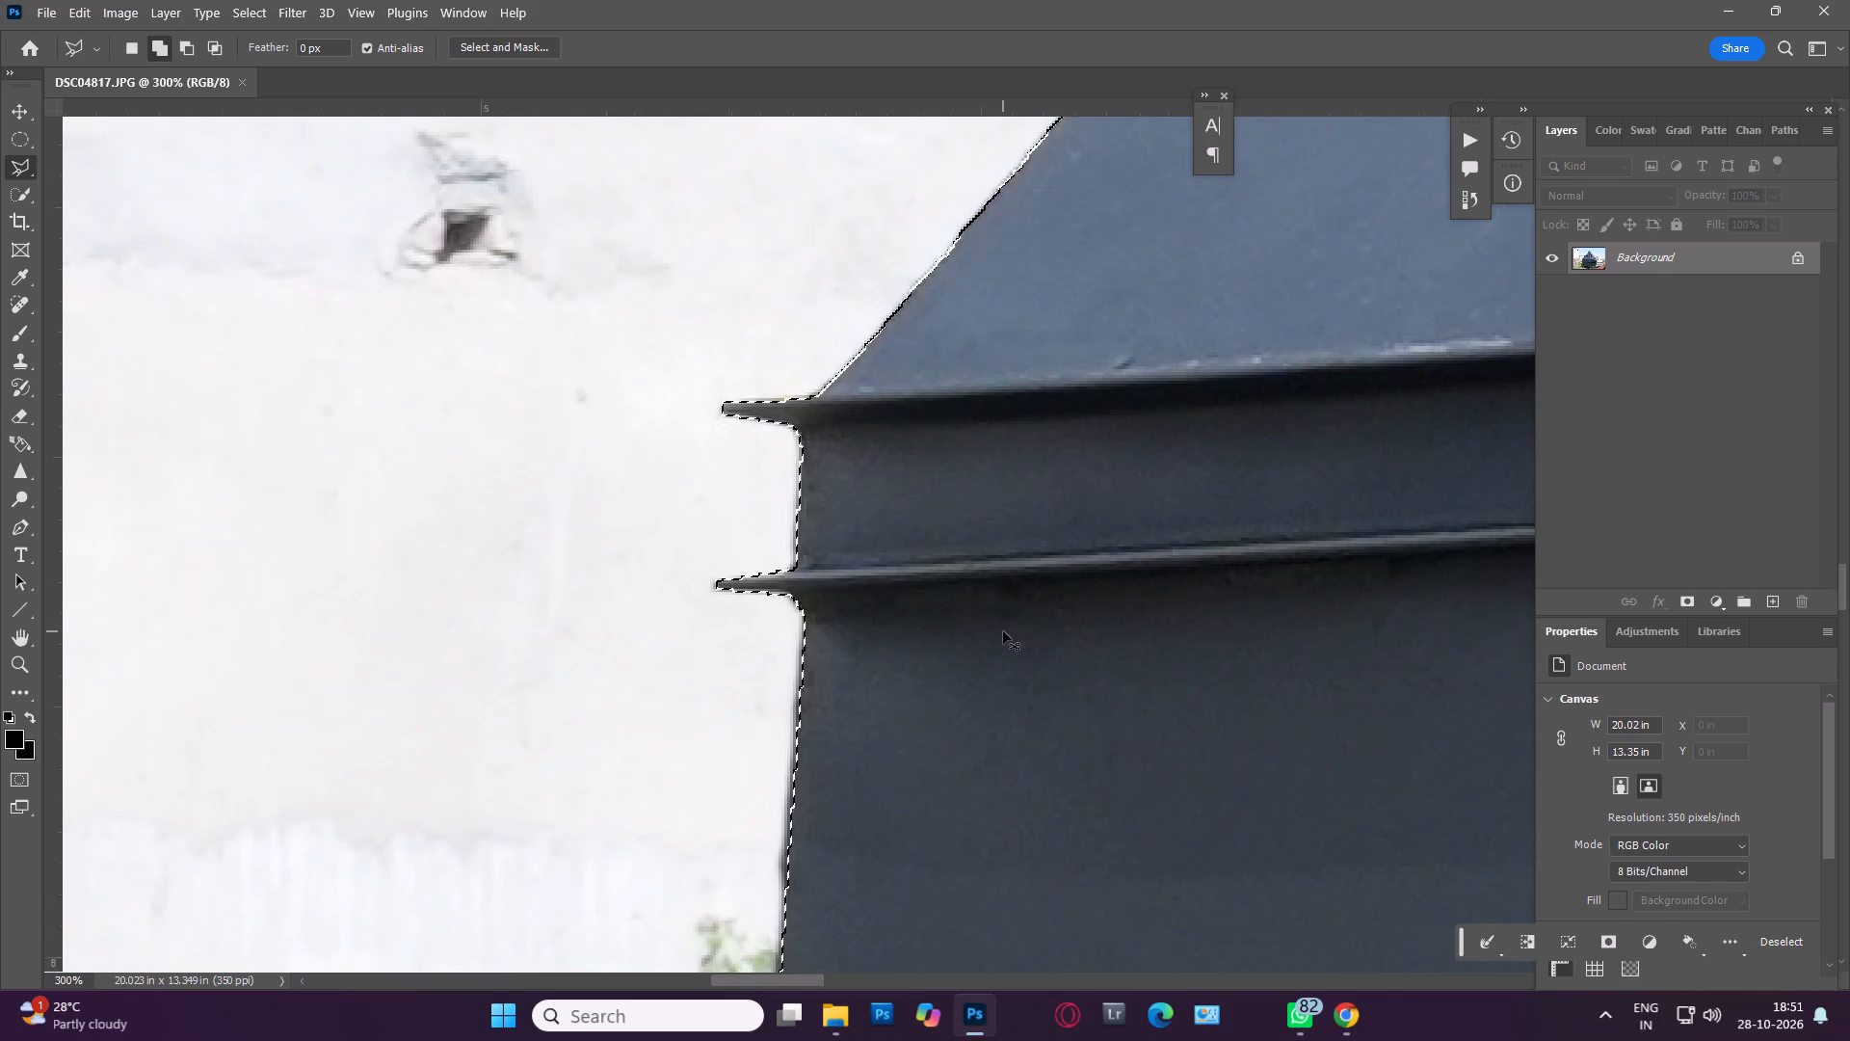
key("ctrl+minus")
key("ctrl+minus")
key("ctrl+minus")
key("ctrl+minus")
key("space")
key("space")
key("space")
key("space")
key("space")
key("space")
key("space")
key("space")
key("space")
key("space")
key("space")
key("space")
key("space")
key("space")
key("space")
key("space")
key("space")
key("space")
key("space")
key("space")
left_click_drag(1172, 421, 625, 744)
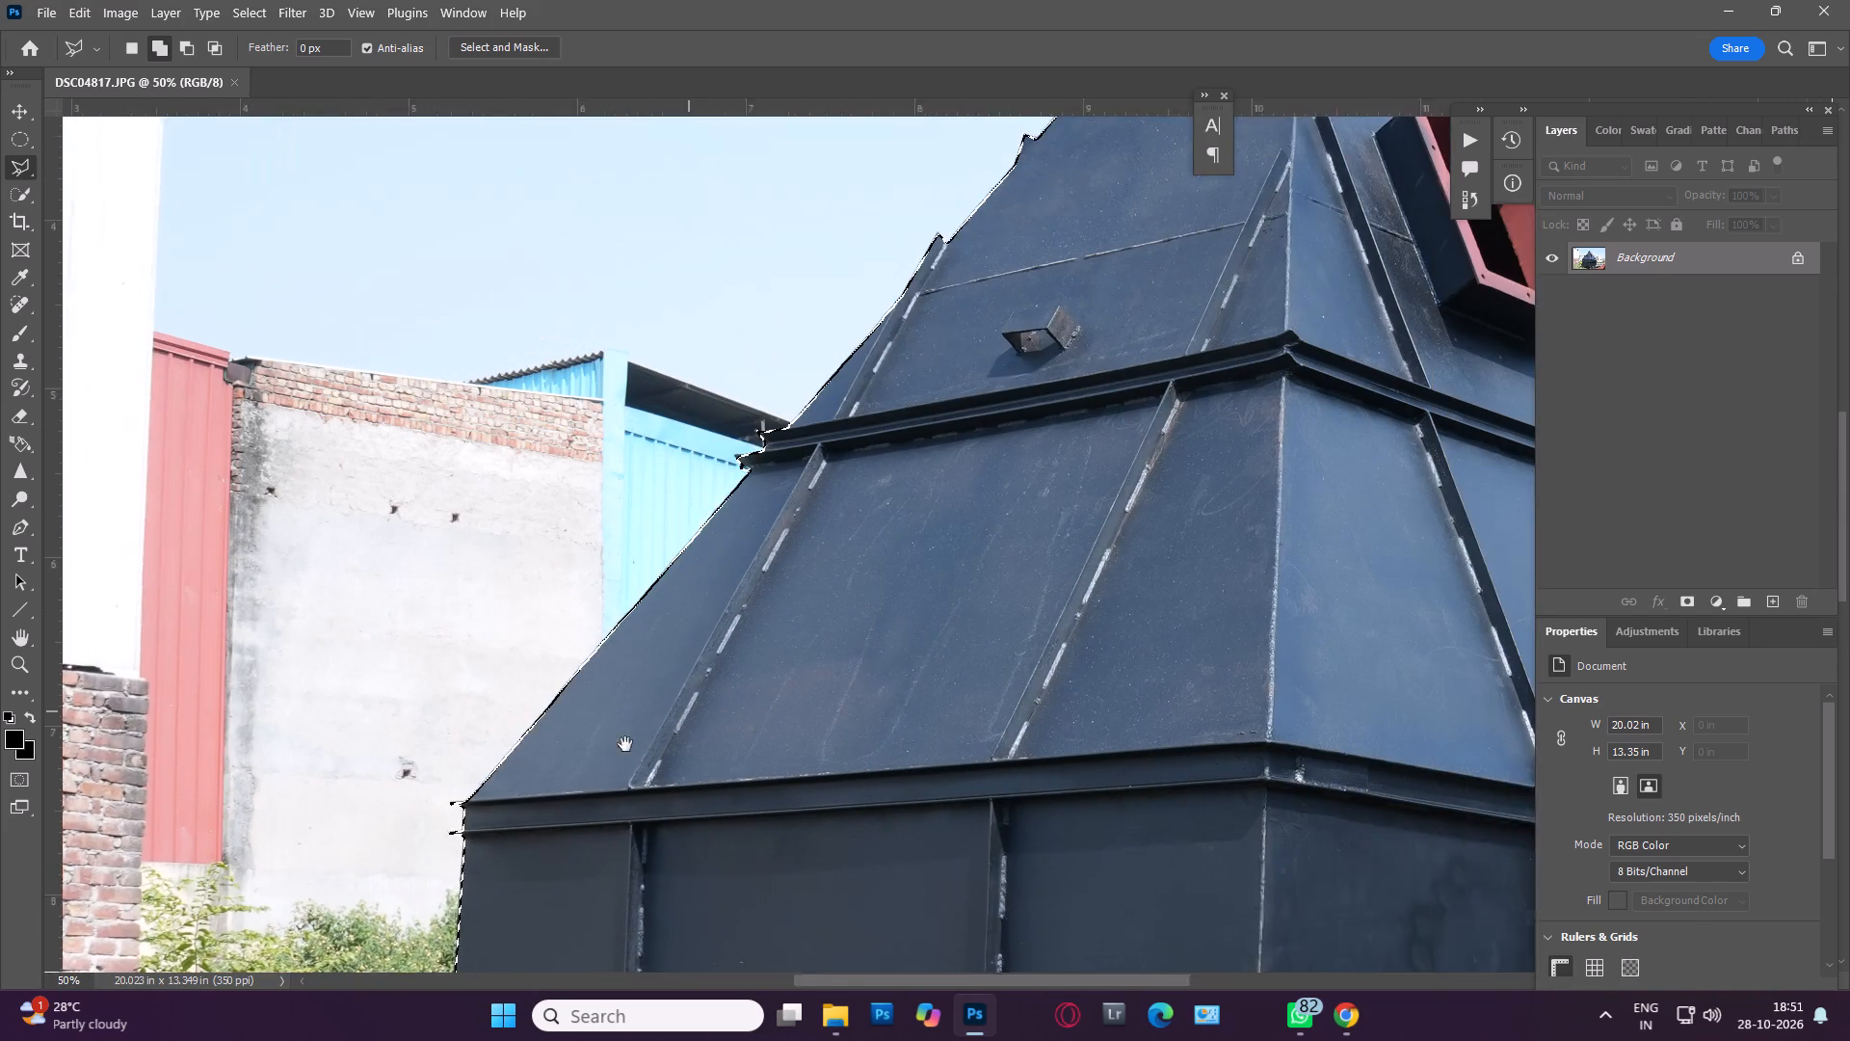
left_click_drag(625, 744, 595, 782)
left_click_drag(961, 561, 799, 557)
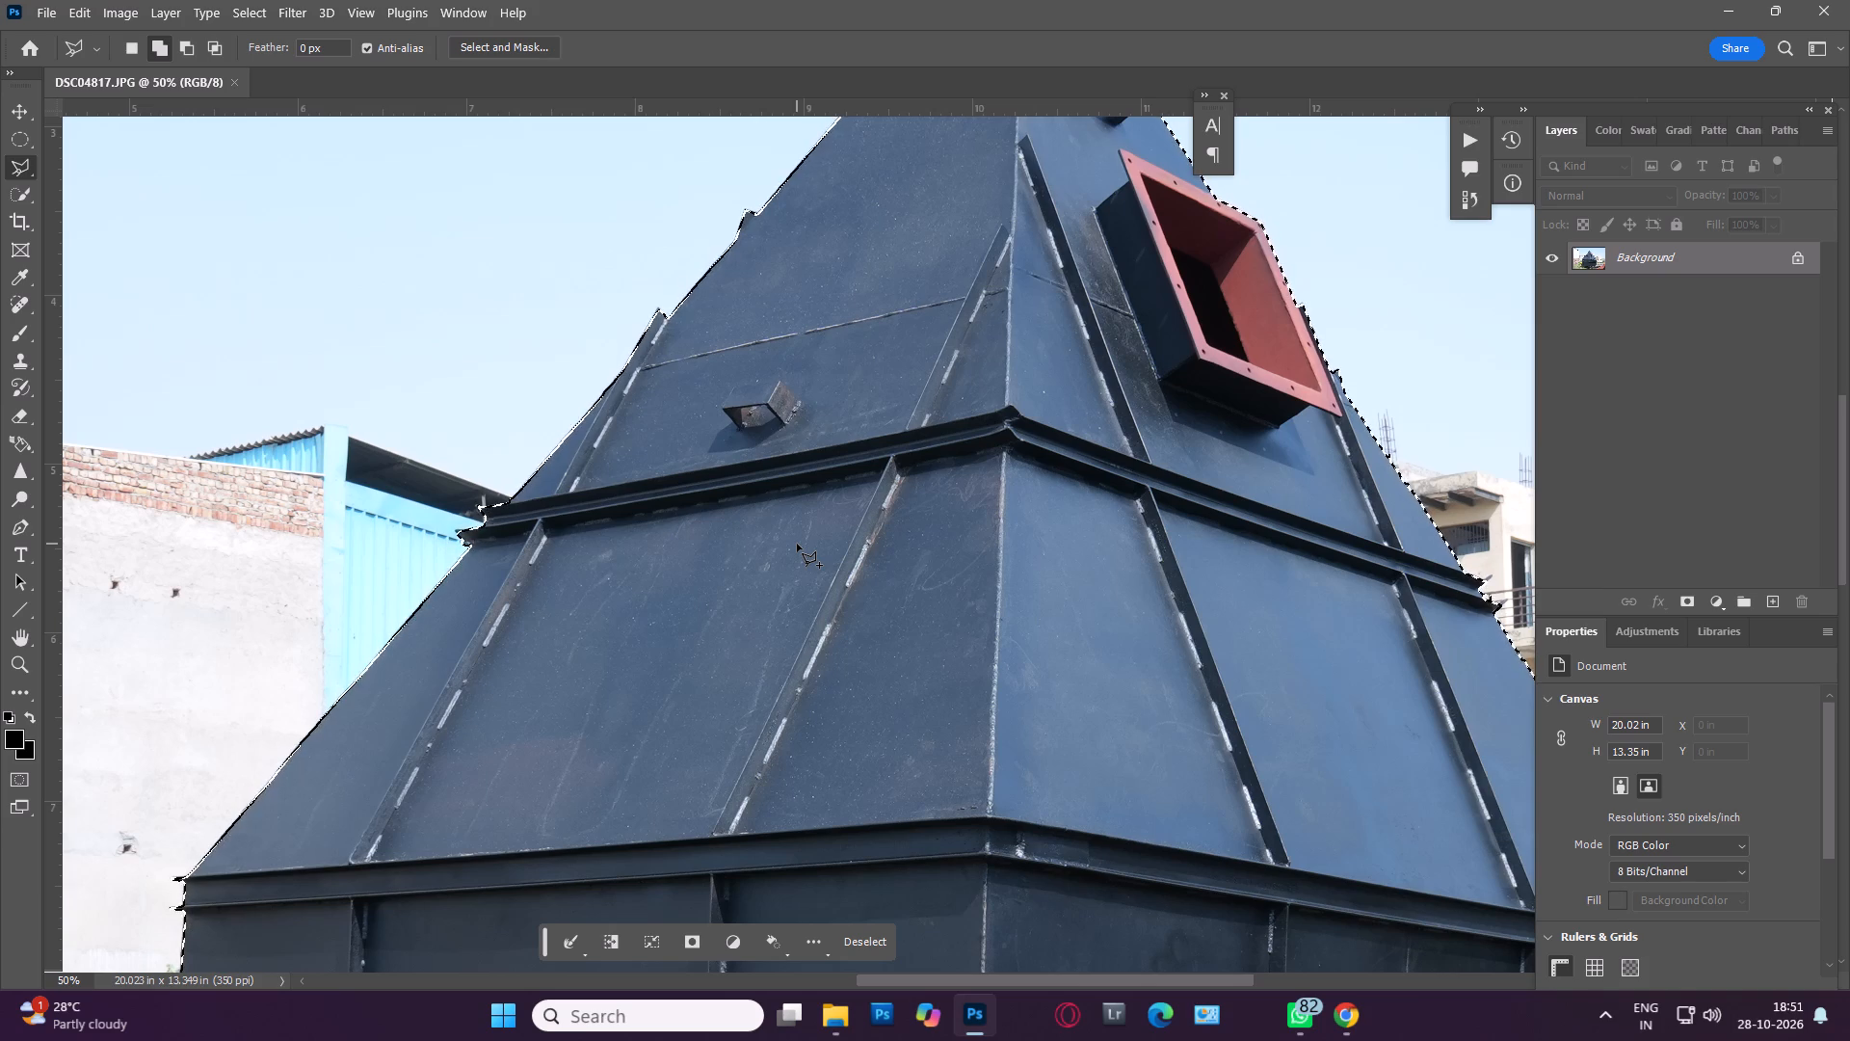
scroll(823, 629, "up", 15)
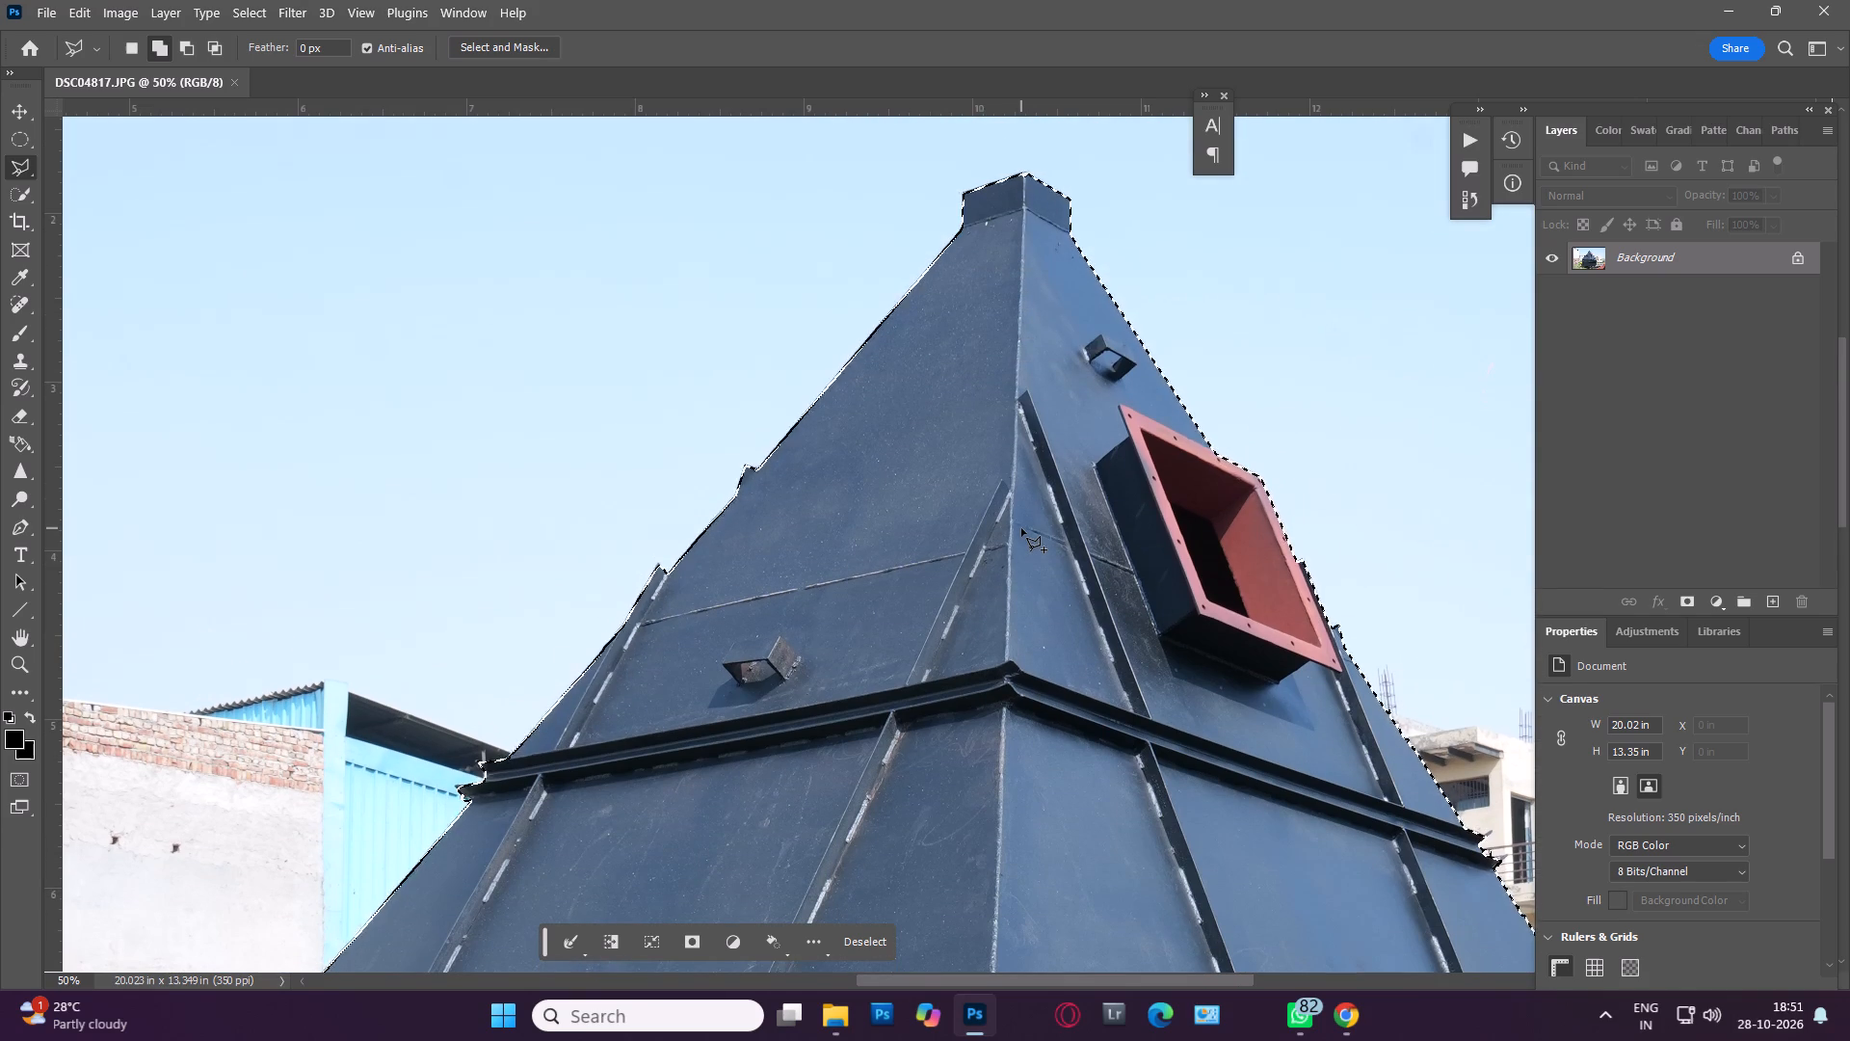
Examine the selection outline along the hopper's bottom edge and around its protruding lower-left flange tips.
key("space")
key("space")
key("space")
key("space")
key("space")
key("space")
key("space")
key("space")
key("space")
key("space")
key("space")
key("space")
key("space")
key("space")
key("space")
key("space")
key("space")
key("space")
key("space")
key("space")
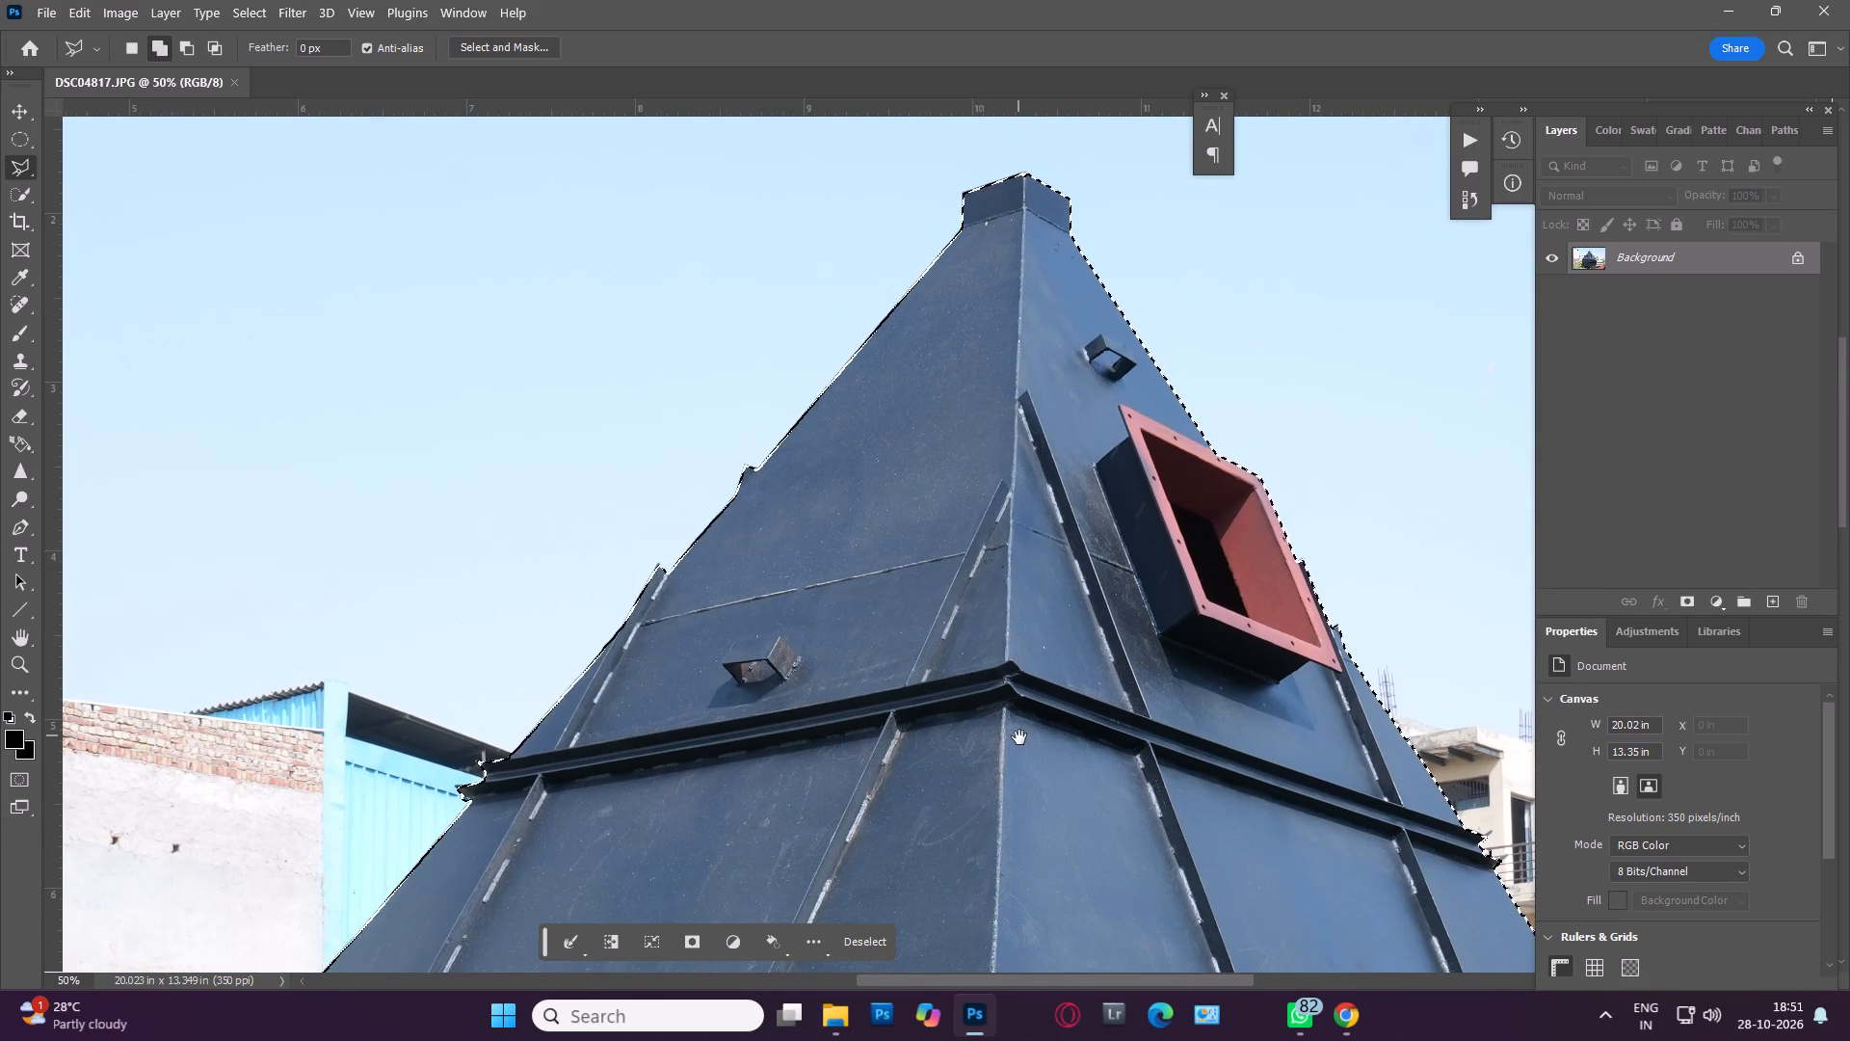
left_click_drag(1019, 732, 825, 193)
left_click_drag(1005, 677, 958, 148)
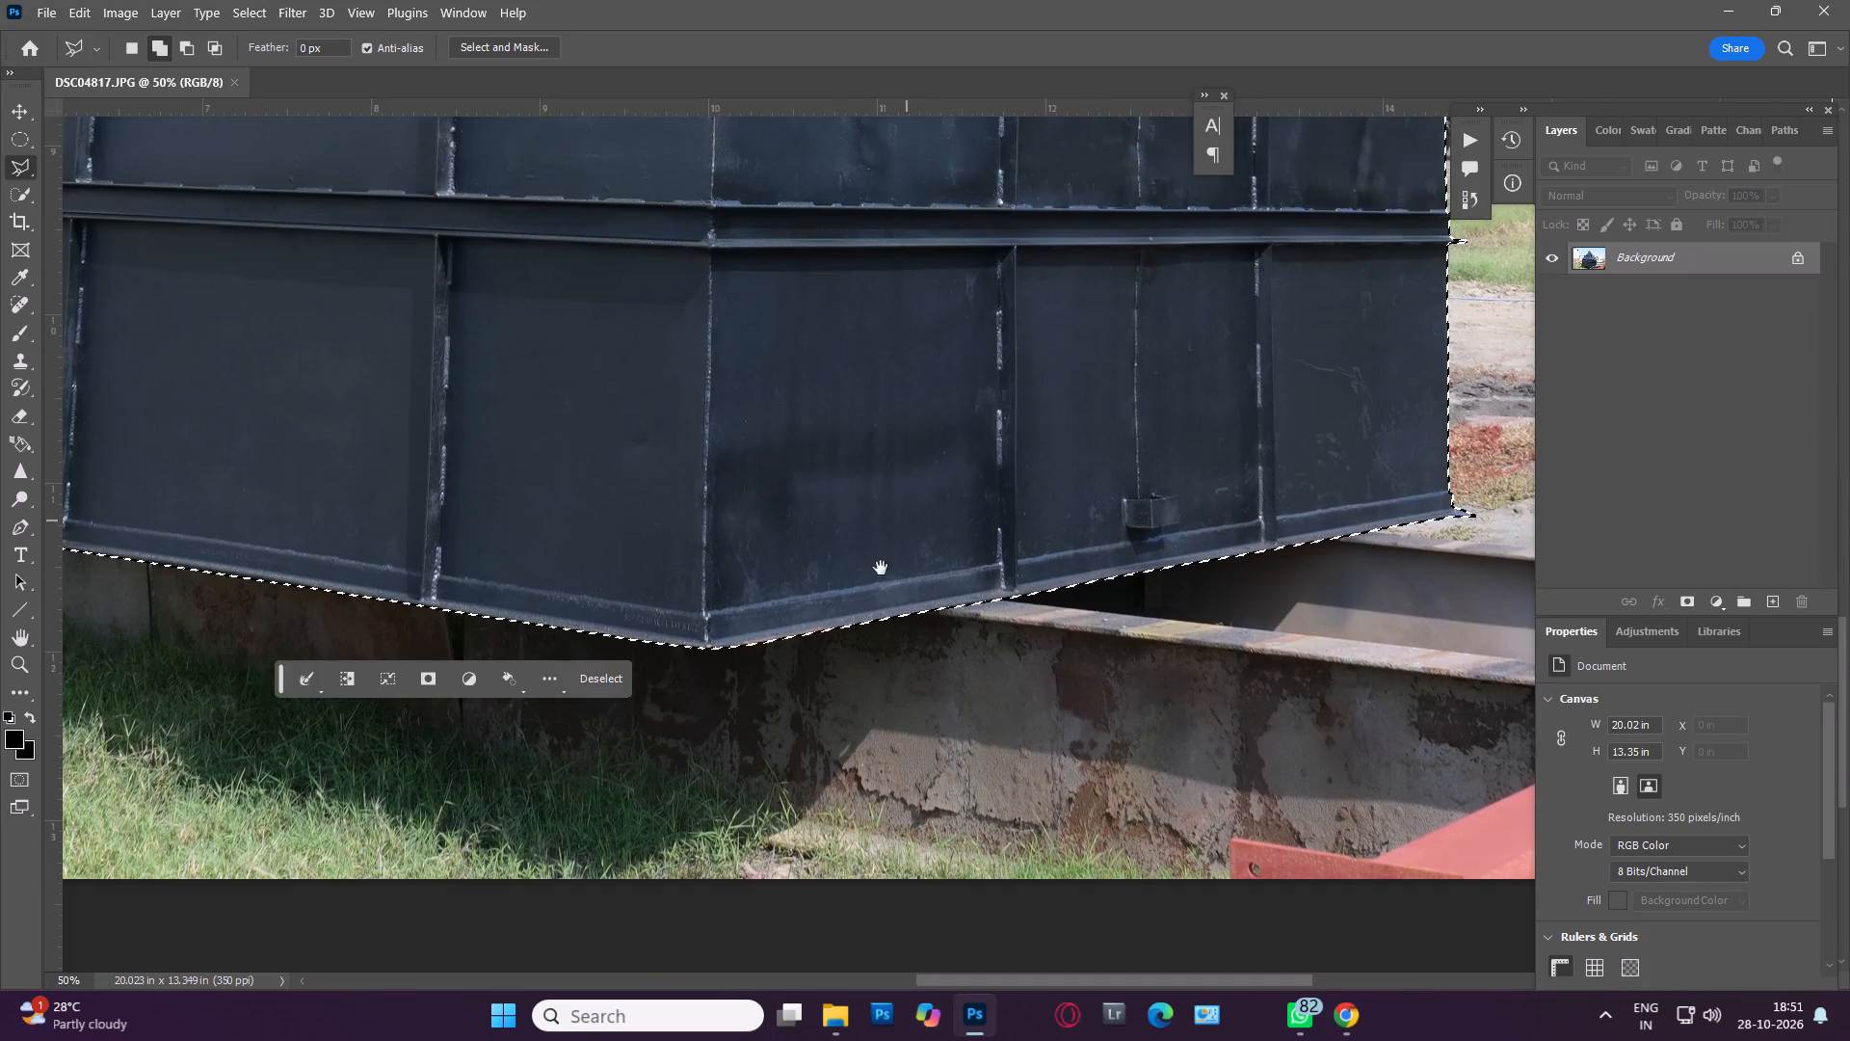
left_click_drag(575, 401, 1070, 498)
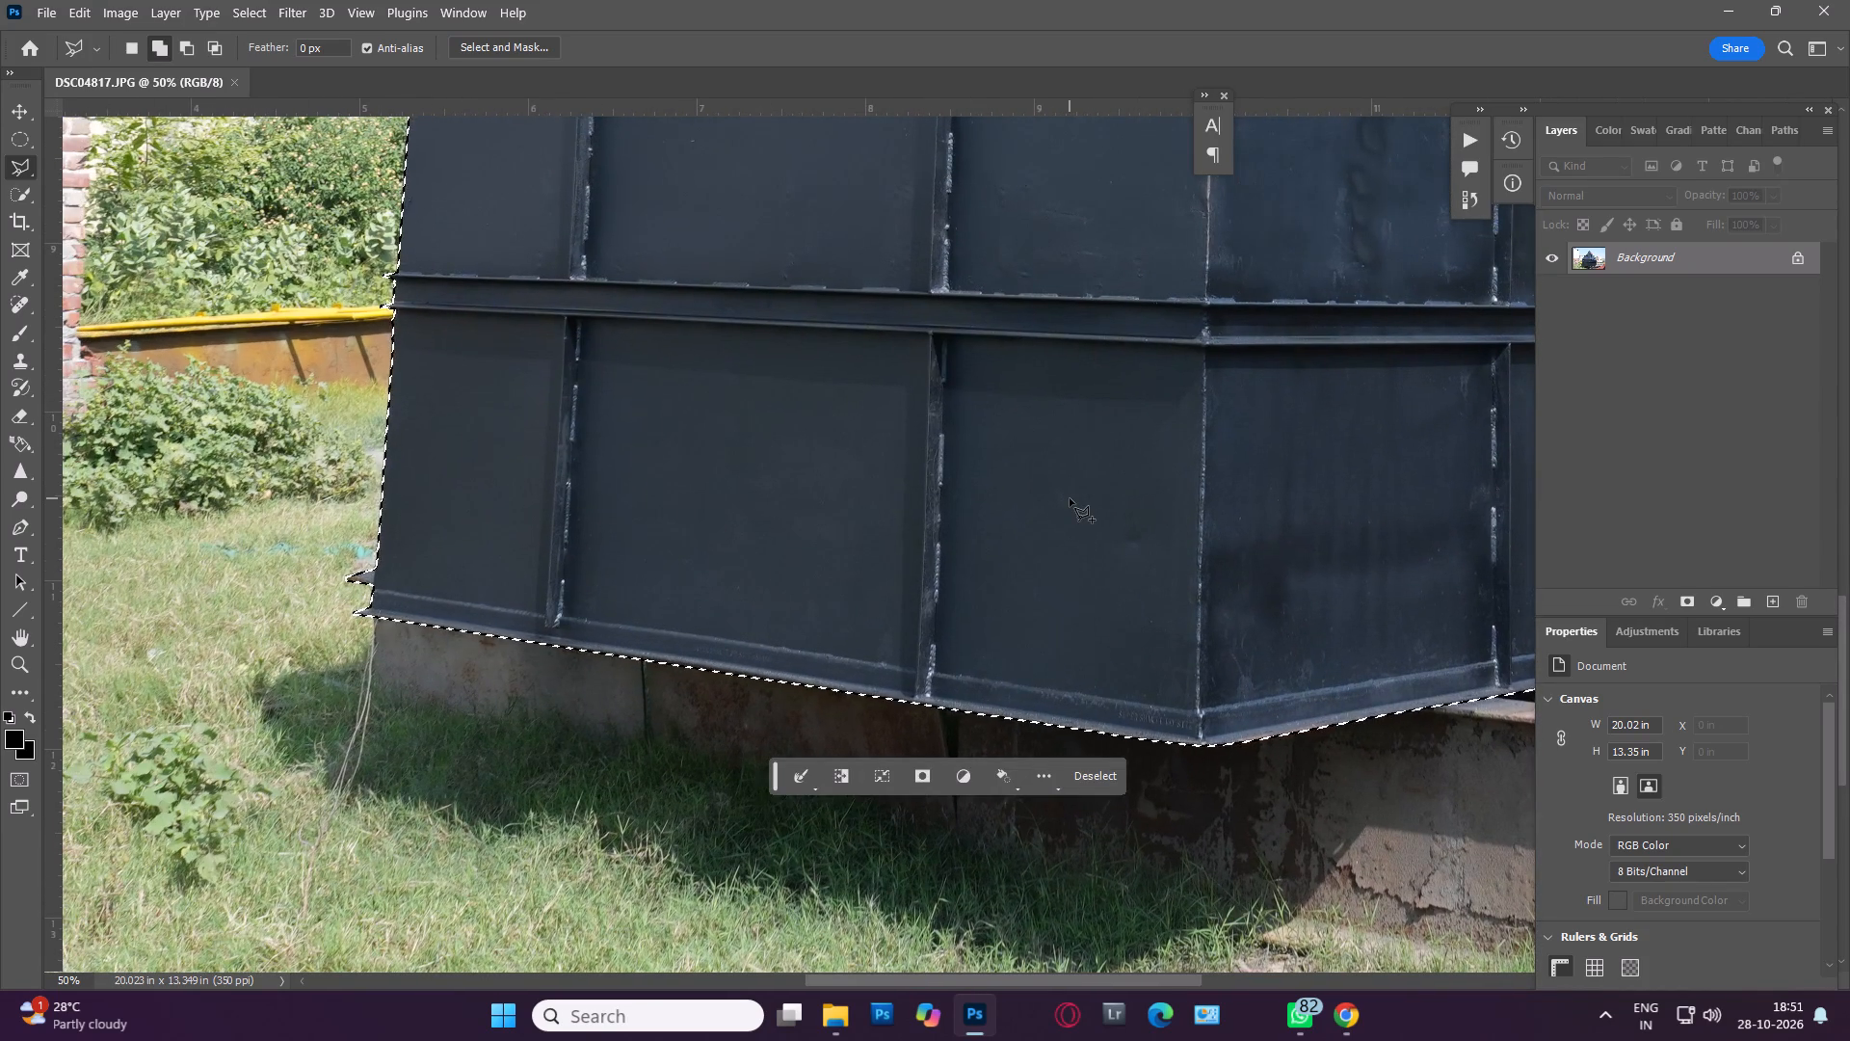
key("ctrl+plus")
key("ctrl+plus")
key("ctrl+plus")
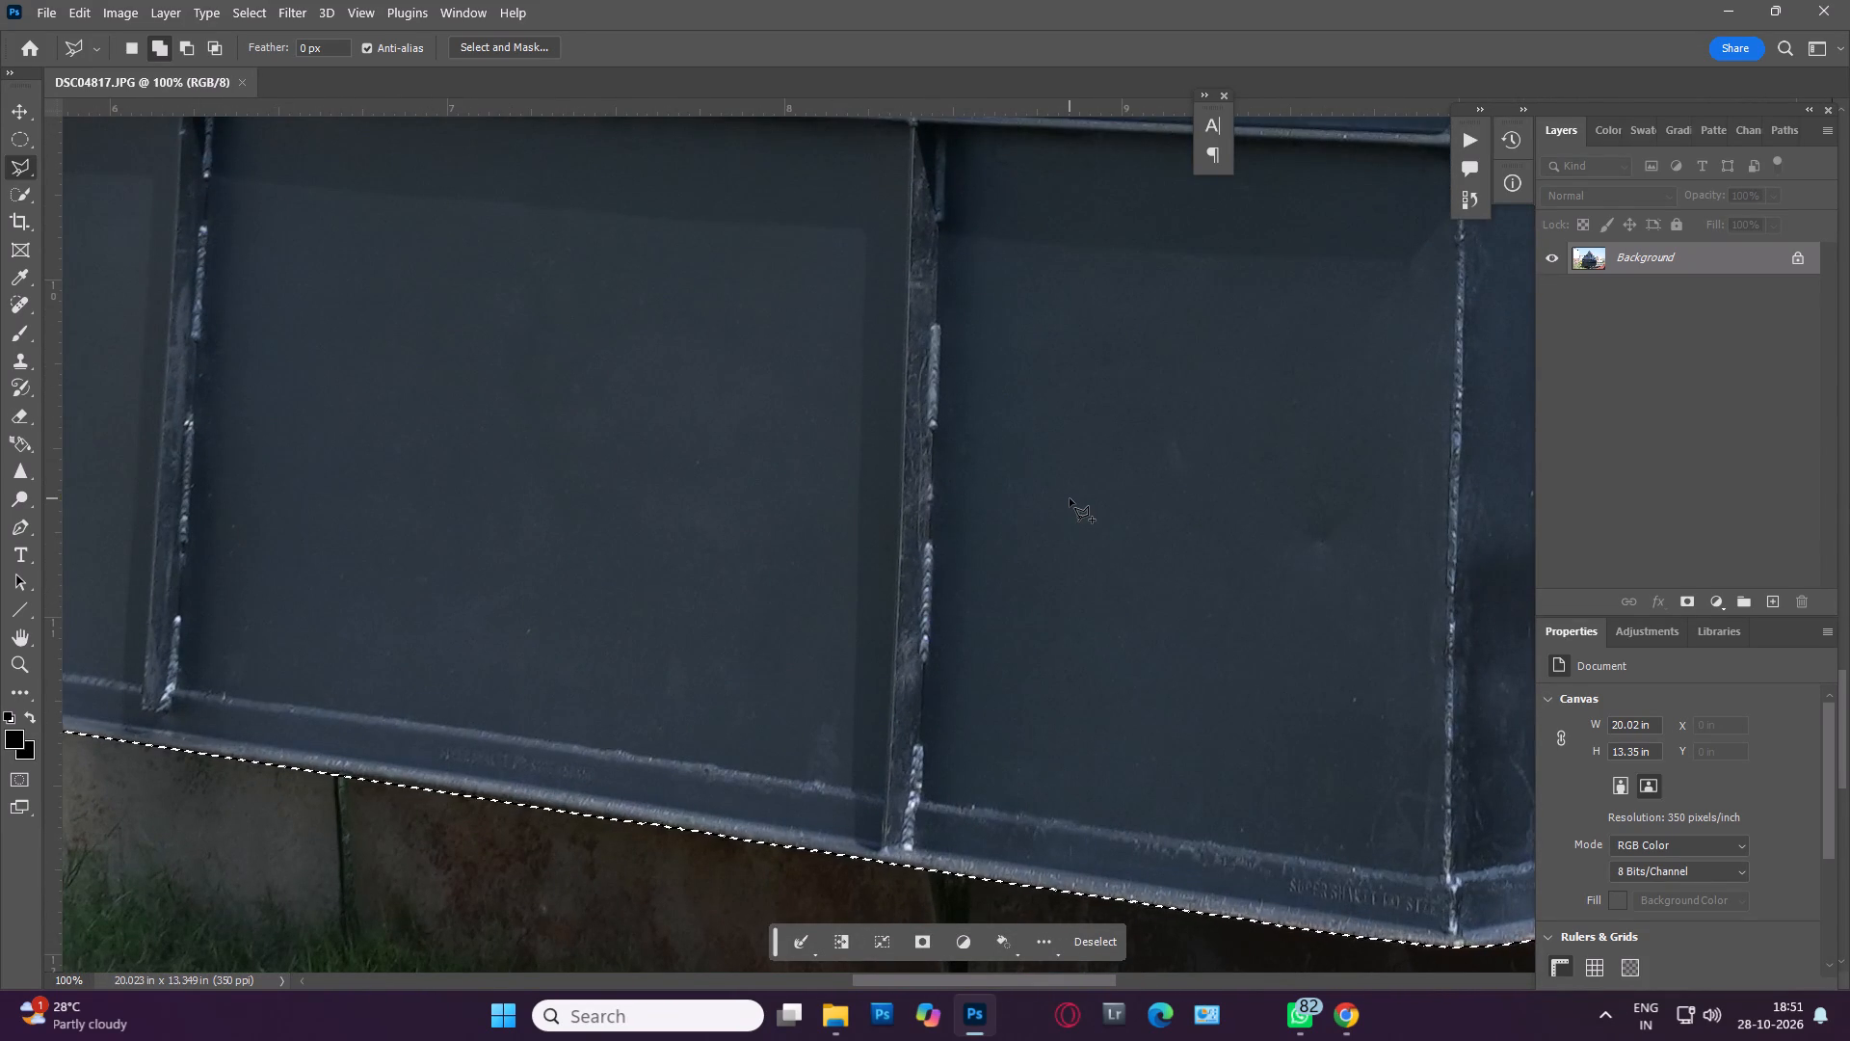
key("space")
key("space")
key("space")
key("space")
key("space")
key("space")
key("space")
key("space")
key("space")
key("space")
key("space")
key("space")
key("space")
key("space")
key("space")
key("space")
key("space")
key("space")
key("space")
key("space")
left_click_drag(463, 752, 1021, 593)
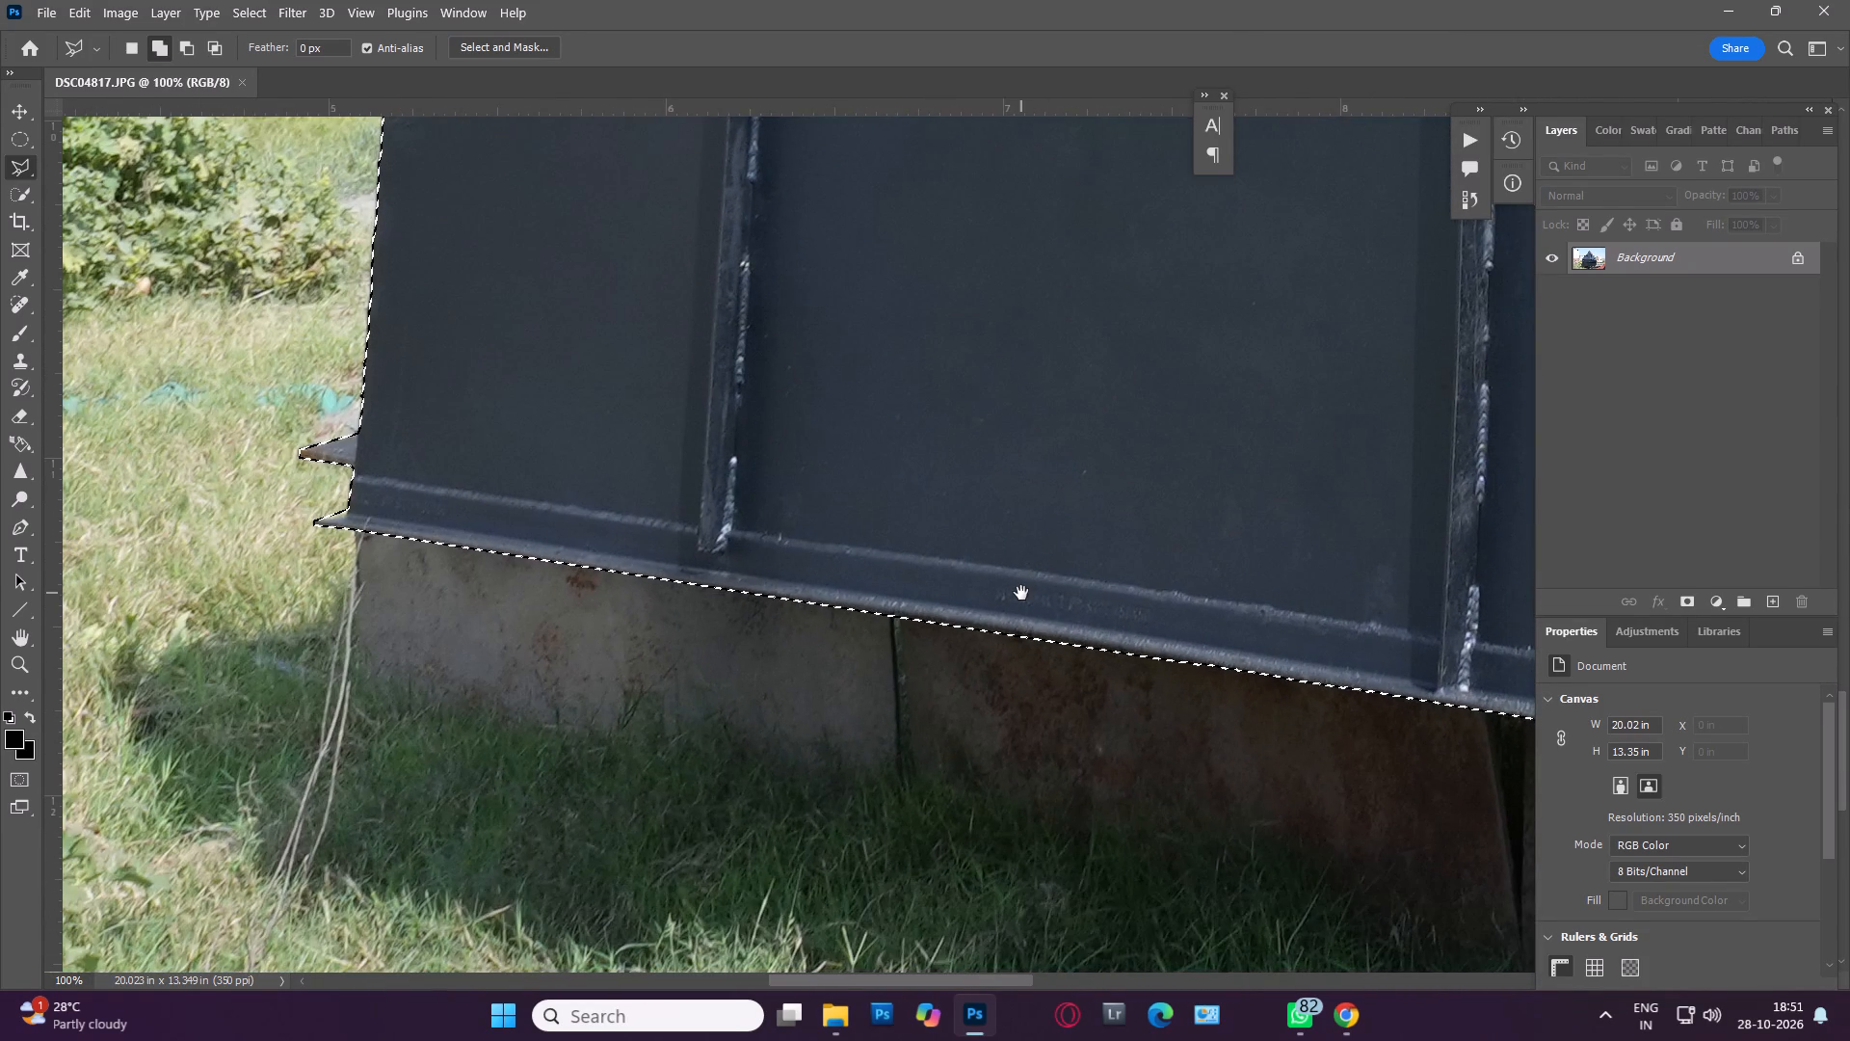
left_click_drag(1021, 593, 859, 724)
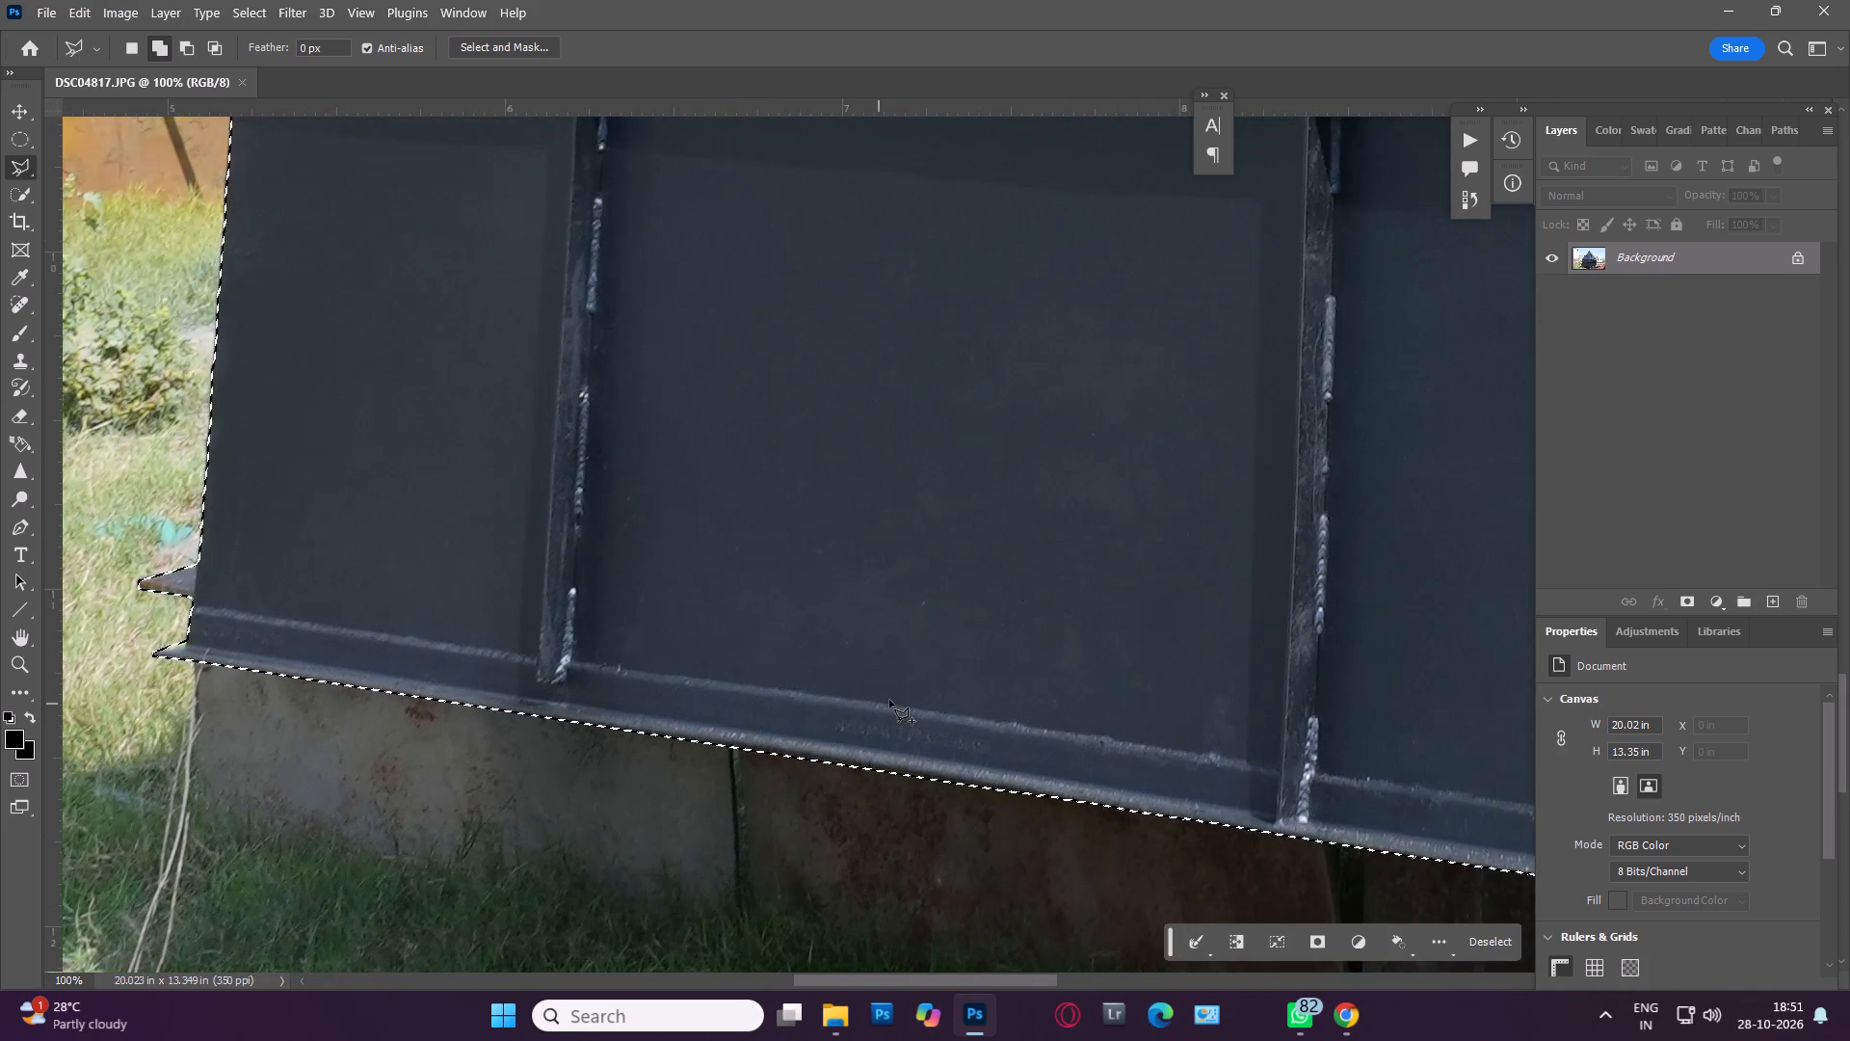
Copy the selected hopper and paste it onto its own layer.
key("ctrl+minus")
key("ctrl+minus")
key("ctrl+minus")
key("ctrl+minus")
key("ctrl+minus")
key("ctrl+c")
key("ctrl+v")
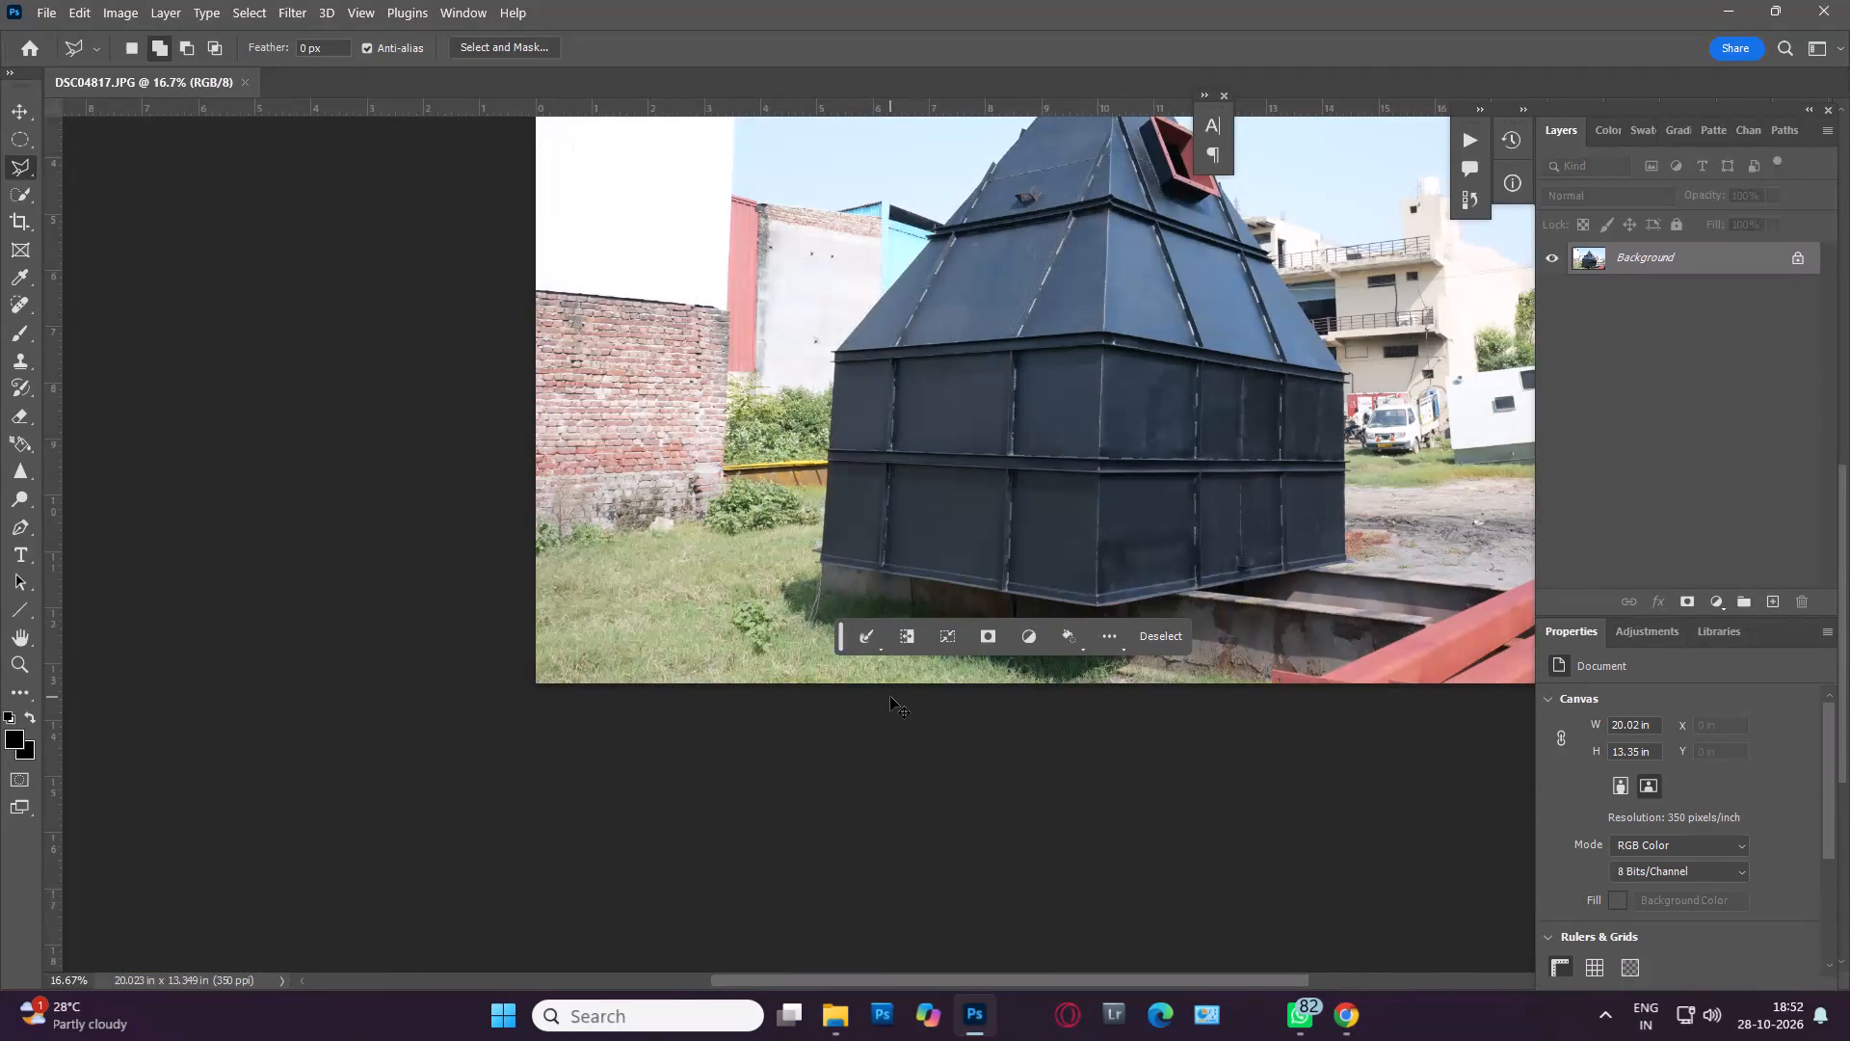
Duplicate the Background layer beneath the hopper cutout.
left_click(1680, 296)
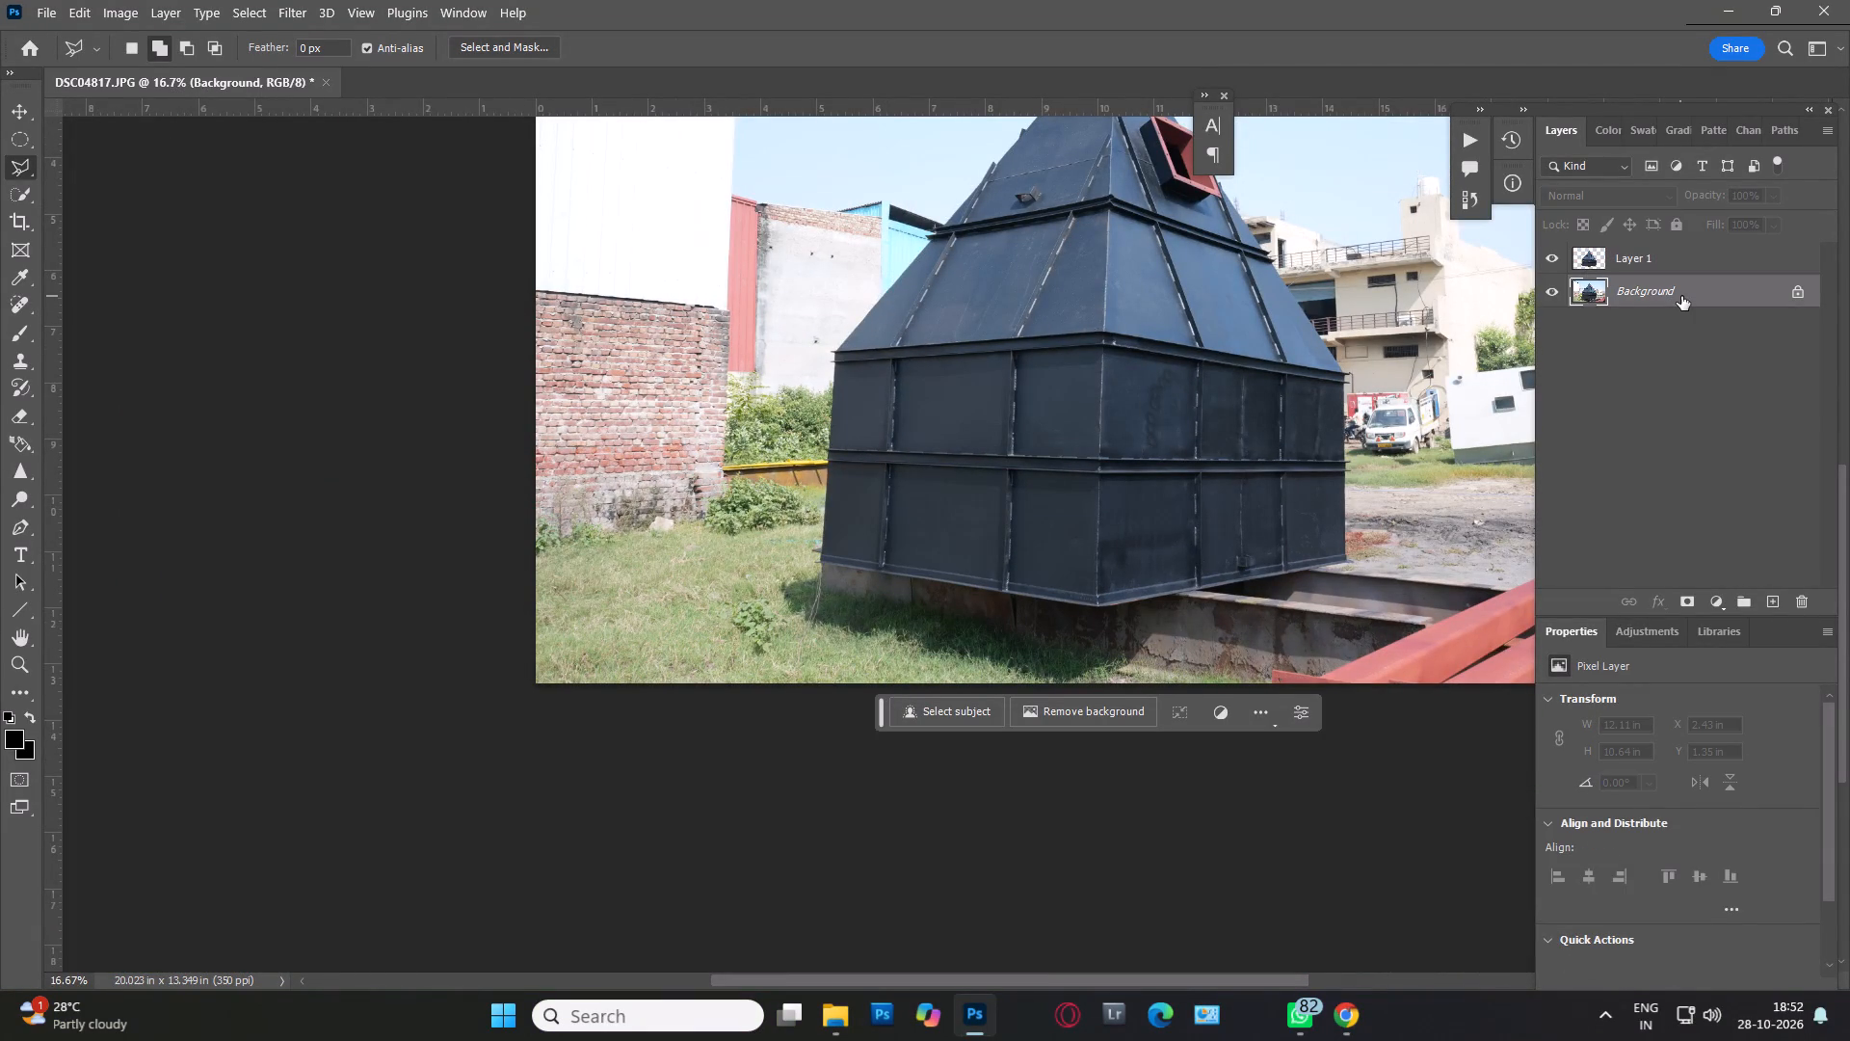
key("ctrl+j")
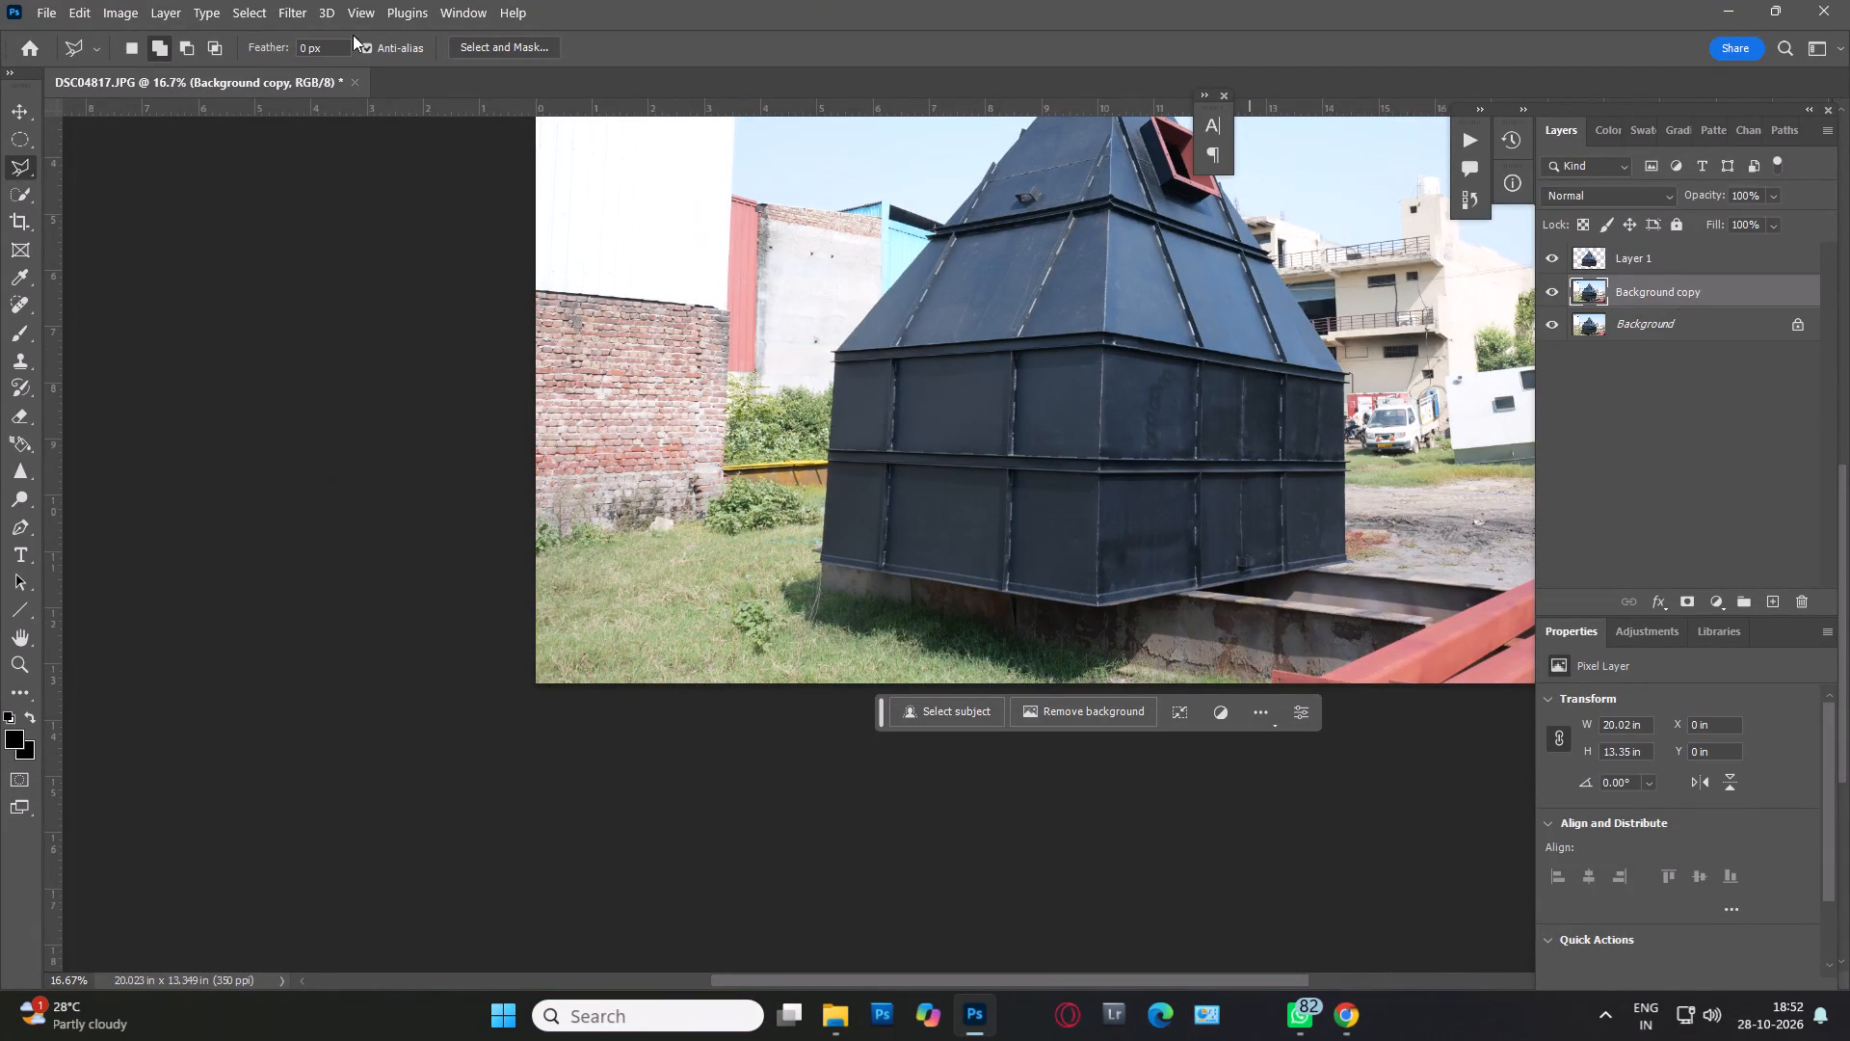
Reapply the last-used Gaussian Blur to the duplicated background layer and bring the whole photo into view.
left_click(289, 13)
left_click(331, 35)
key("space")
key("space")
key("space")
key("space")
key("space")
key("space")
key("space")
key("space")
key("space")
key("space")
key("space")
key("space")
key("space")
key("space")
key("space")
key("space")
key("space")
key("space")
key("space")
key("space")
left_click_drag(1094, 405, 786, 598)
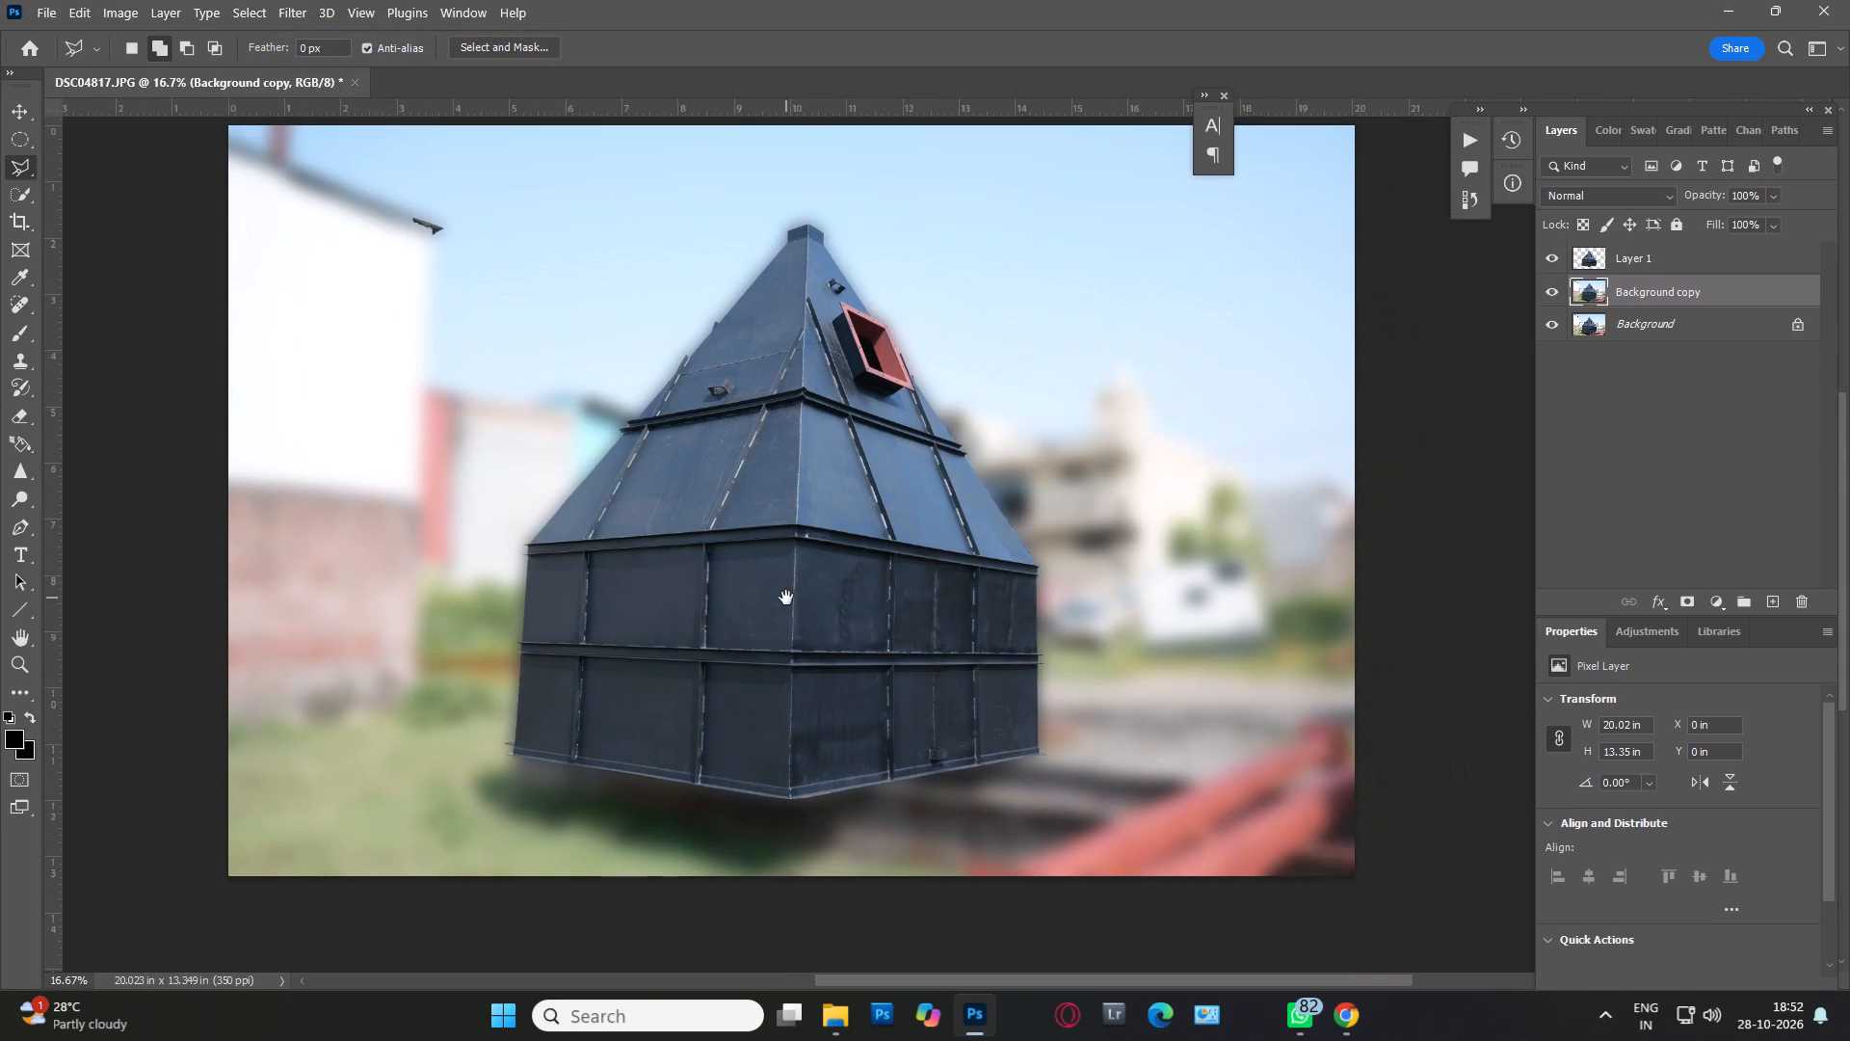
left_click_drag(786, 598, 729, 681)
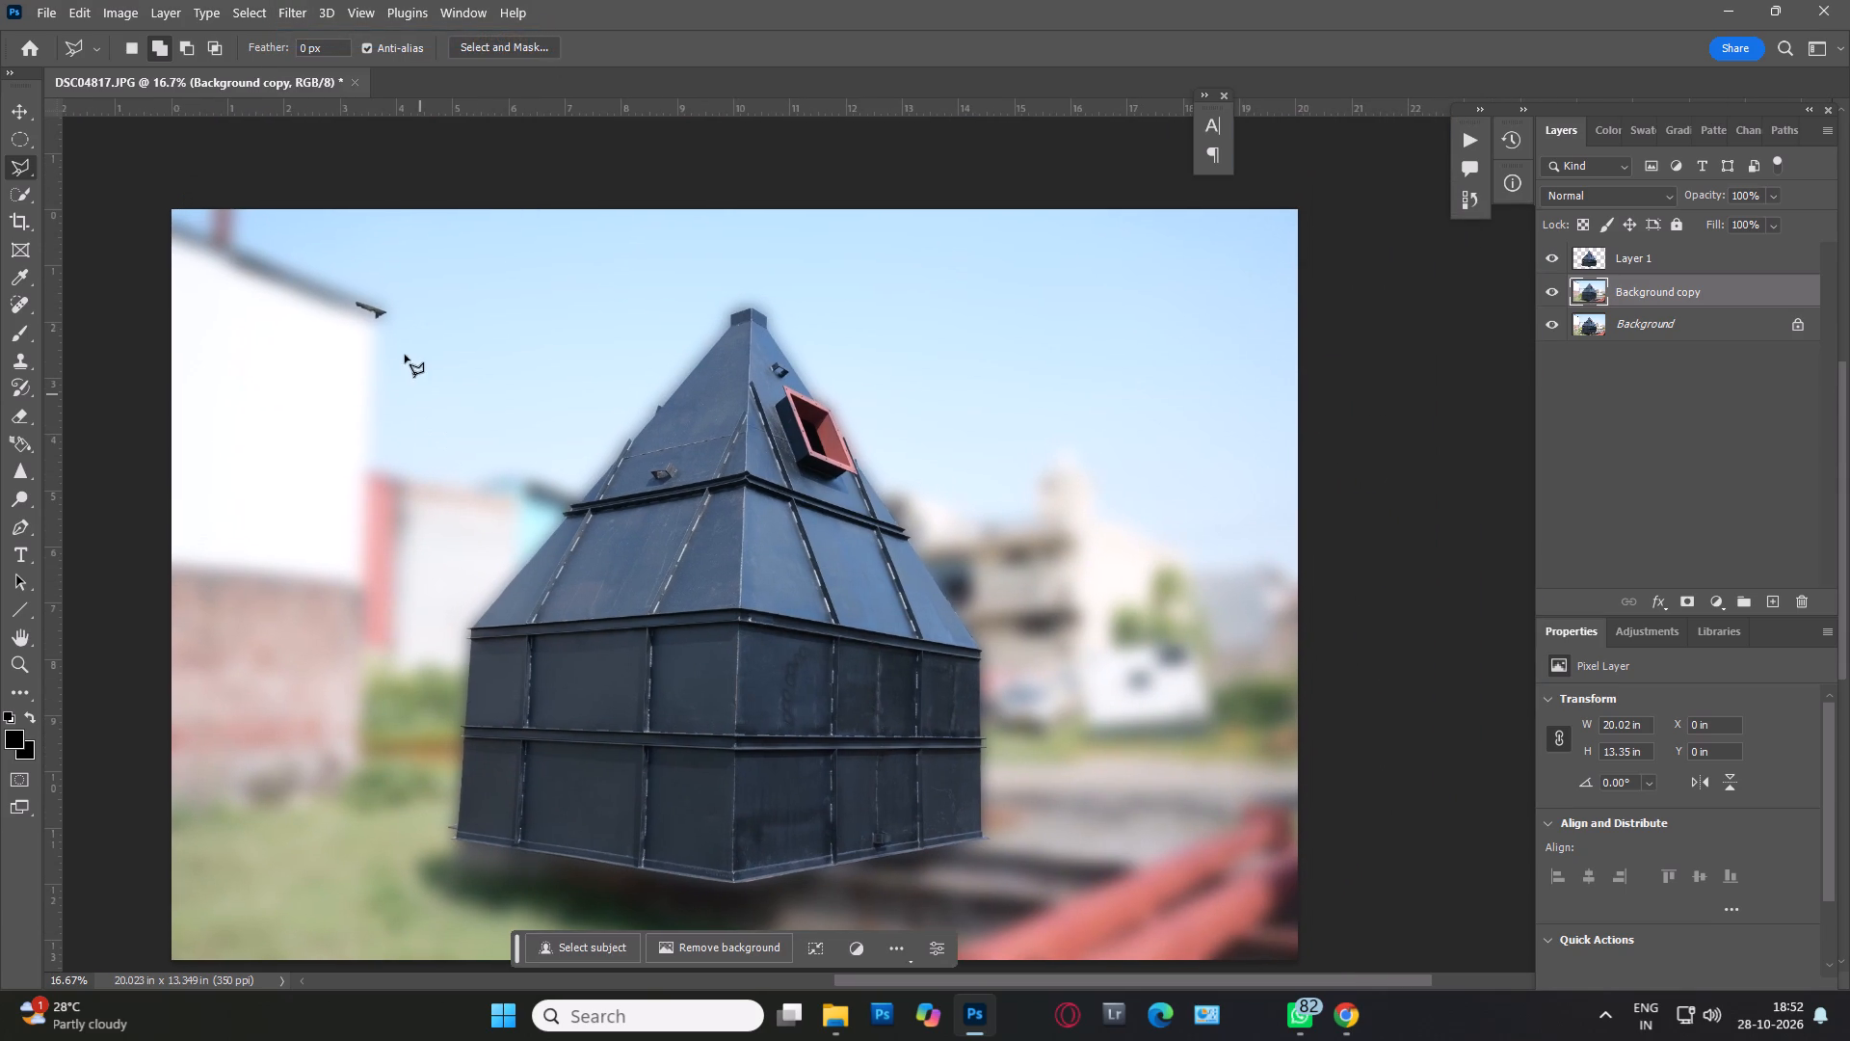
Erase the stray dark fragment beside the white building's roof corner from the hopper cutout layer.
left_click(1740, 268)
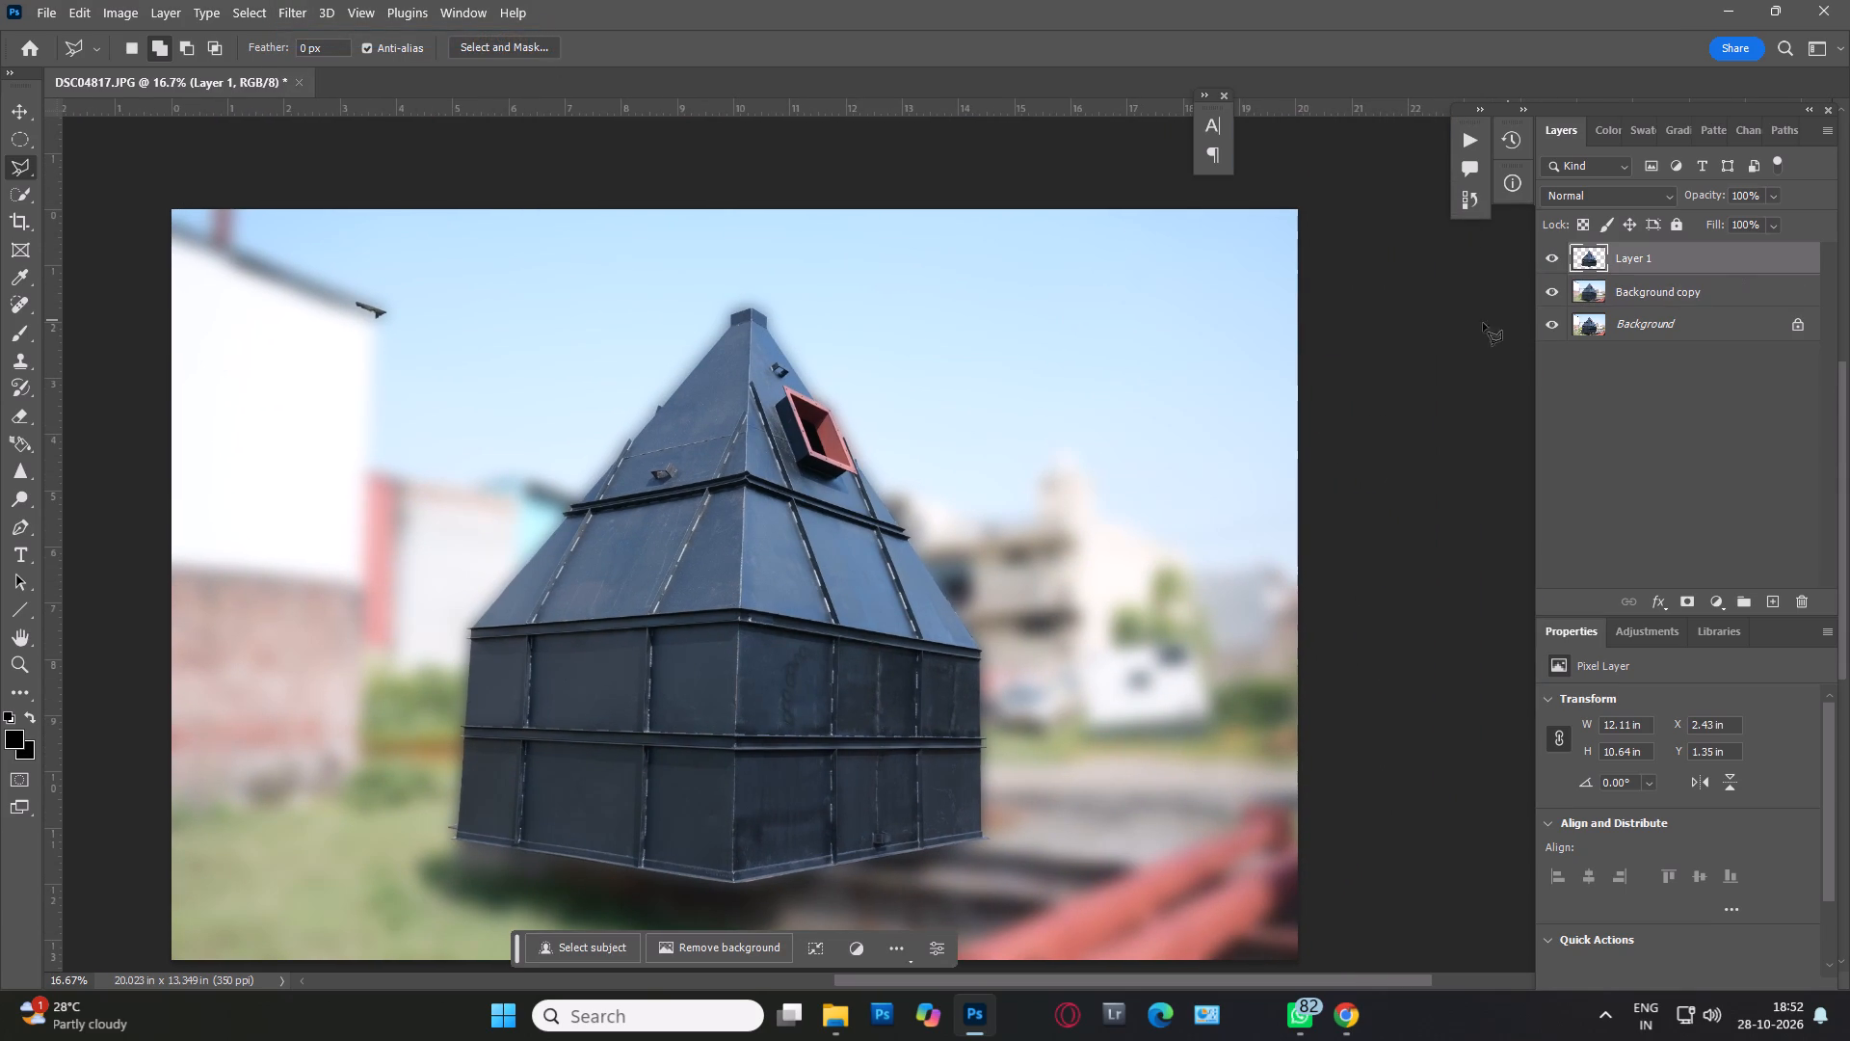
key("e")
left_click_drag(386, 307, 360, 319)
left_click(359, 319)
left_click_drag(371, 316, 370, 325)
left_click(362, 308)
left_click_drag(357, 297, 358, 309)
left_click_drag(357, 299, 353, 317)
left_click(338, 304)
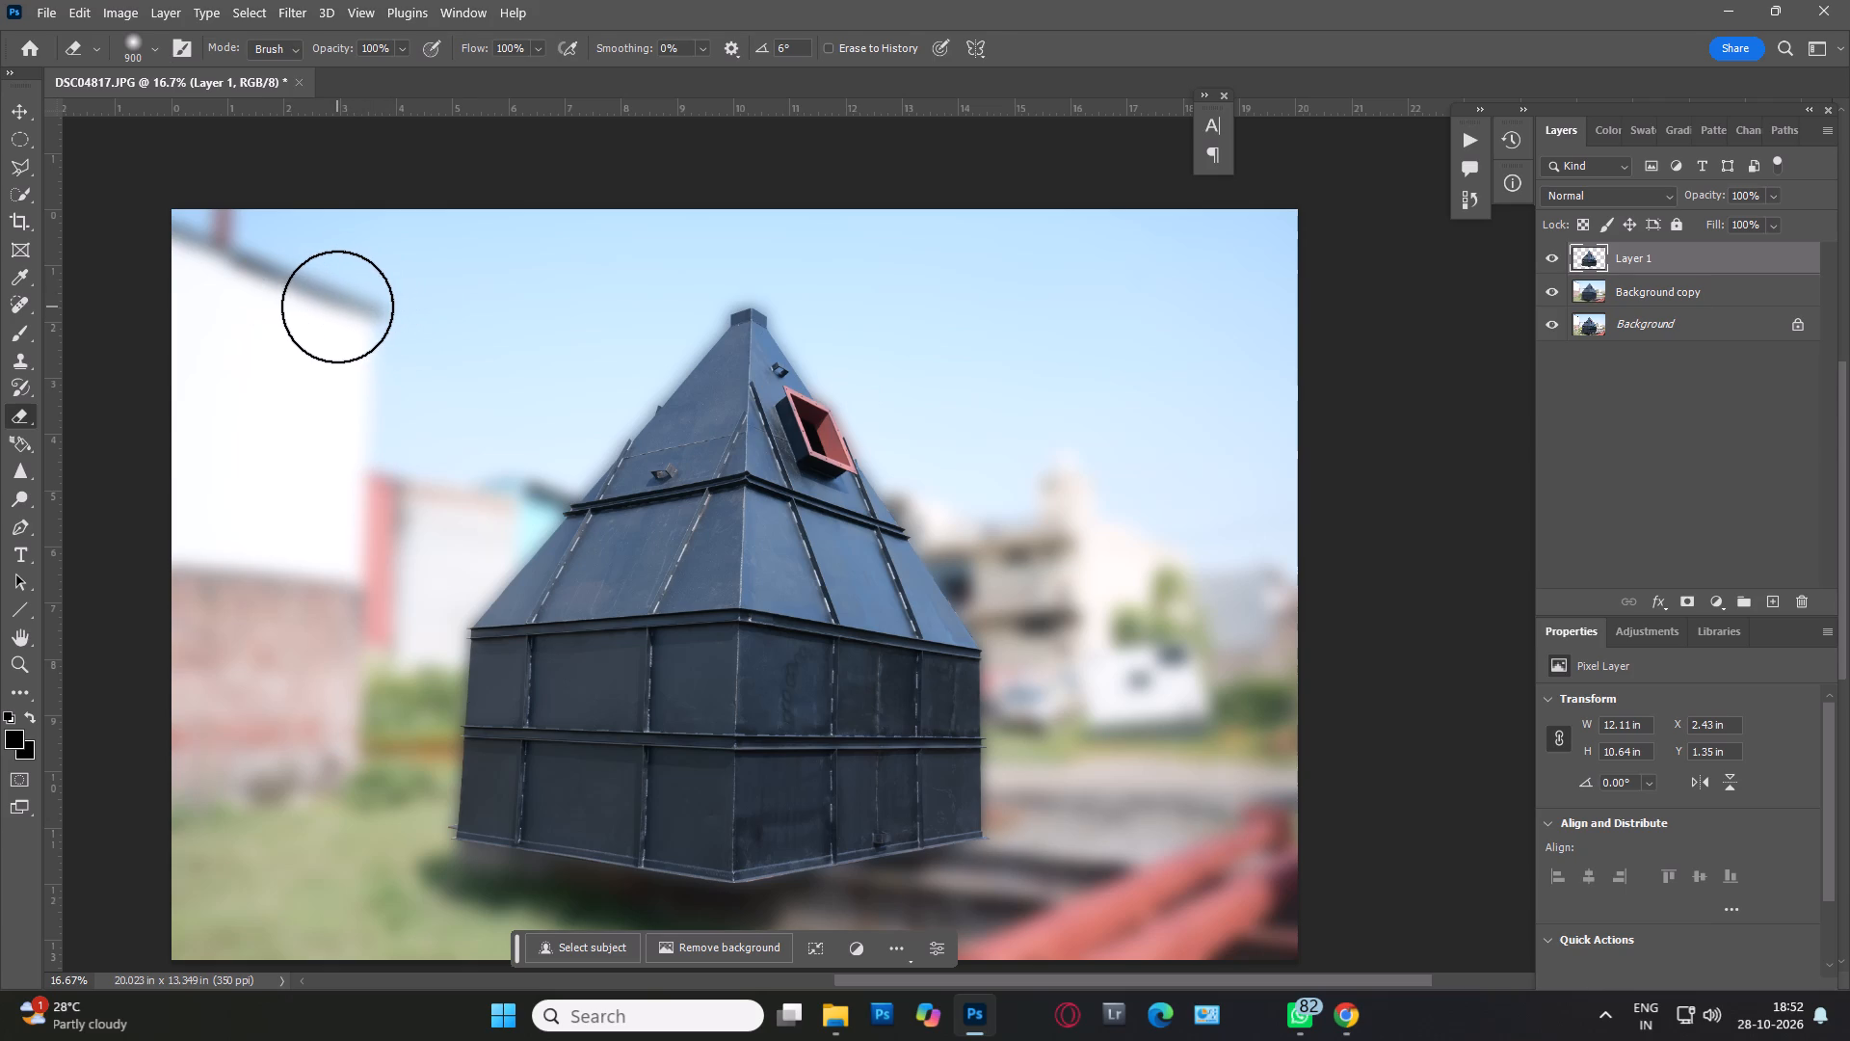
Apply the last-used Gaussian Blur once more to the duplicated background layer.
left_click(1731, 294)
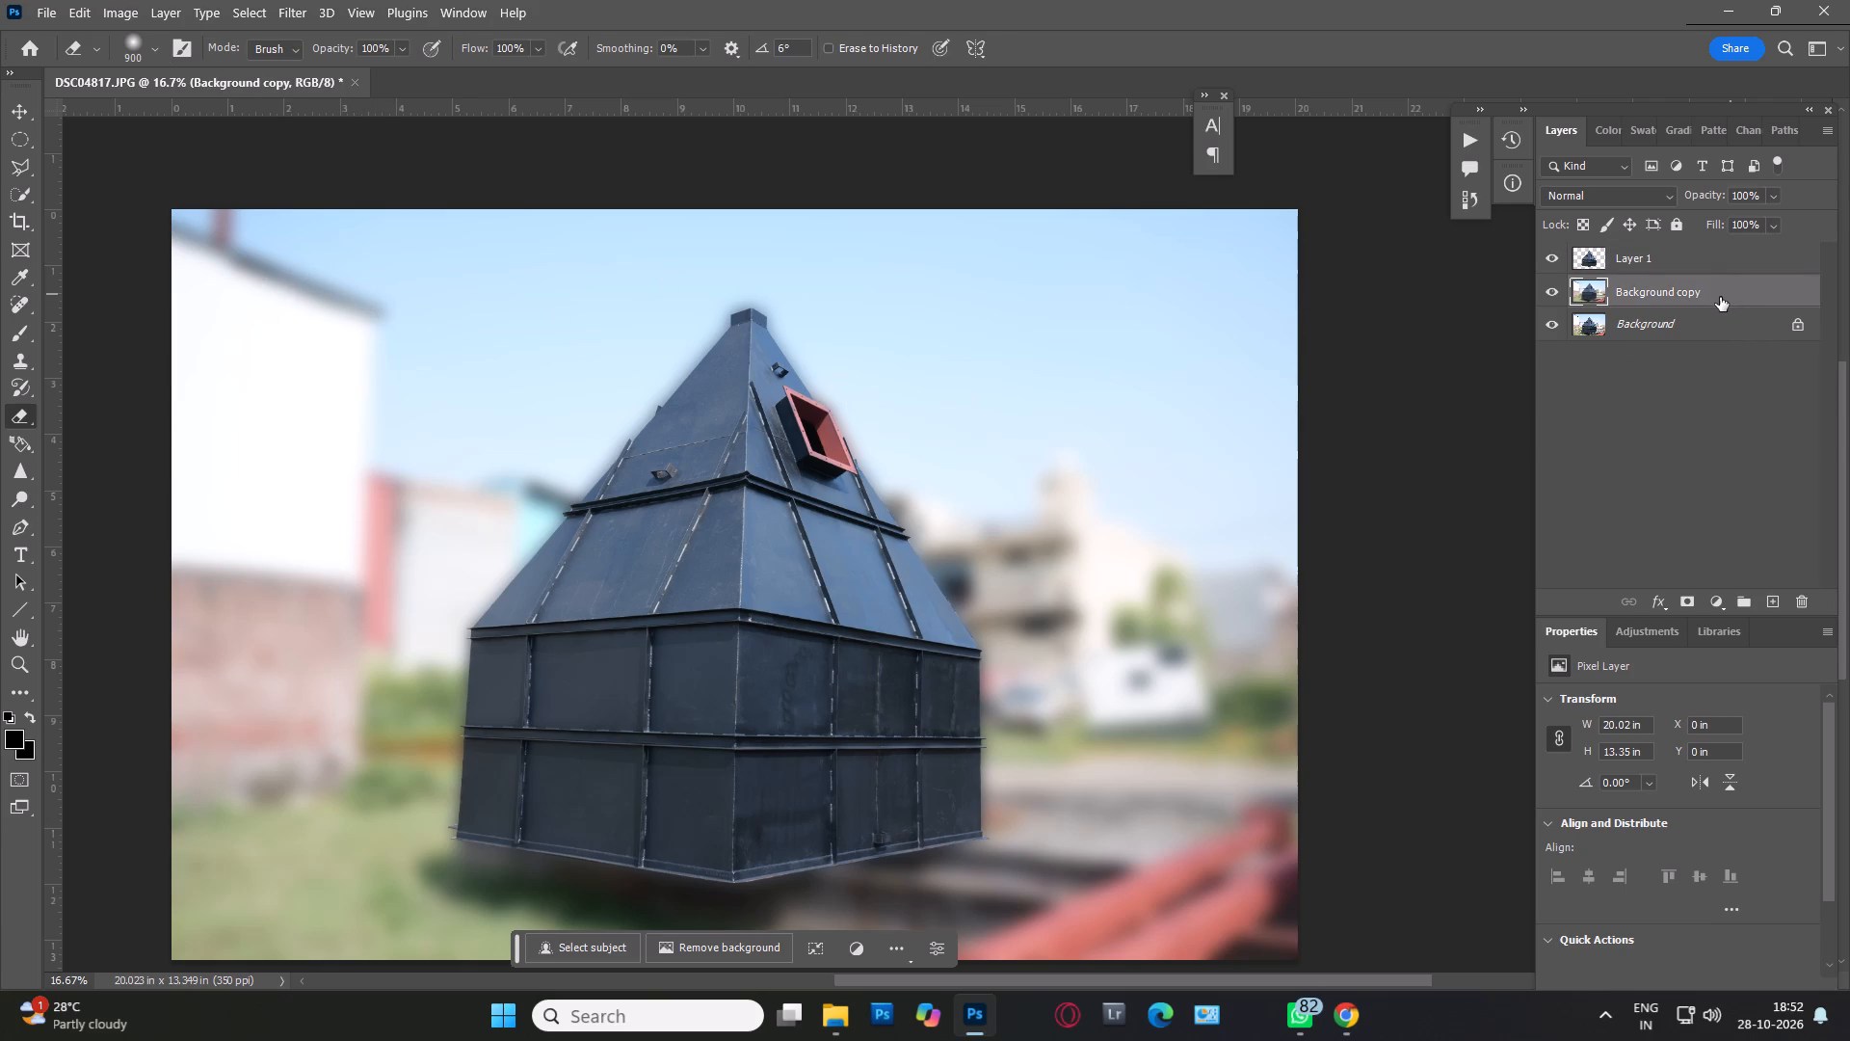
key("ctrl+f")
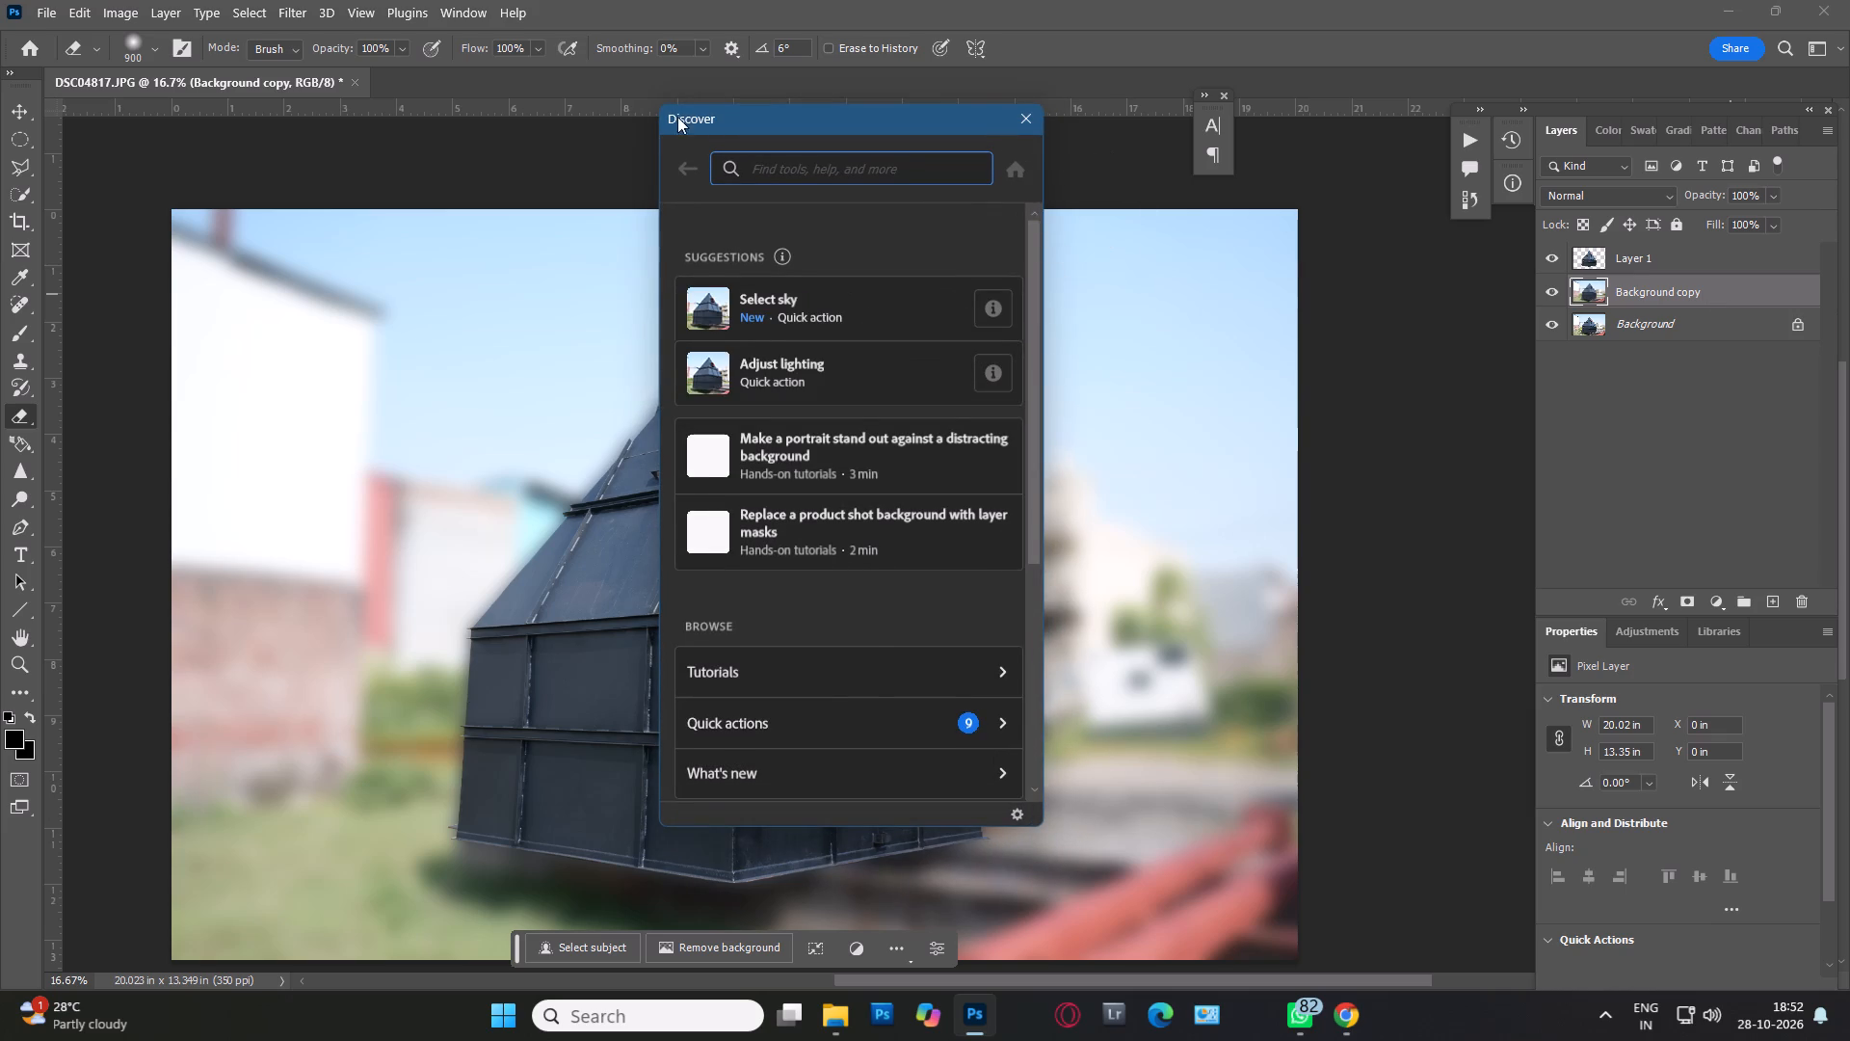
key("Escape")
left_click(288, 9)
left_click(330, 37)
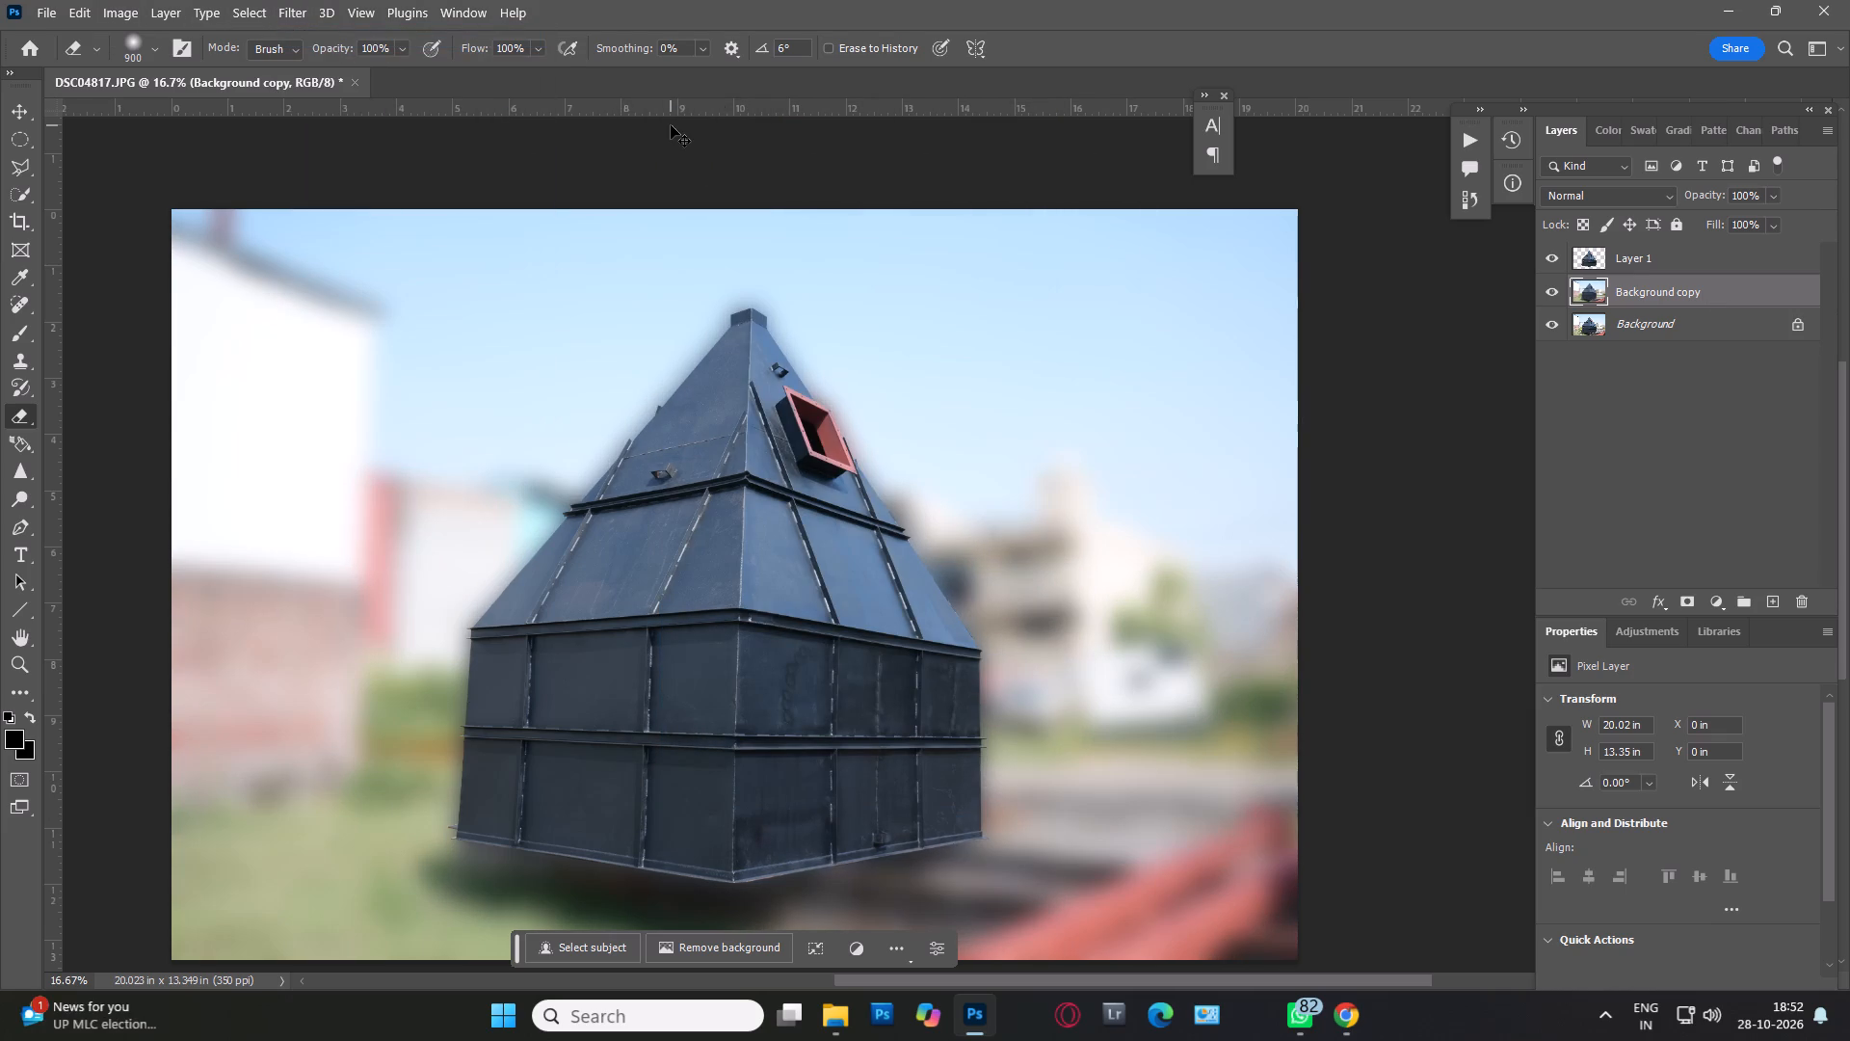
Apply a stronger Gaussian Blur with a radius of 200 pixels to the duplicated background layer.
key("ctrl+minus")
key("ctrl+minus")
key("ctrl+minus")
key("ctrl+minus")
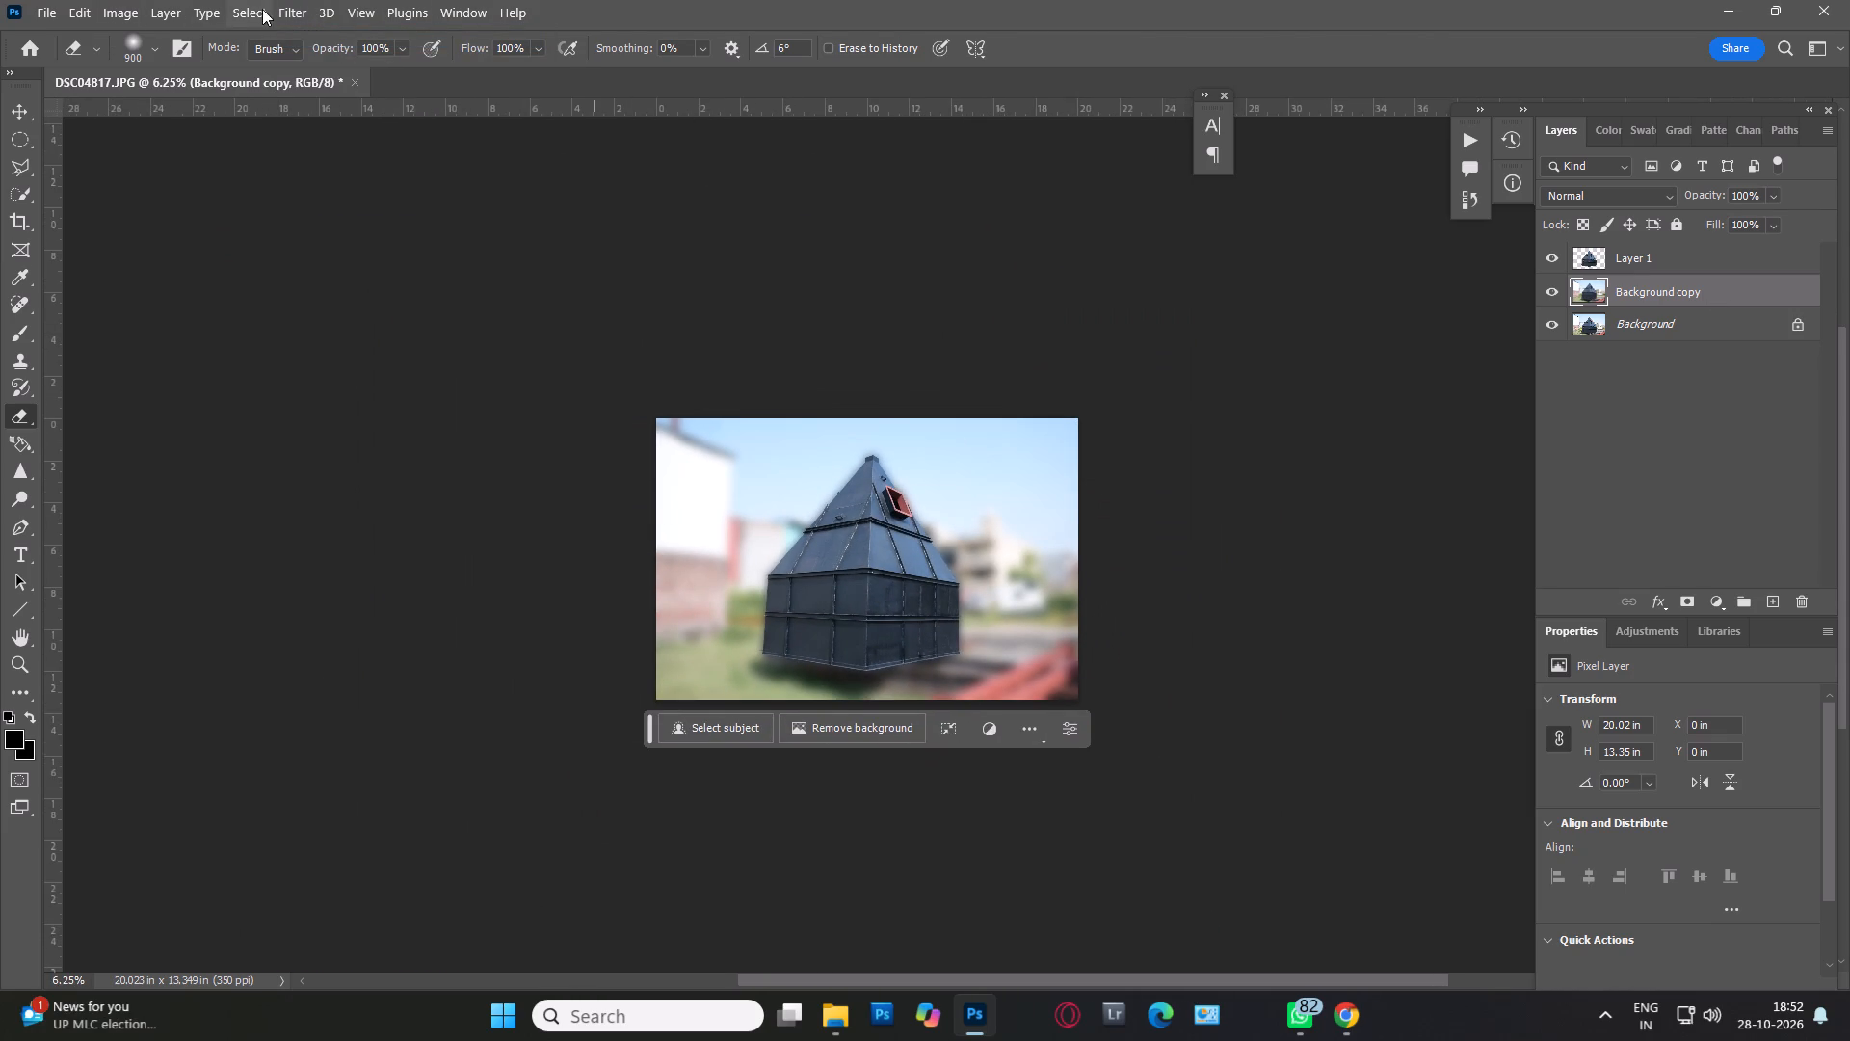
left_click(282, 16)
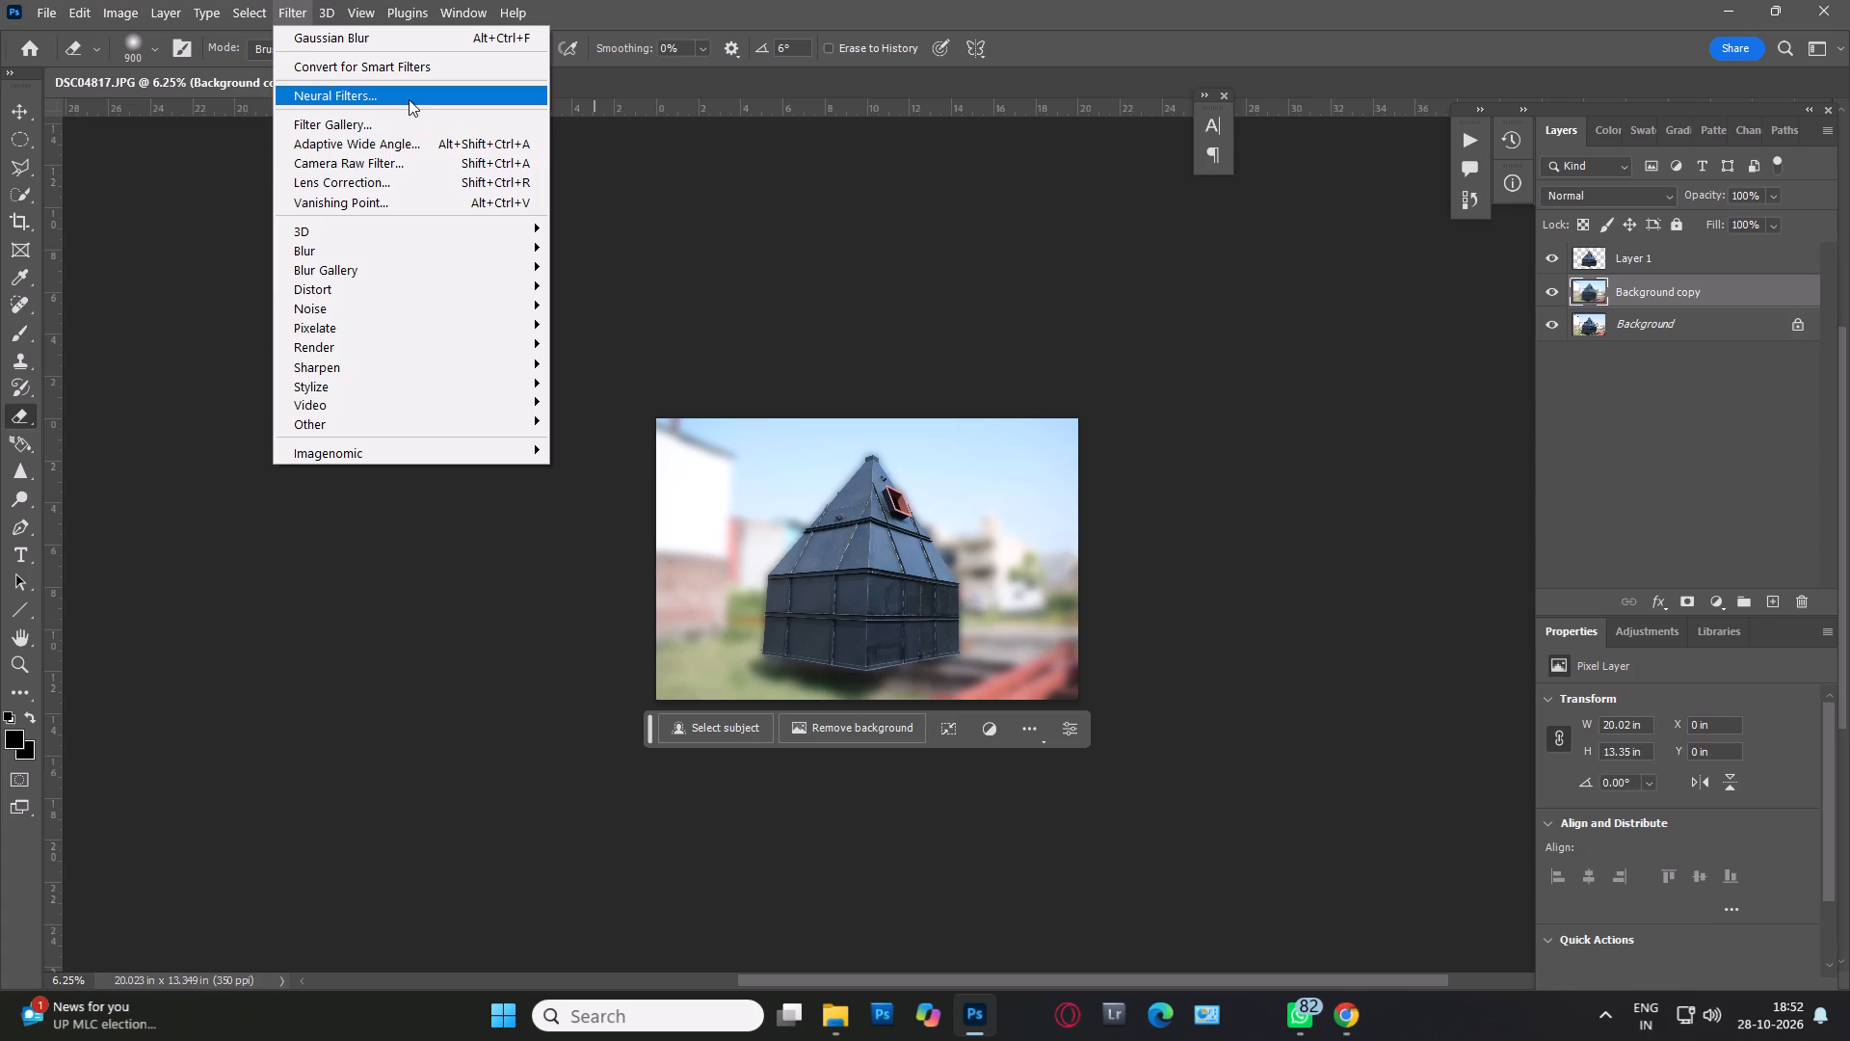
left_click(414, 253)
left_click(612, 304)
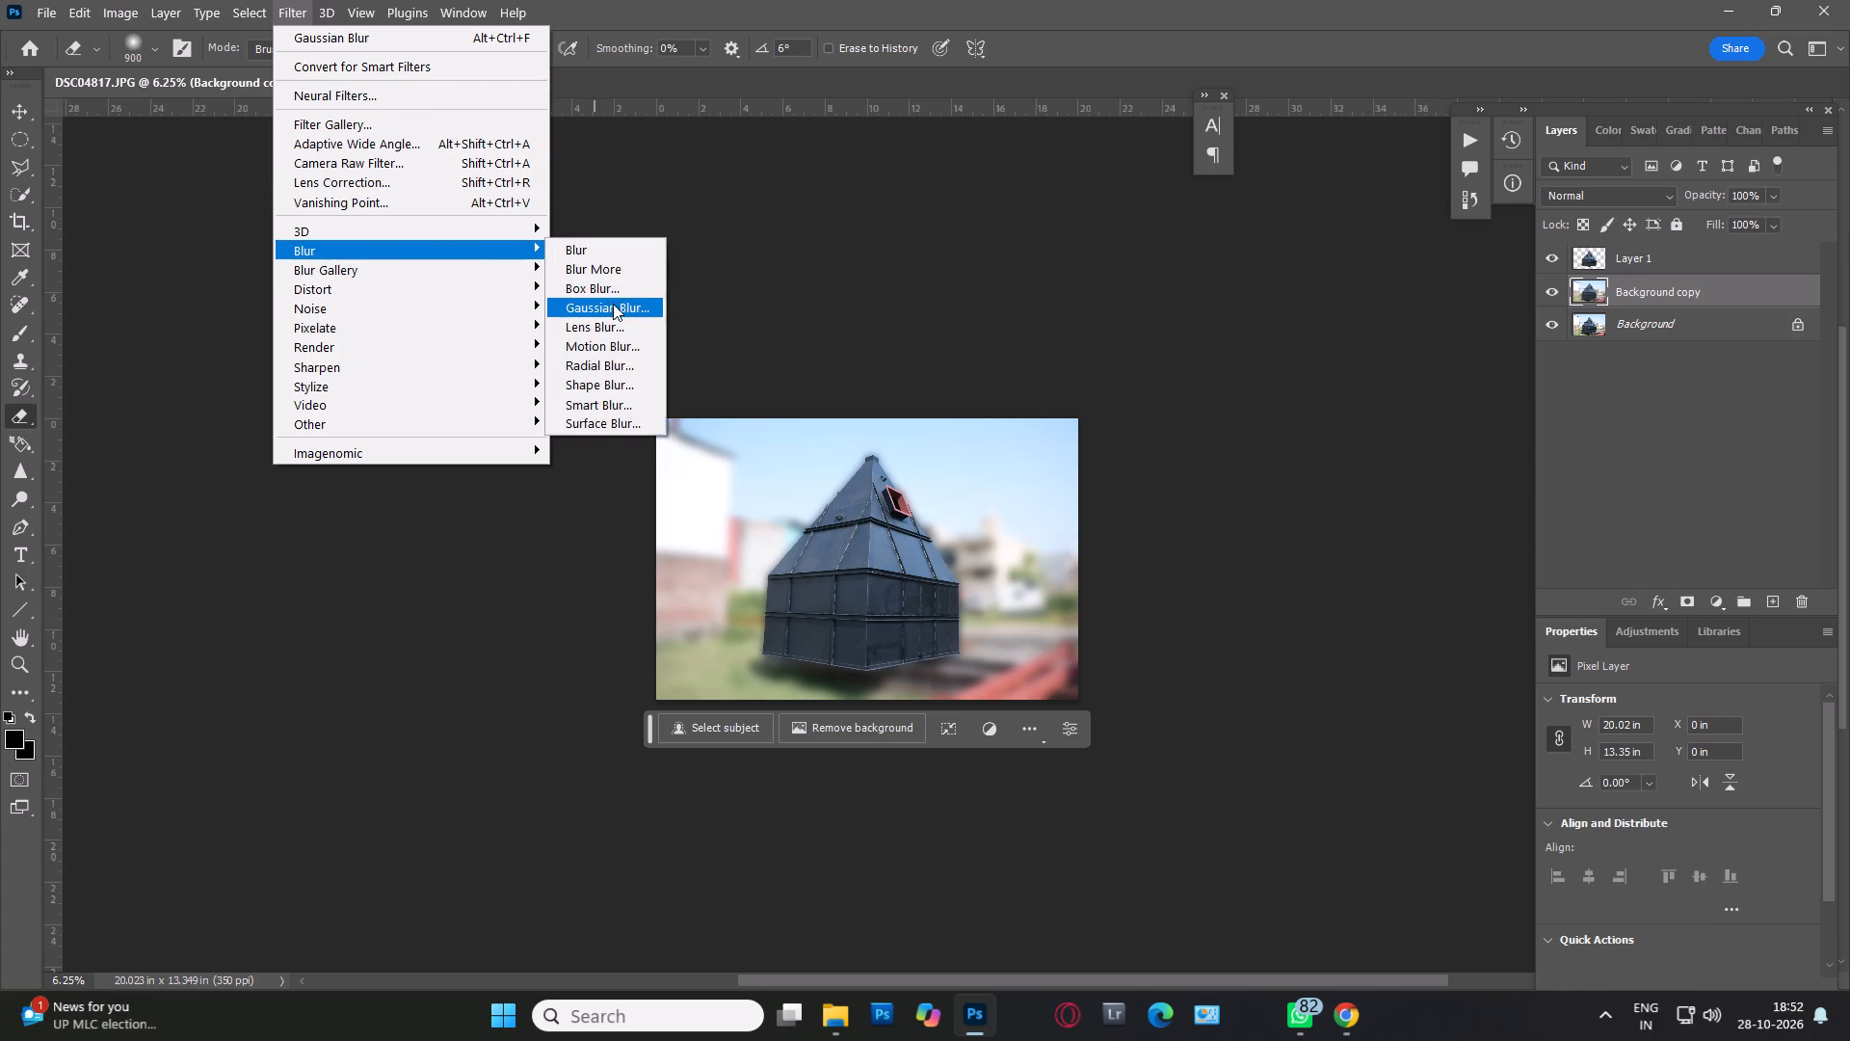
type("200")
key("Return")
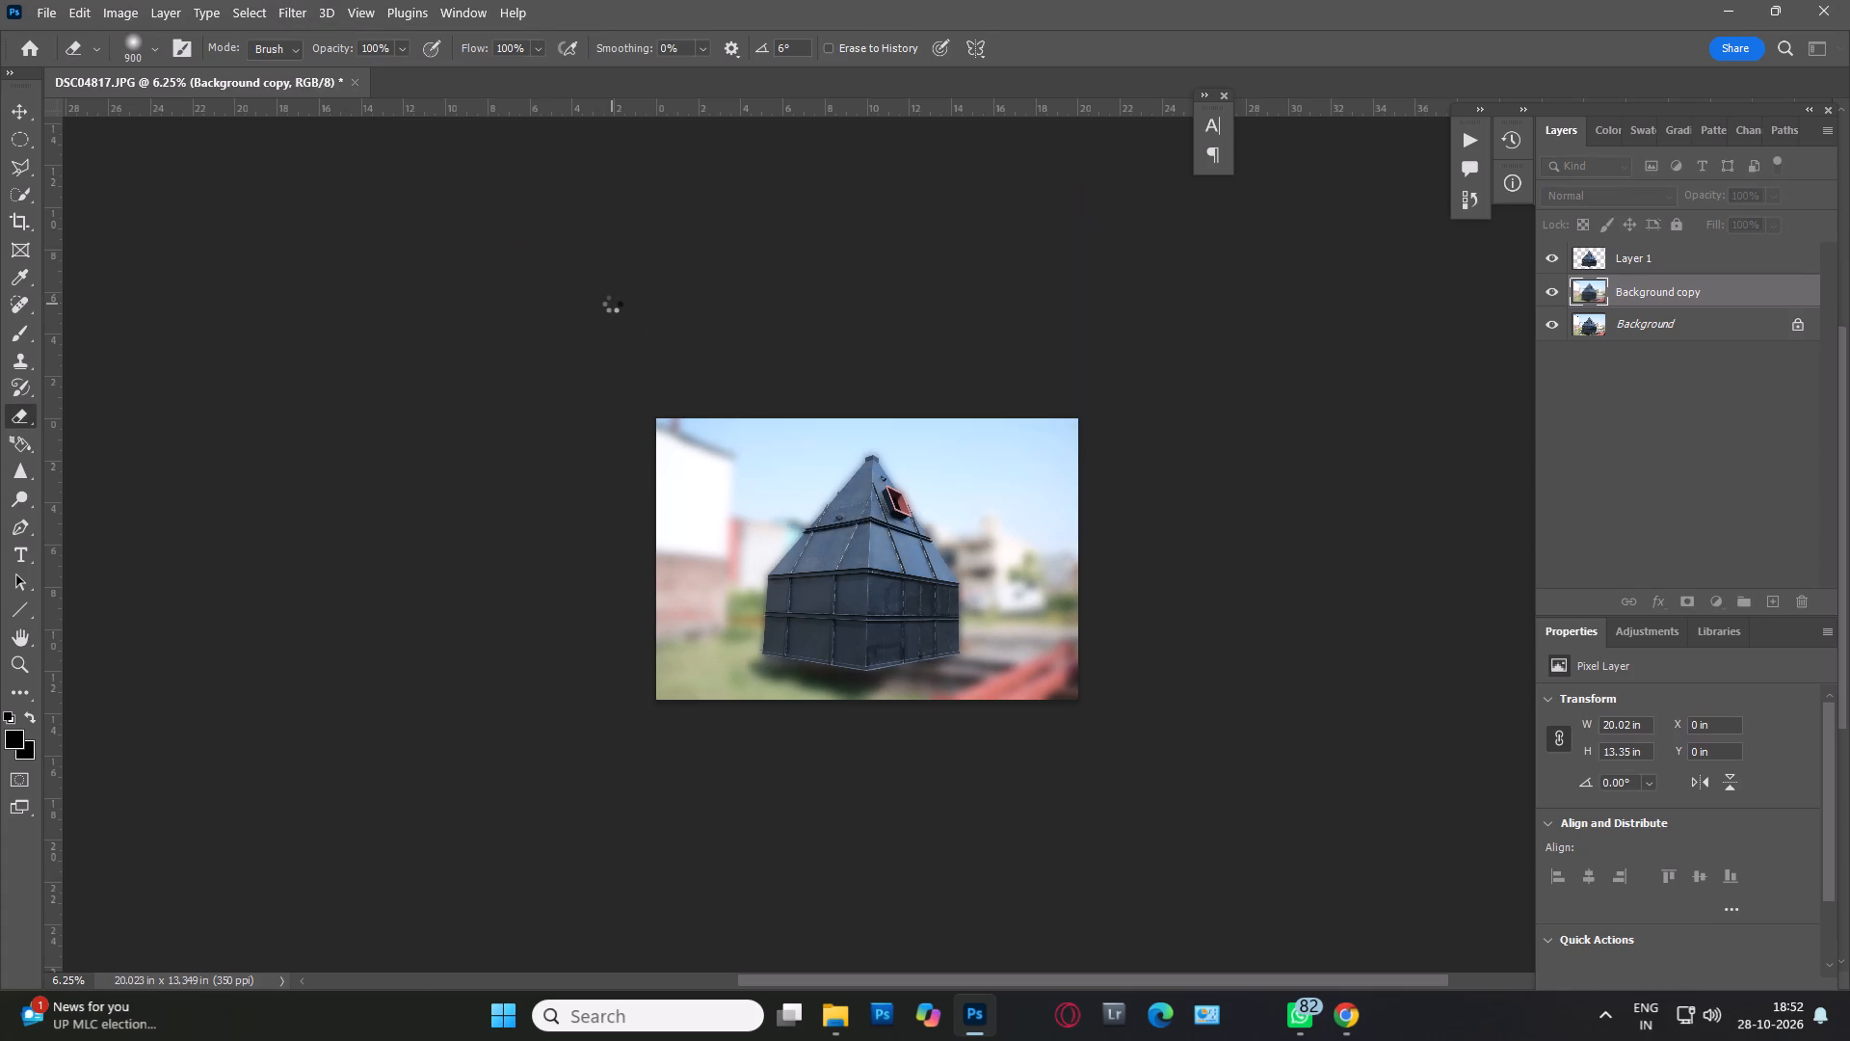
Examine the hopper cutout's edges against the blurred background, close up and as a whole.
key("ctrl+plus")
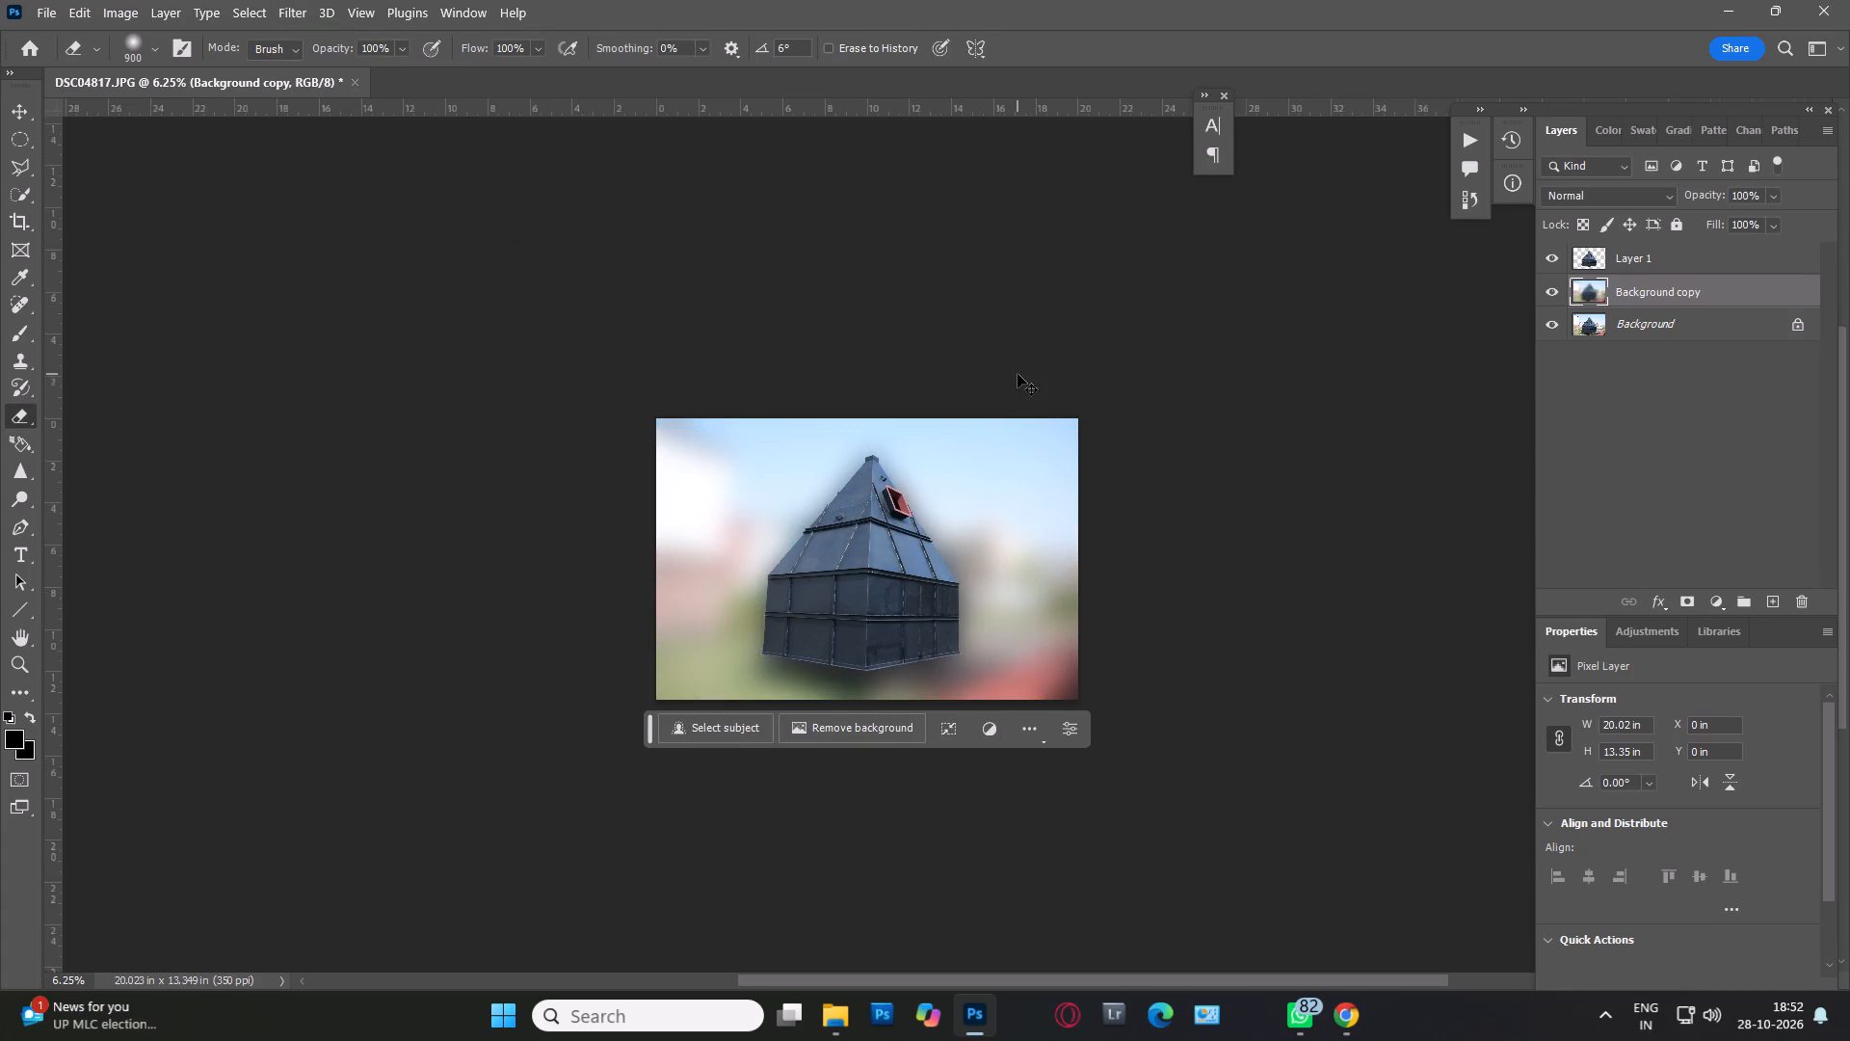
key("ctrl+plus")
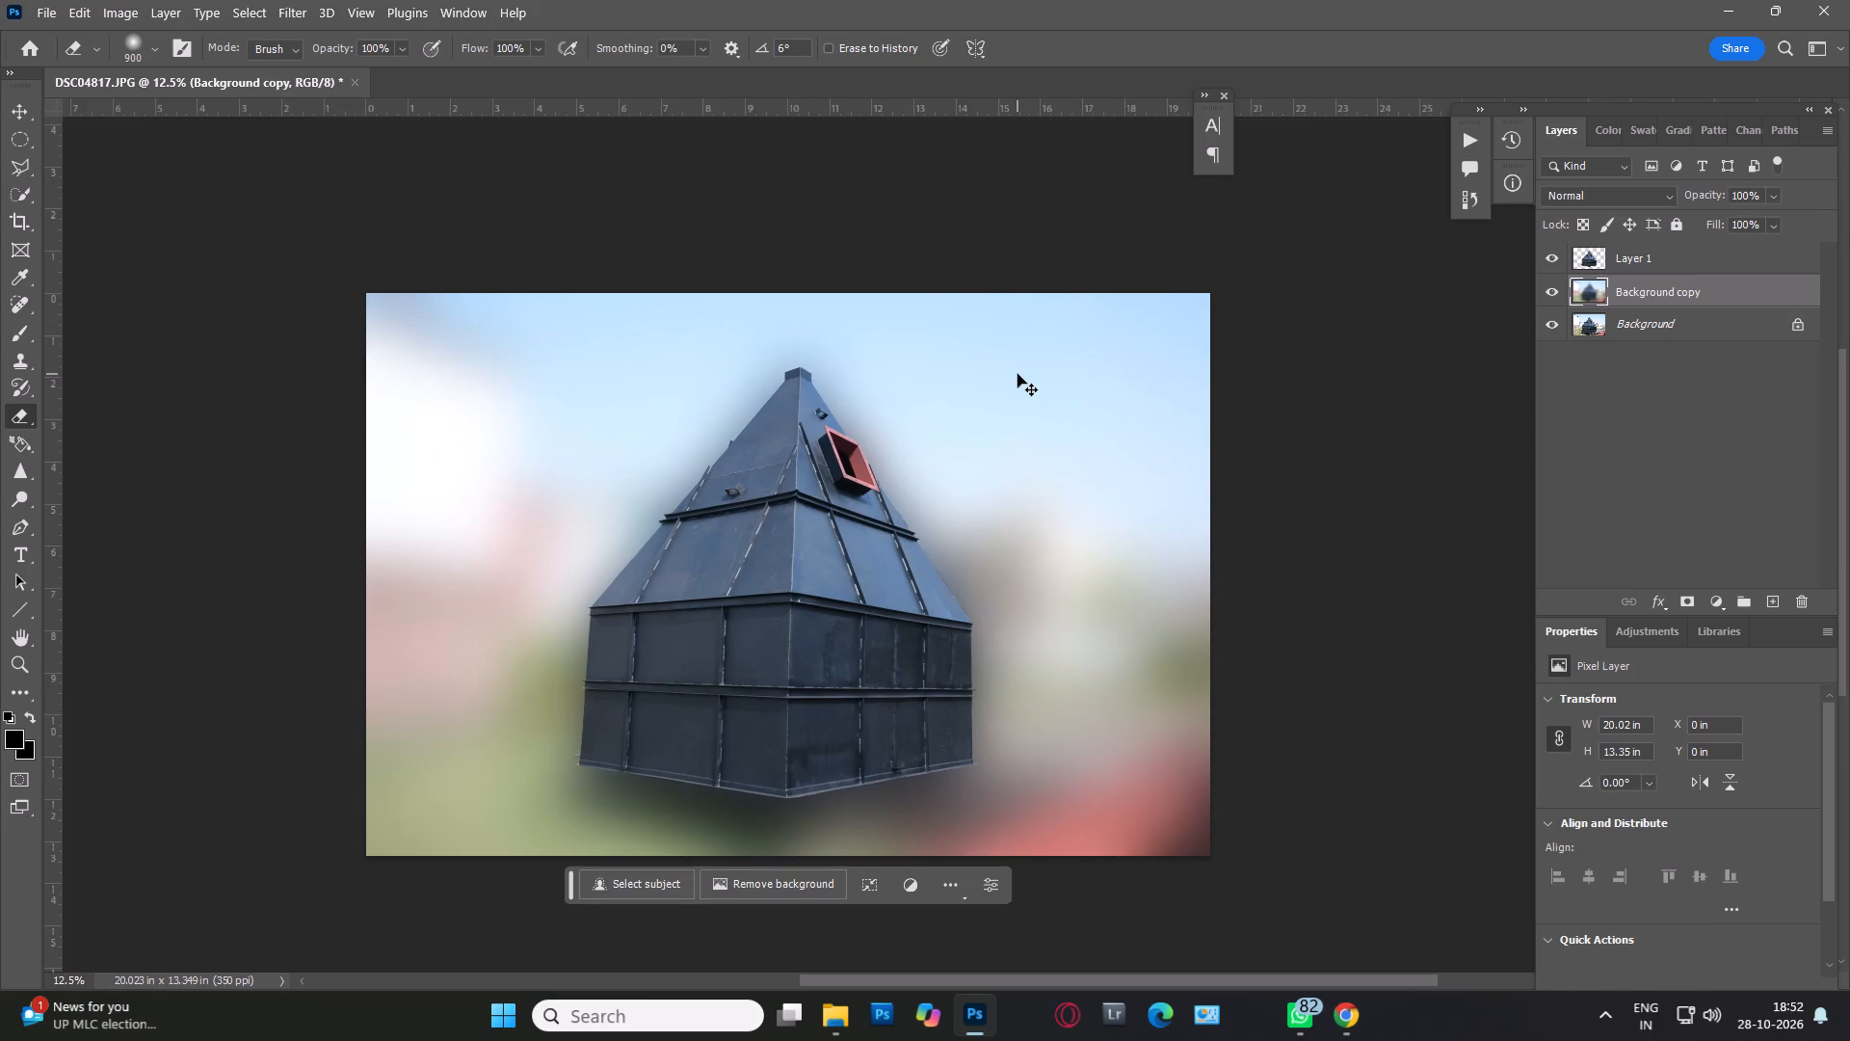
key("ctrl+plus")
key("ctrl+plus")
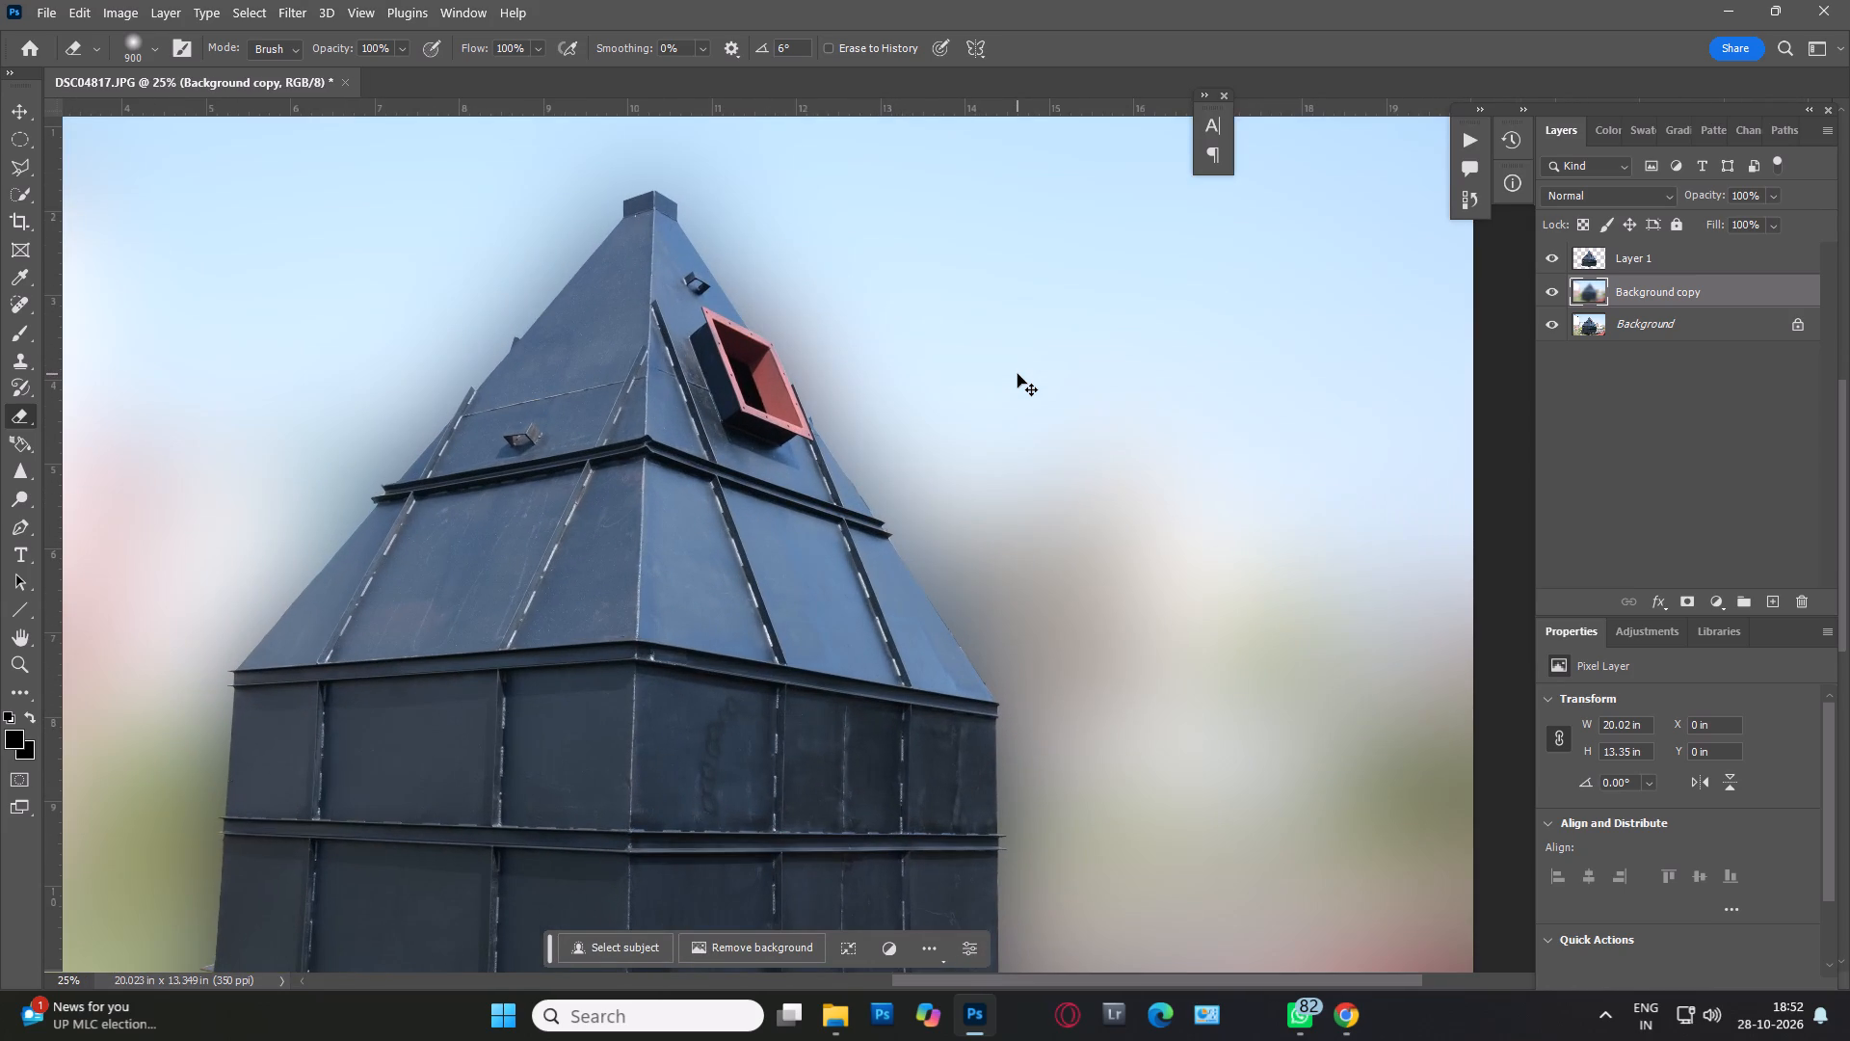
key("ctrl+minus")
key("ctrl+minus")
key("ctrl+minus")
key("ctrl+minus")
Save the layered image as DSC04817.psd.
key("ctrl+s")
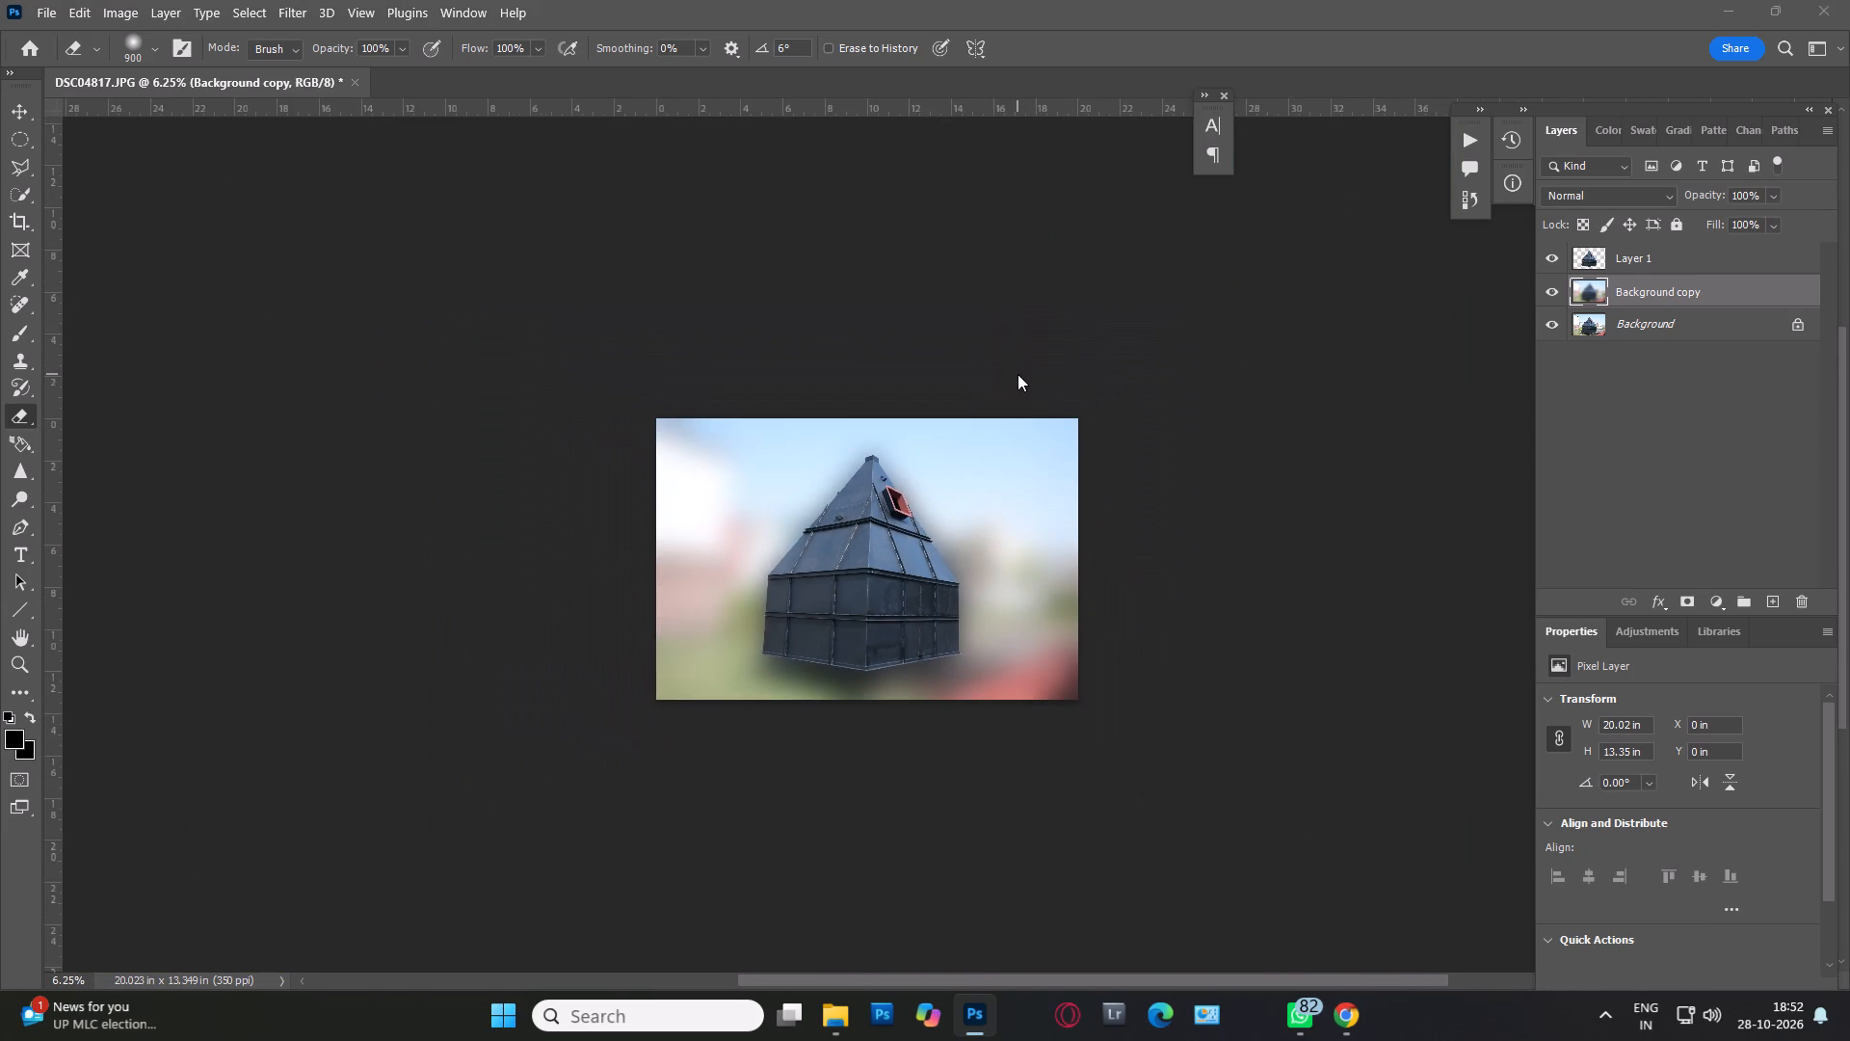
key("Return")
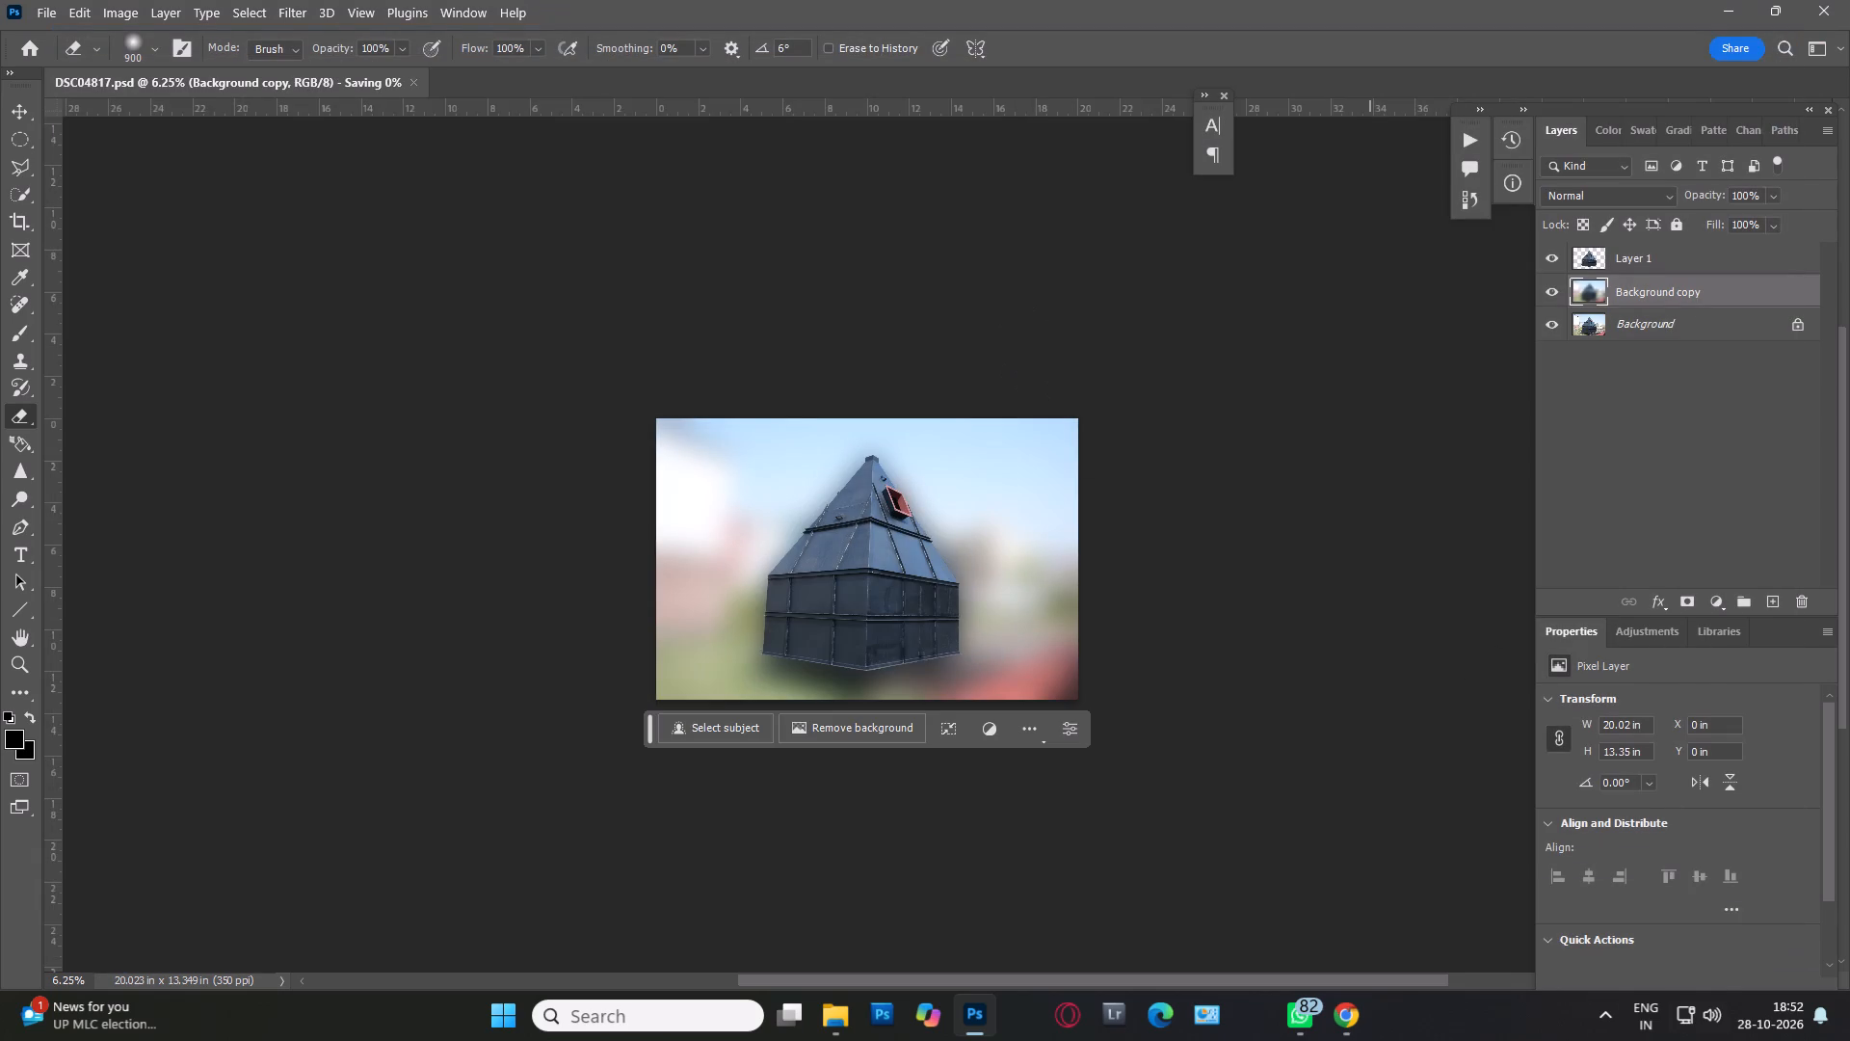
Show the hidden system tray icons.
left_click(1613, 1020)
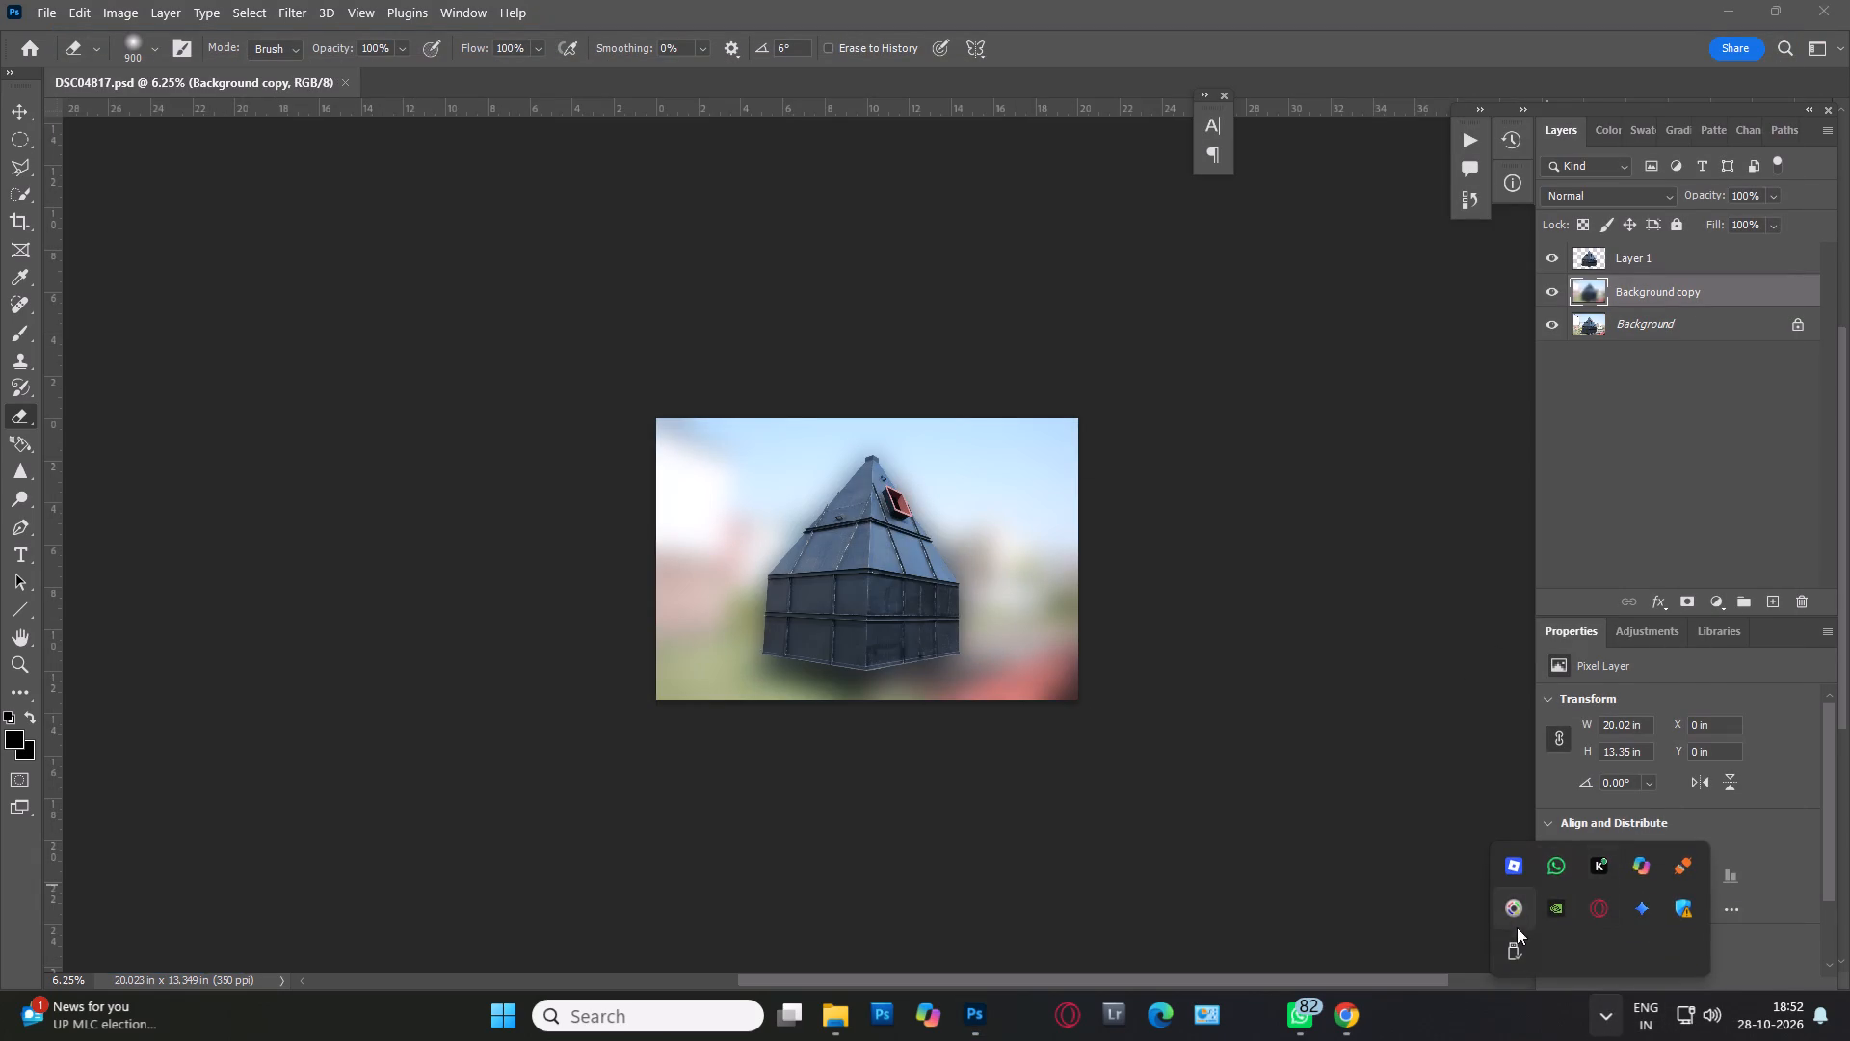
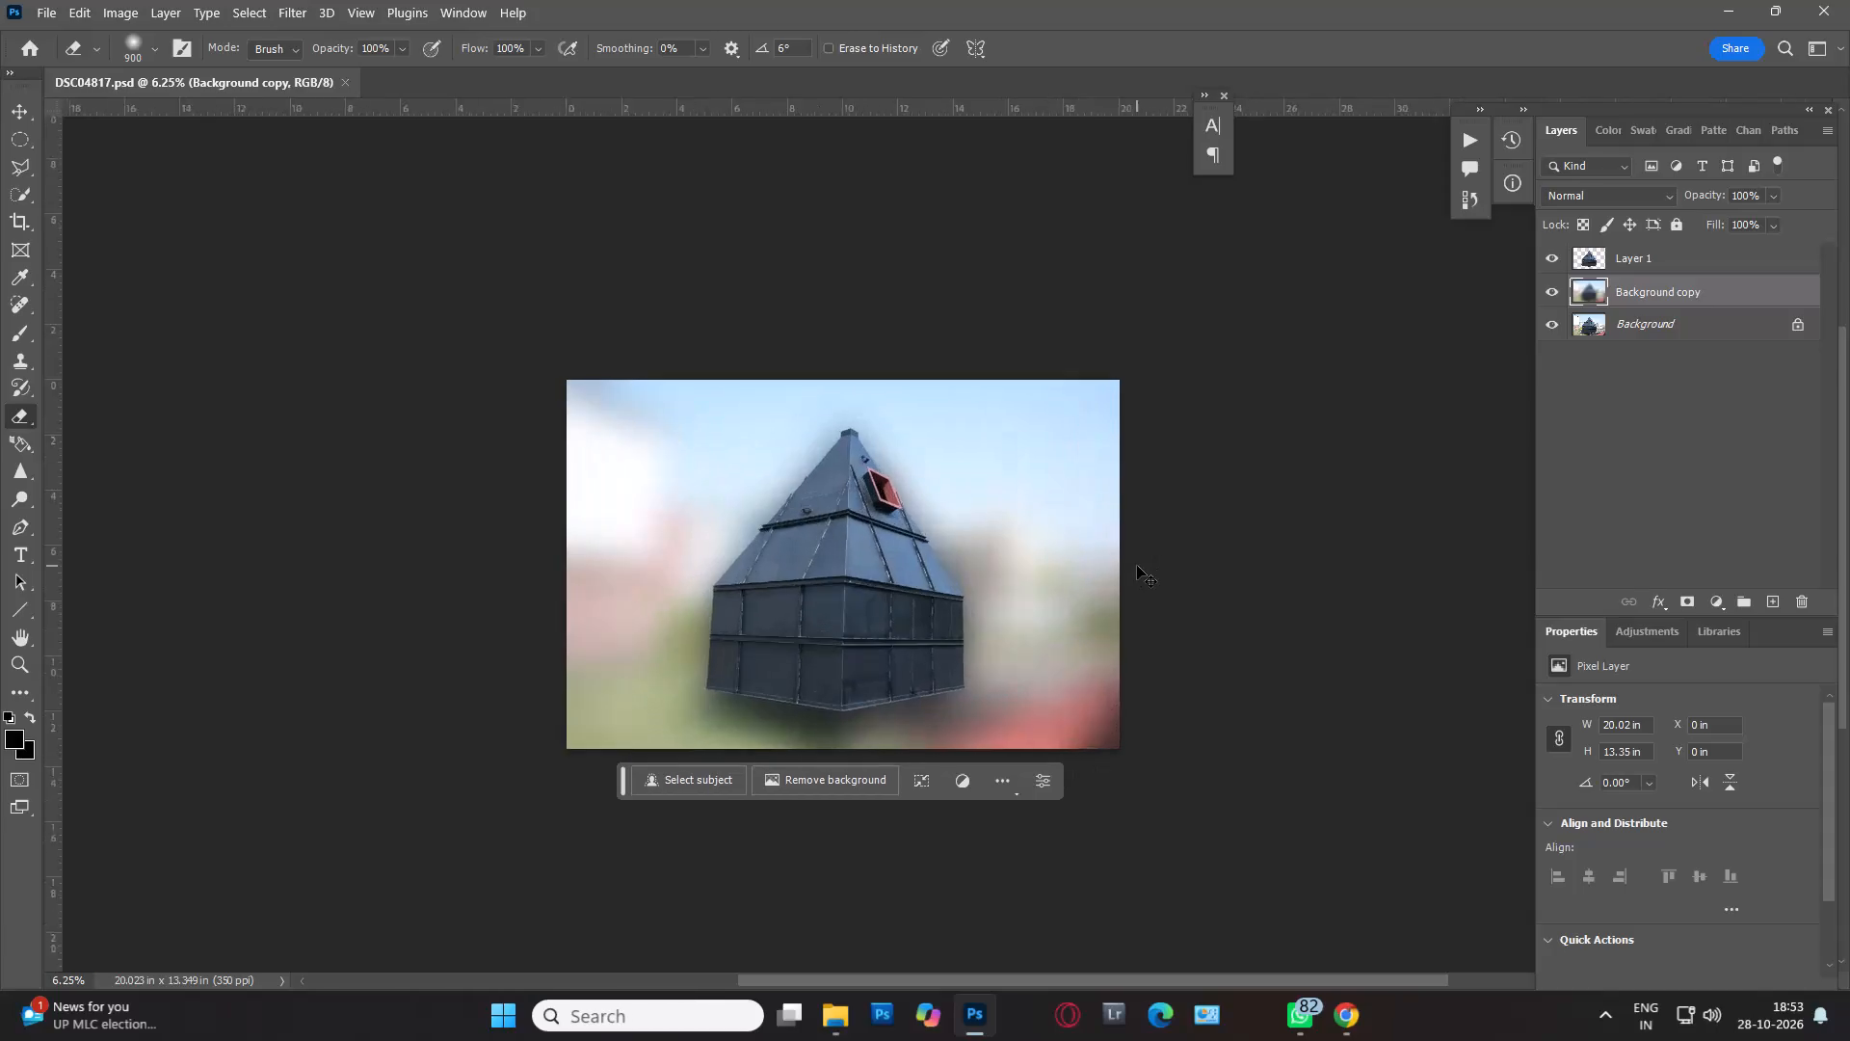
Look through the Windows personalization and display settings.
key("ctrl+plus")
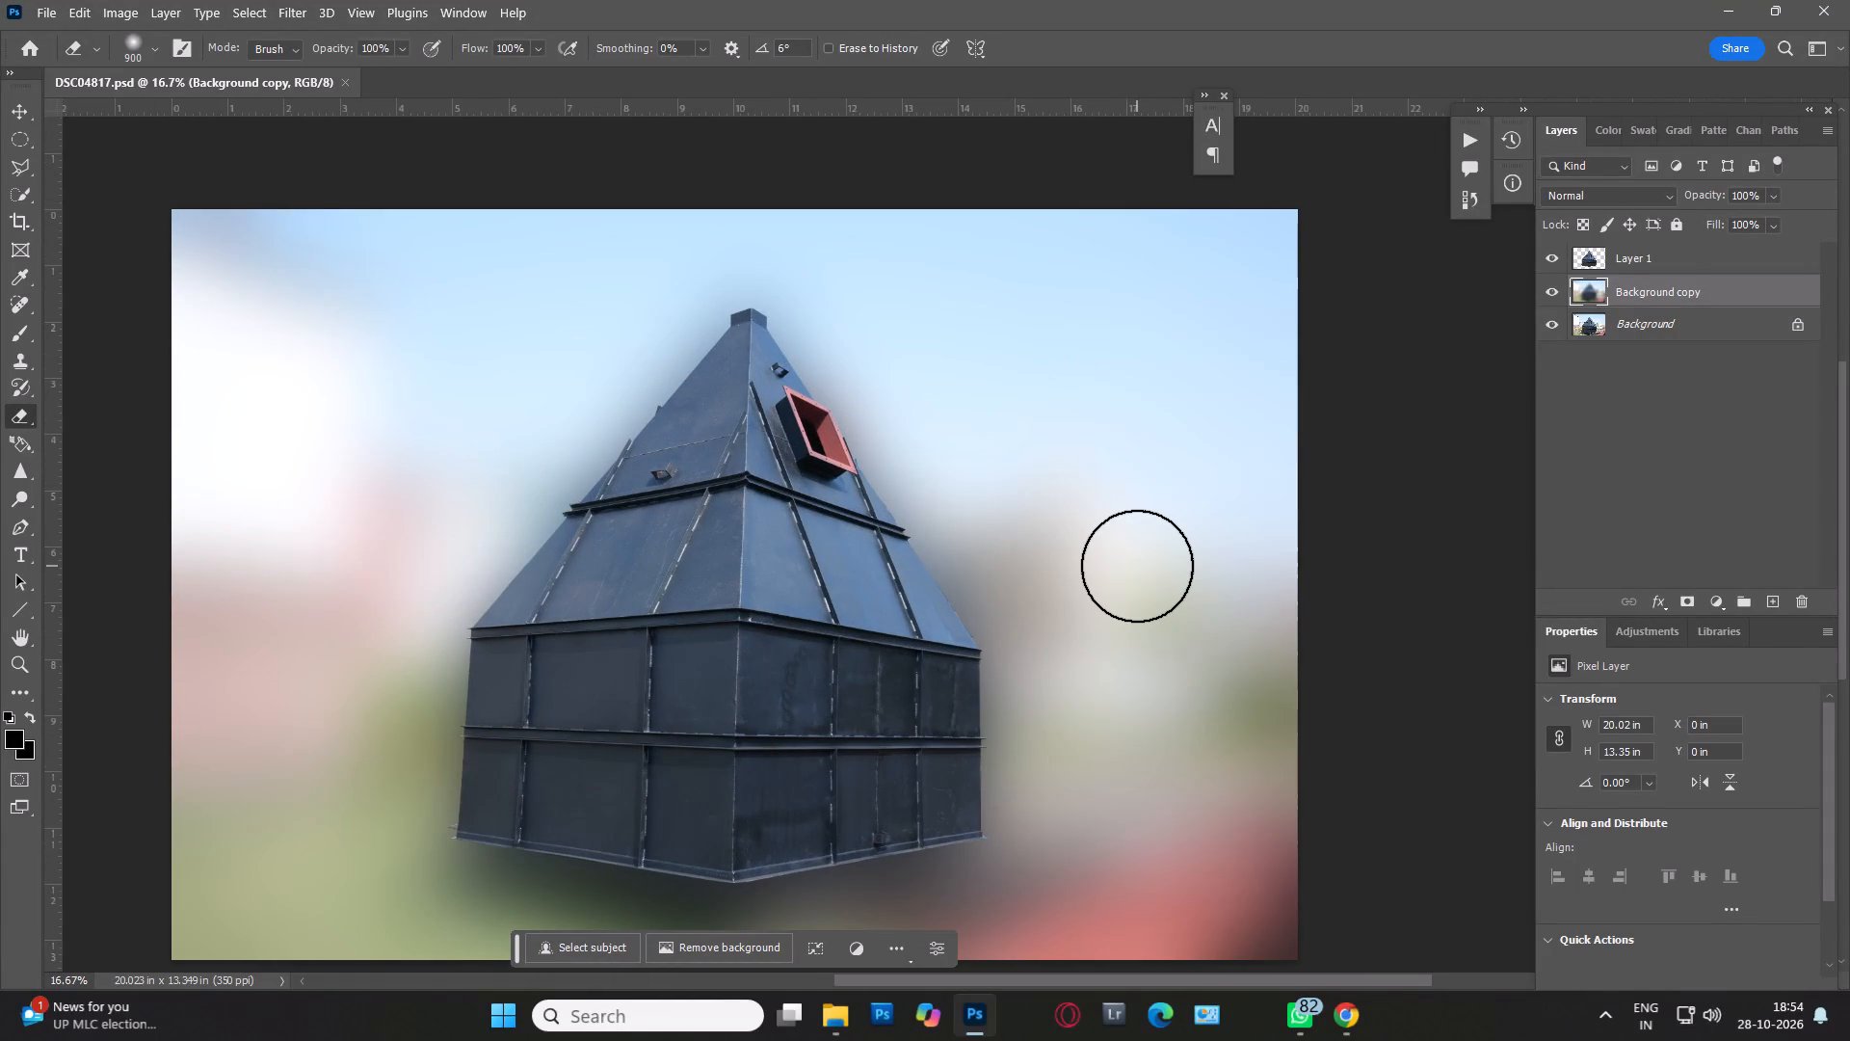
left_click(1849, 1017)
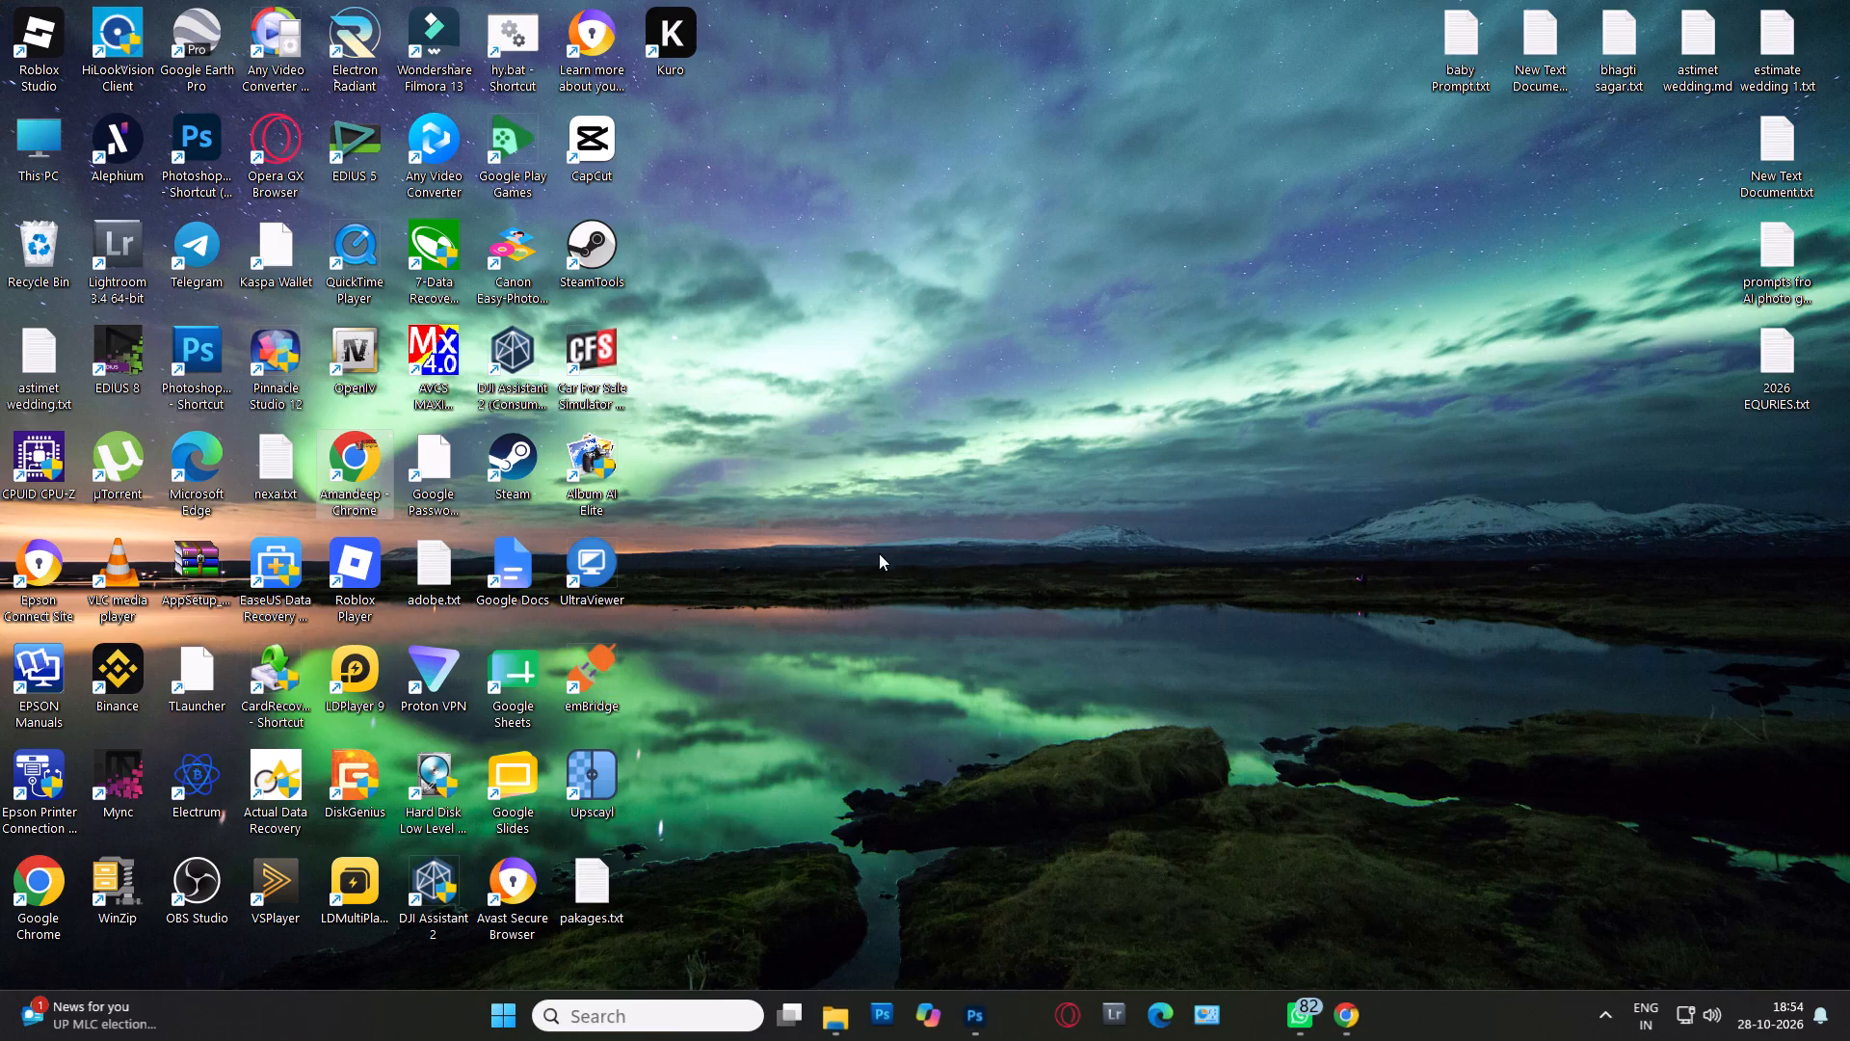
right_click(846, 422)
left_click(976, 752)
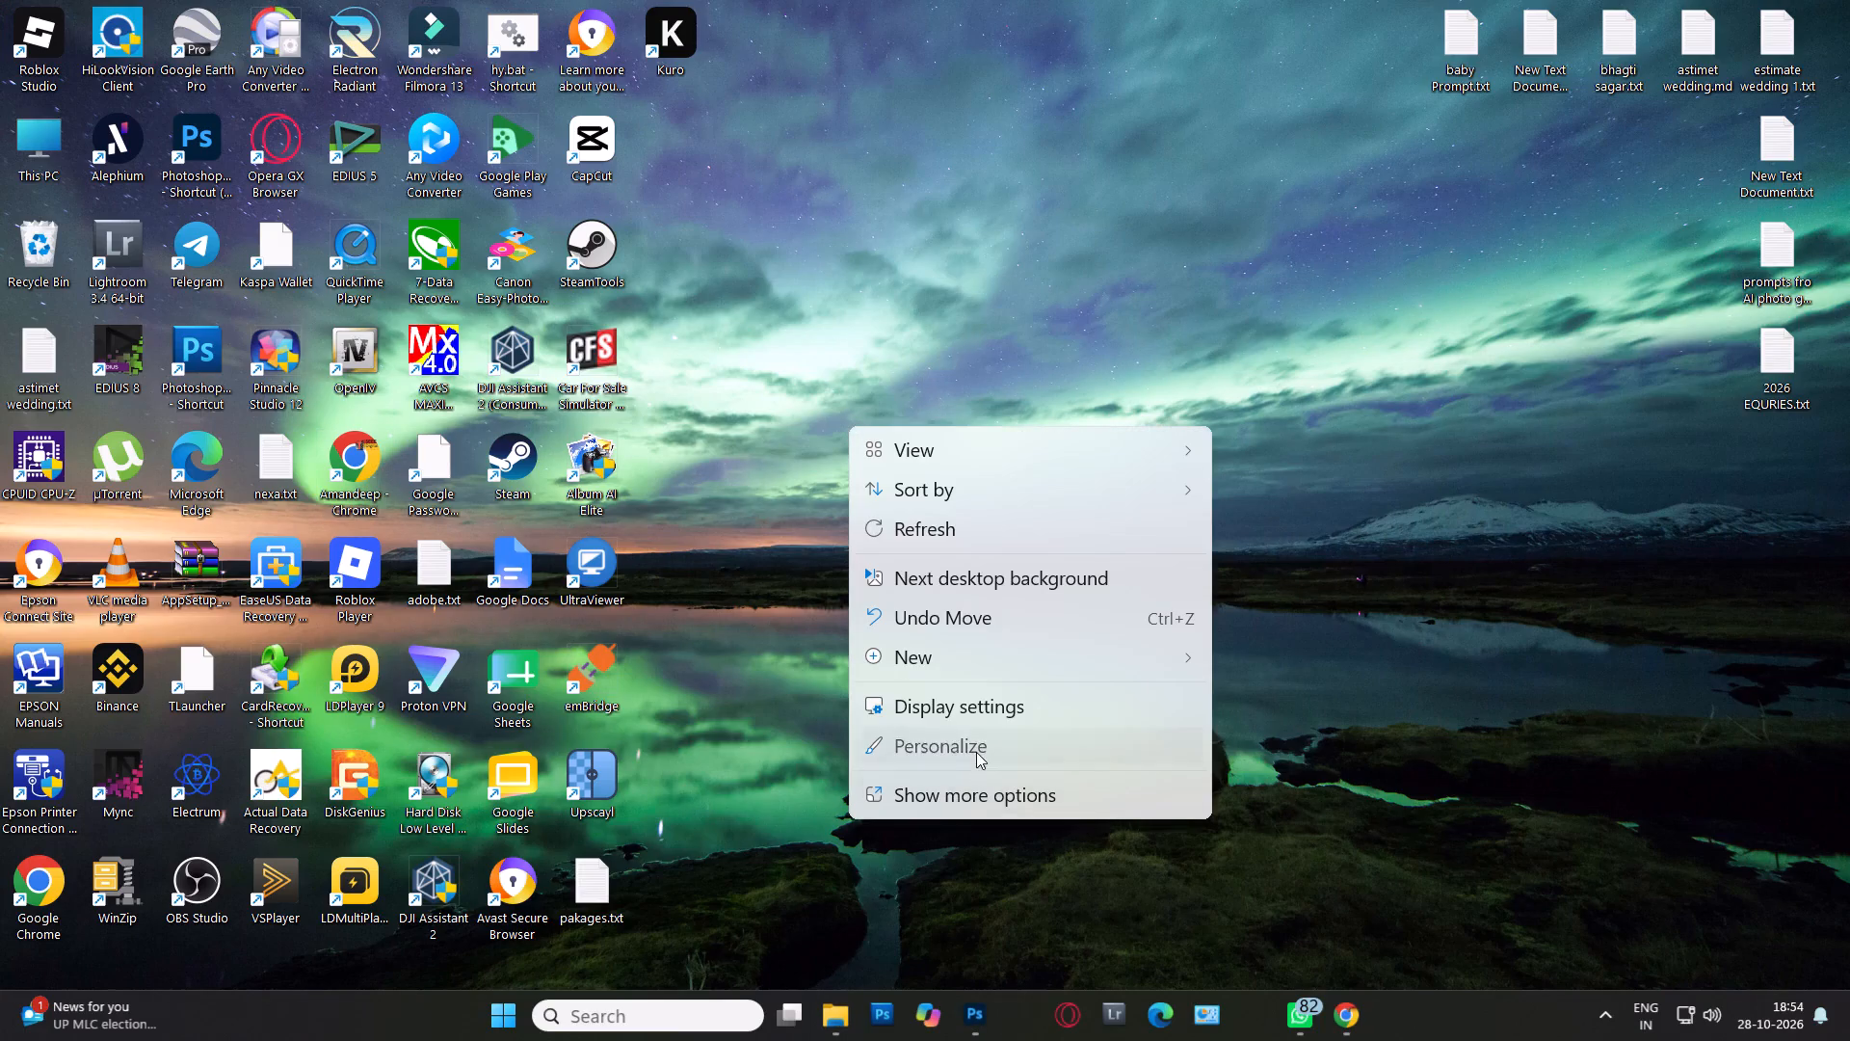
left_click(1708, 98)
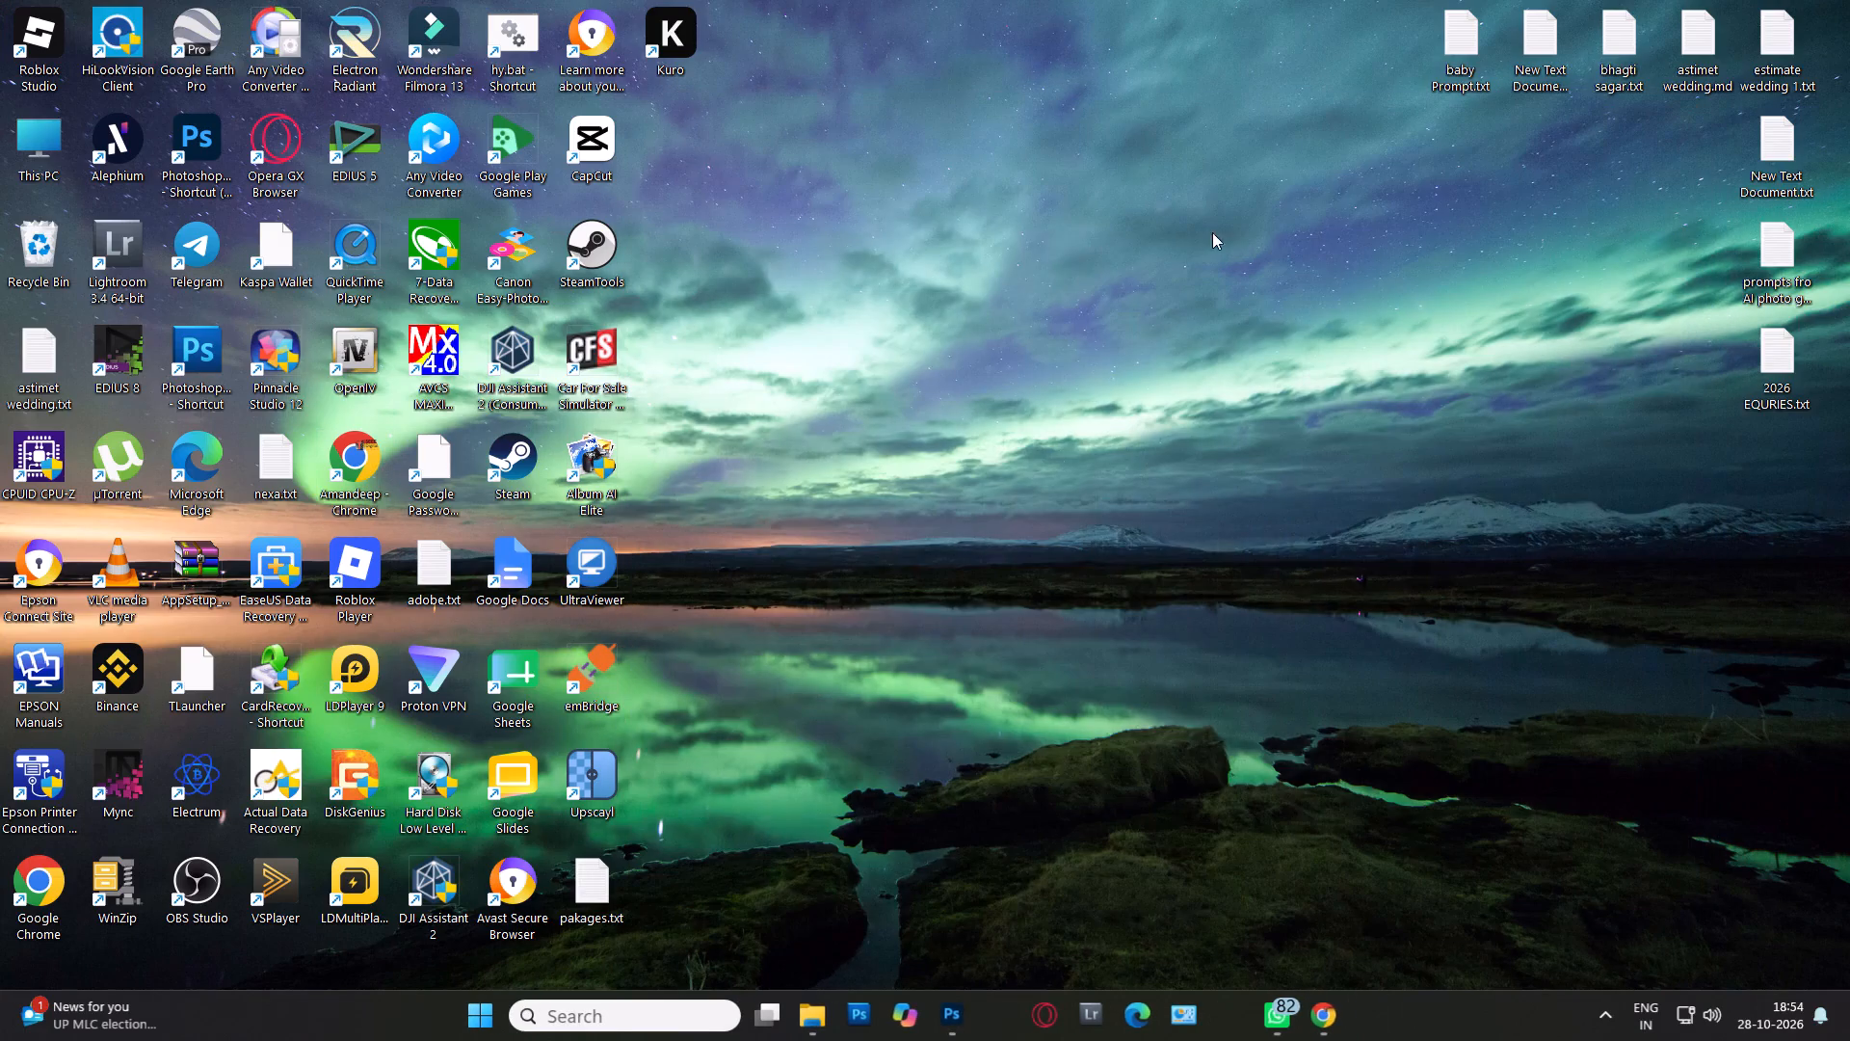
right_click(1041, 235)
left_click(1170, 520)
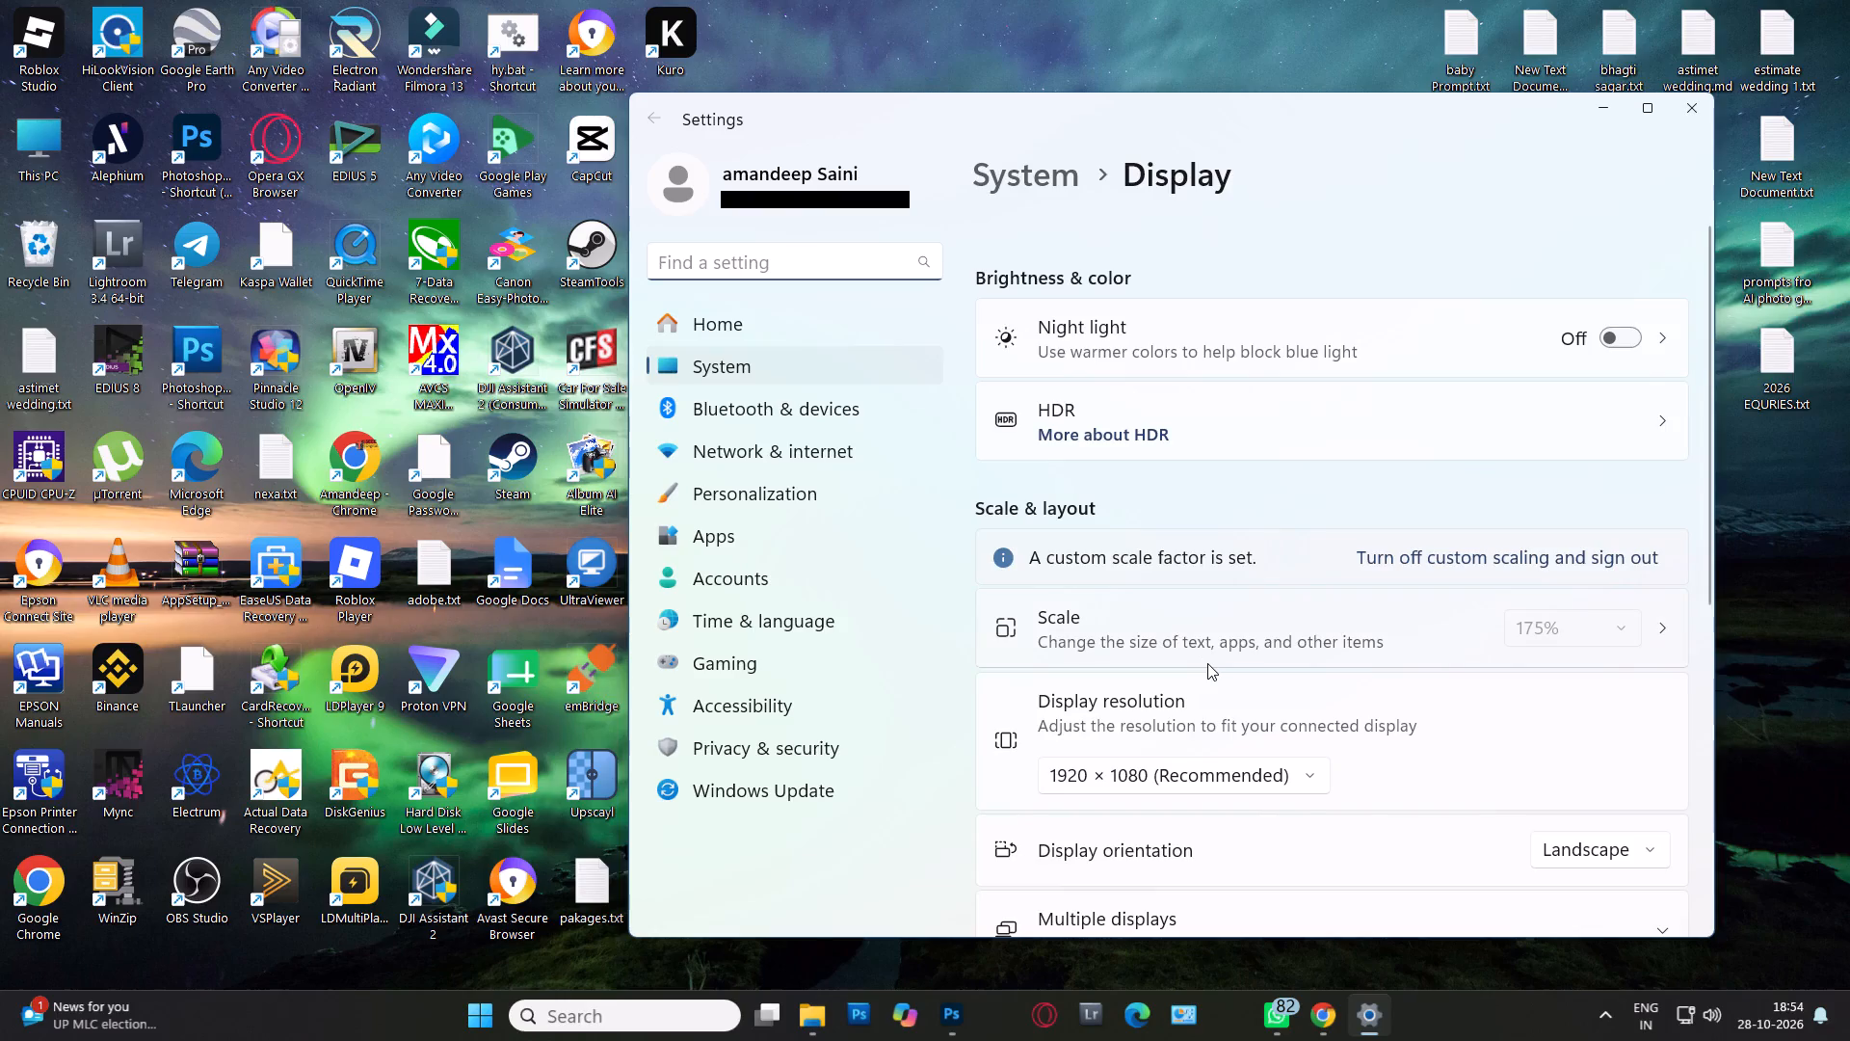
scroll(1207, 663, "down", 2)
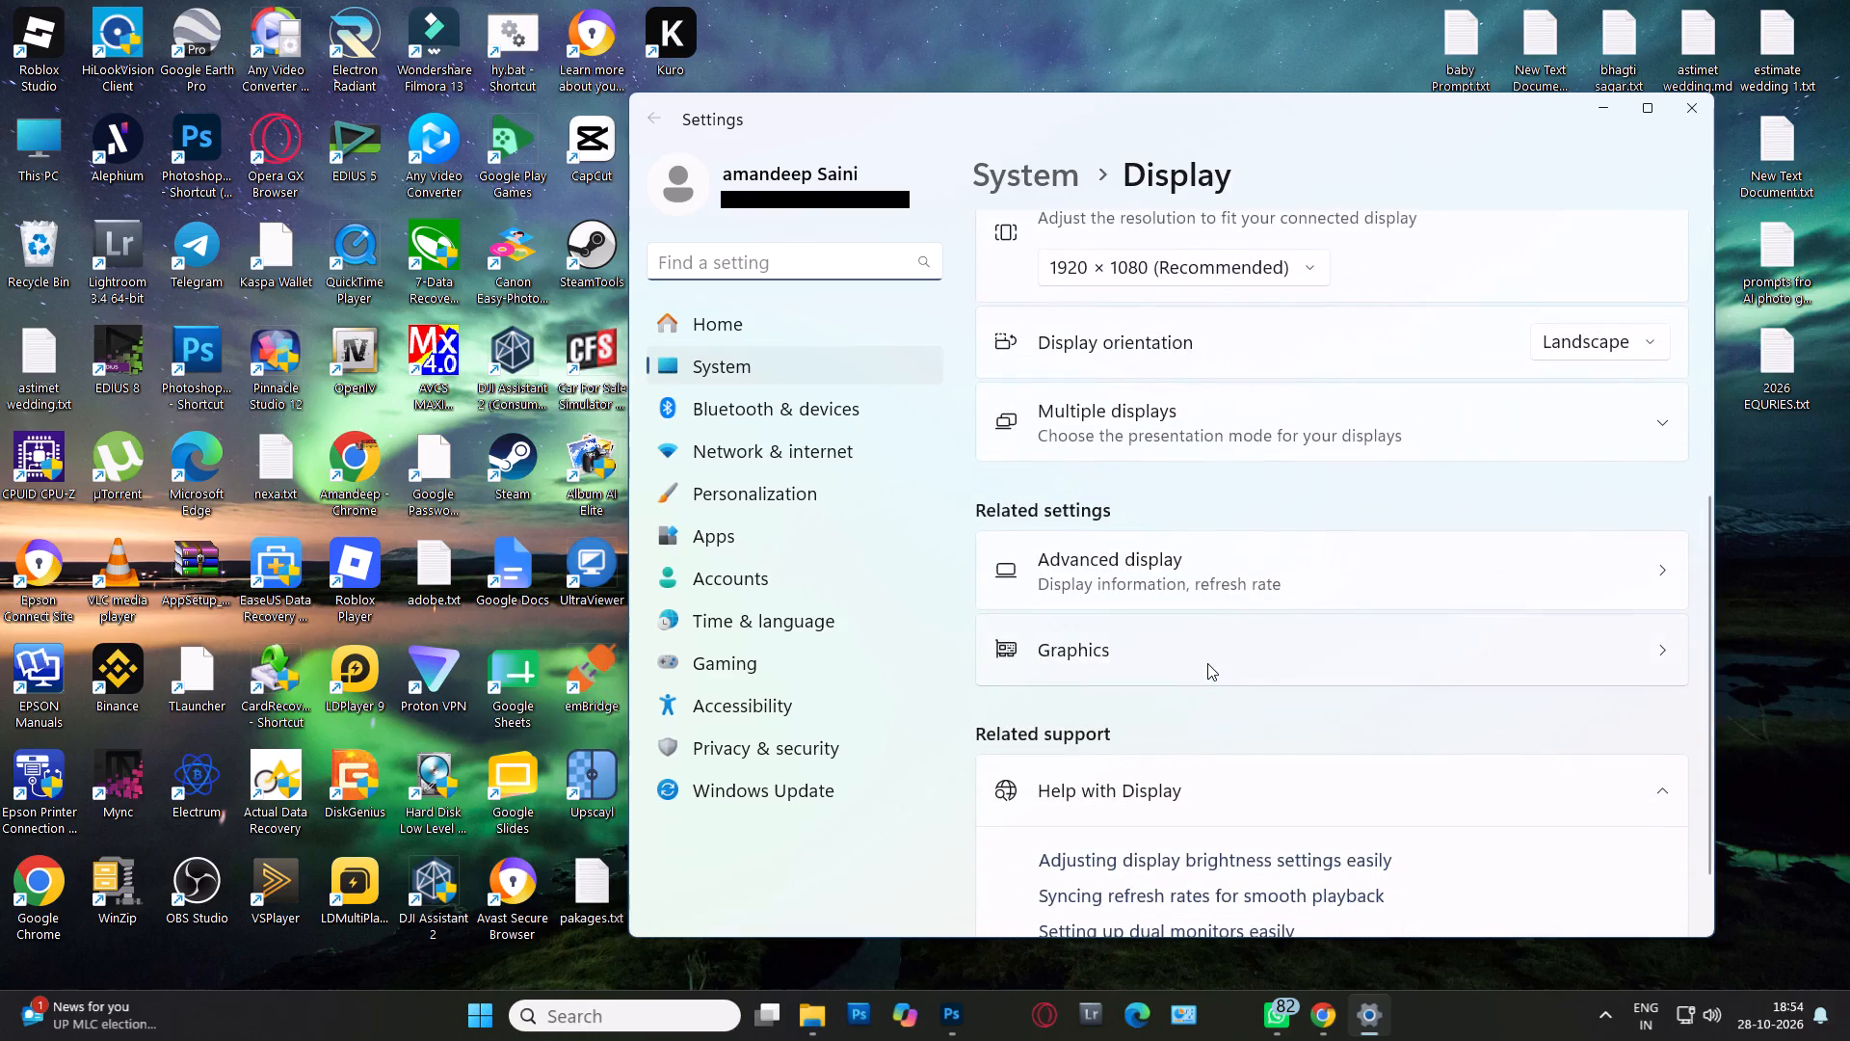
scroll(1207, 663, "down", 2)
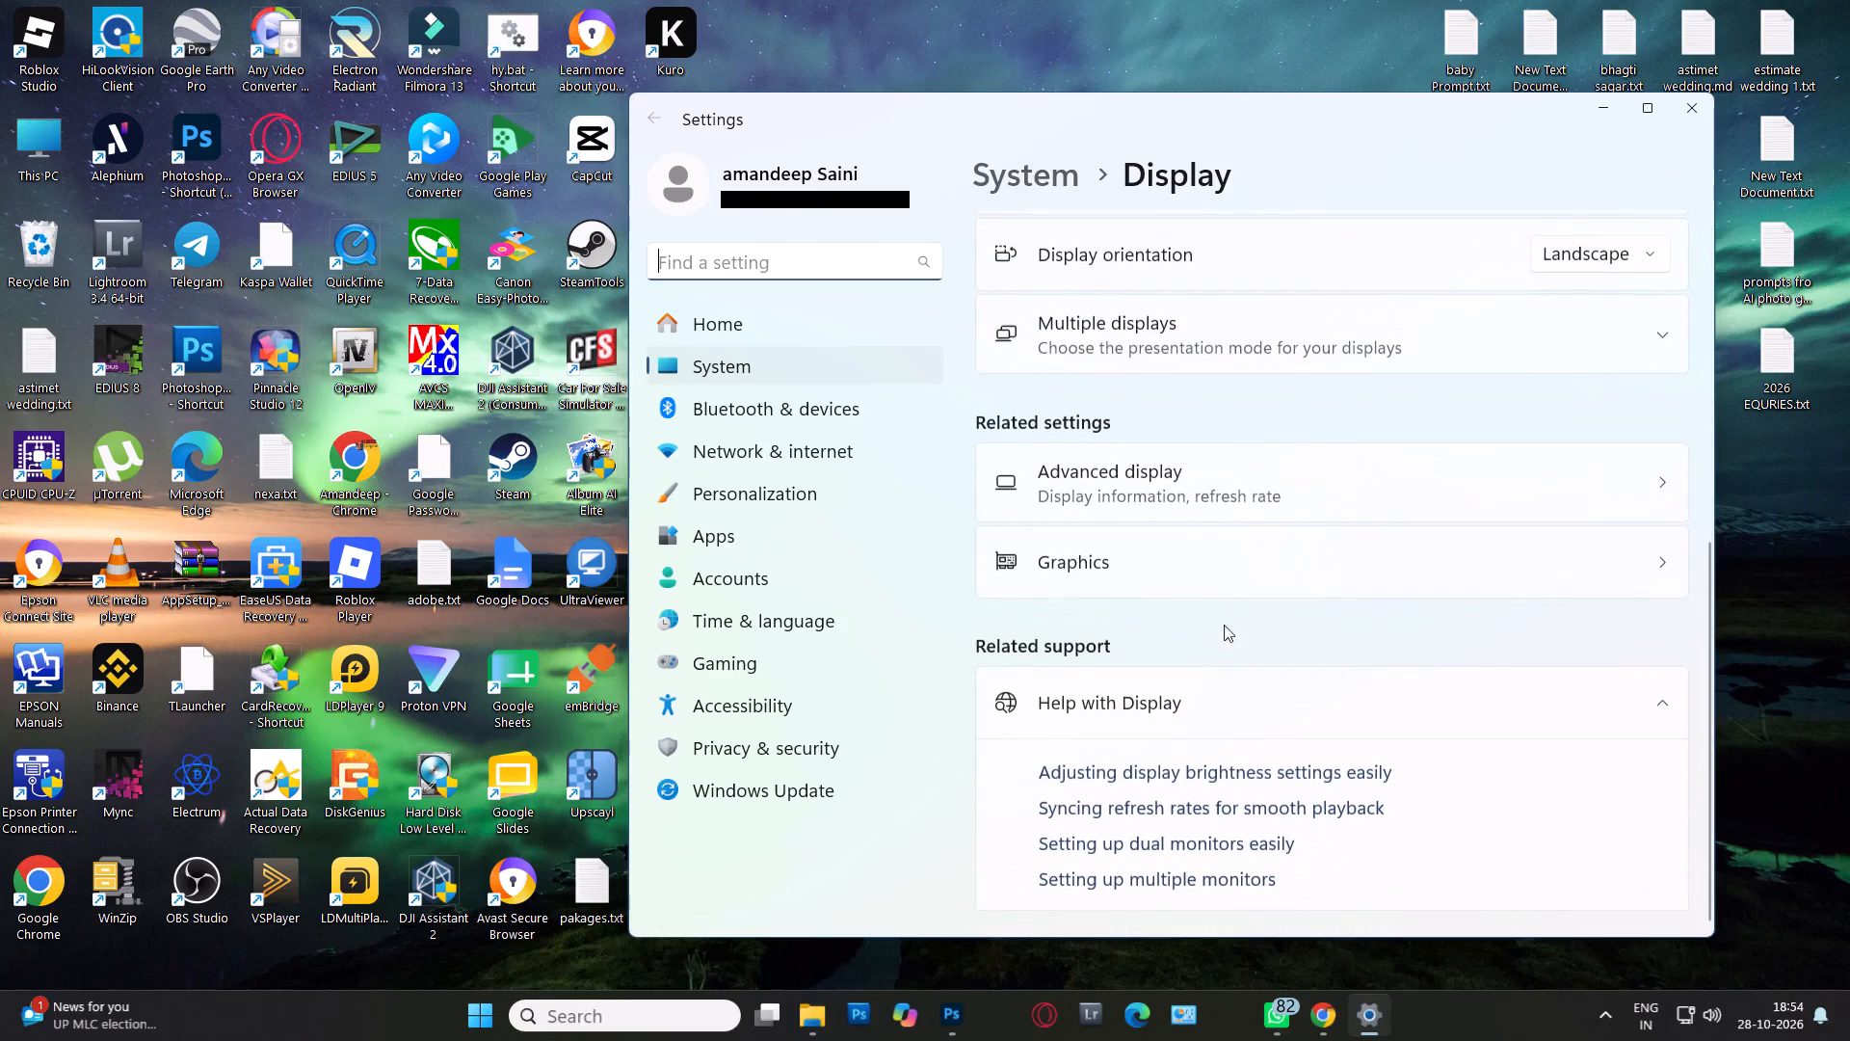
scroll(1277, 493, "up", 1)
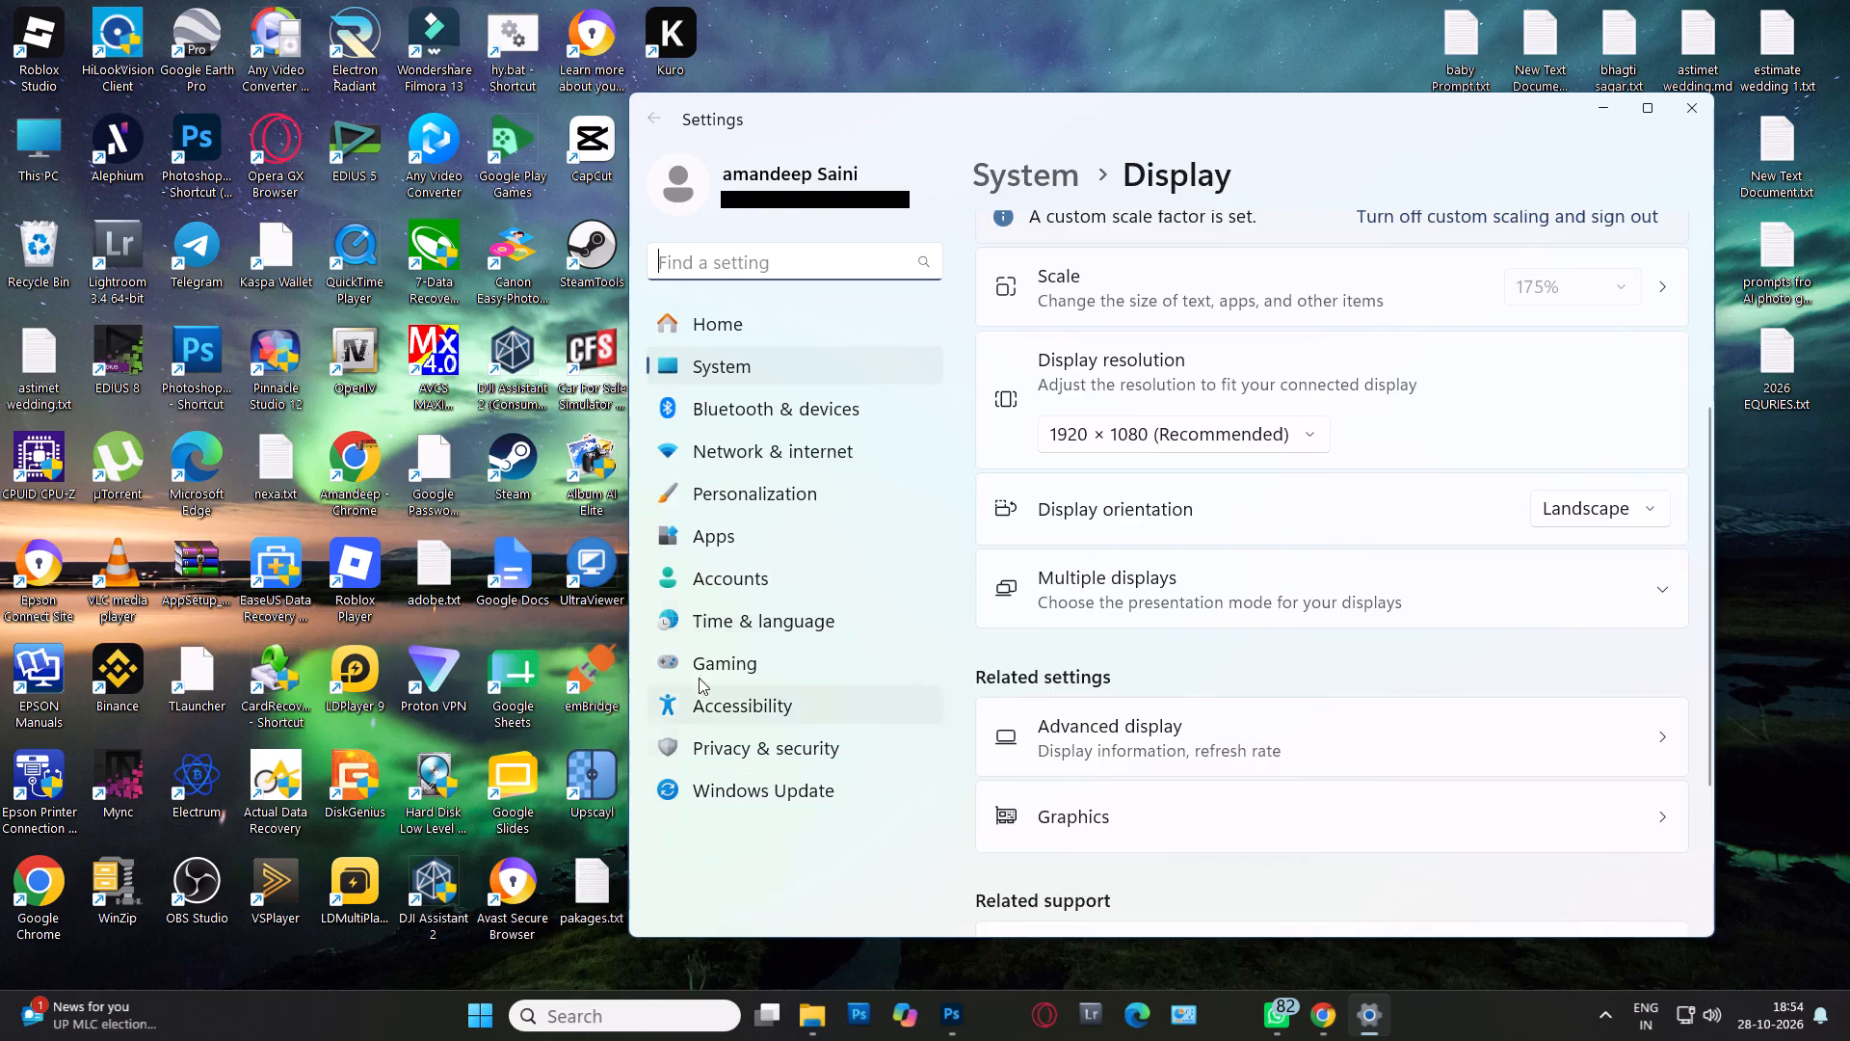
left_click(1691, 122)
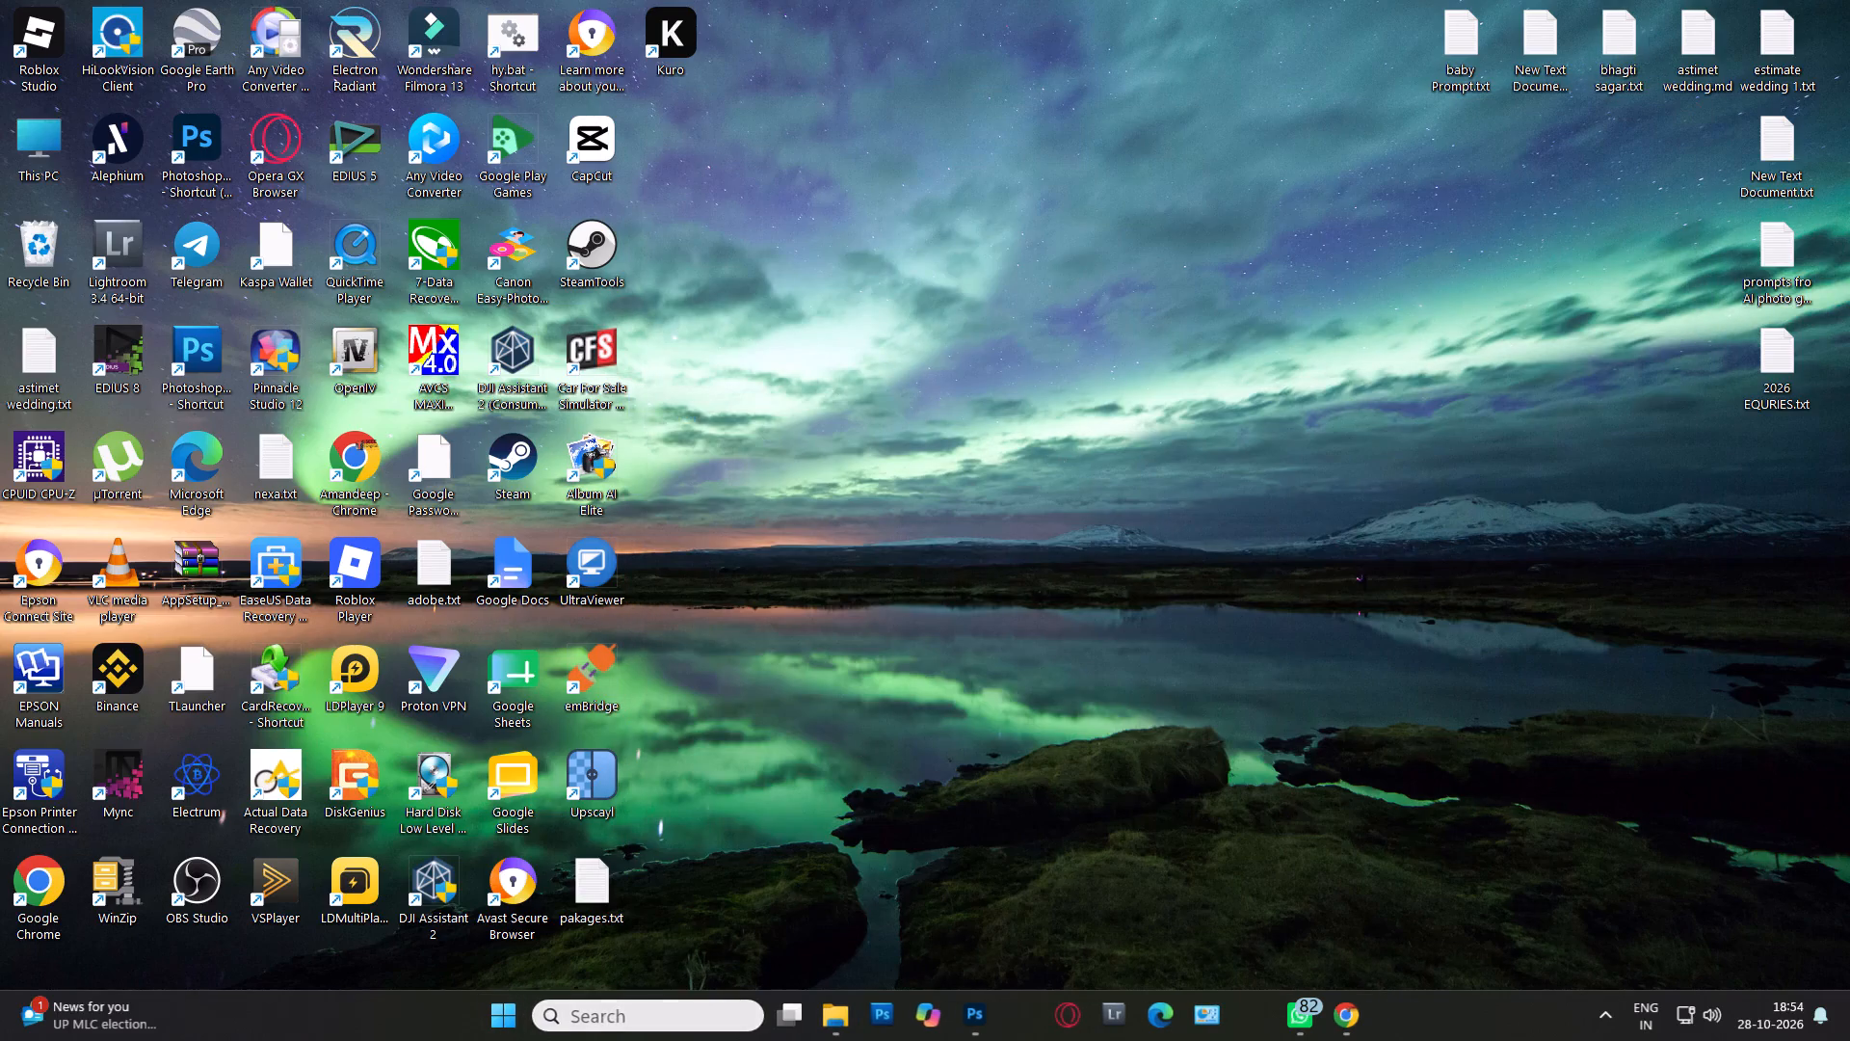
Set the screen to turn off after 45 minutes when plugged in, in the Windows power settings.
left_click(632, 1017)
type("power")
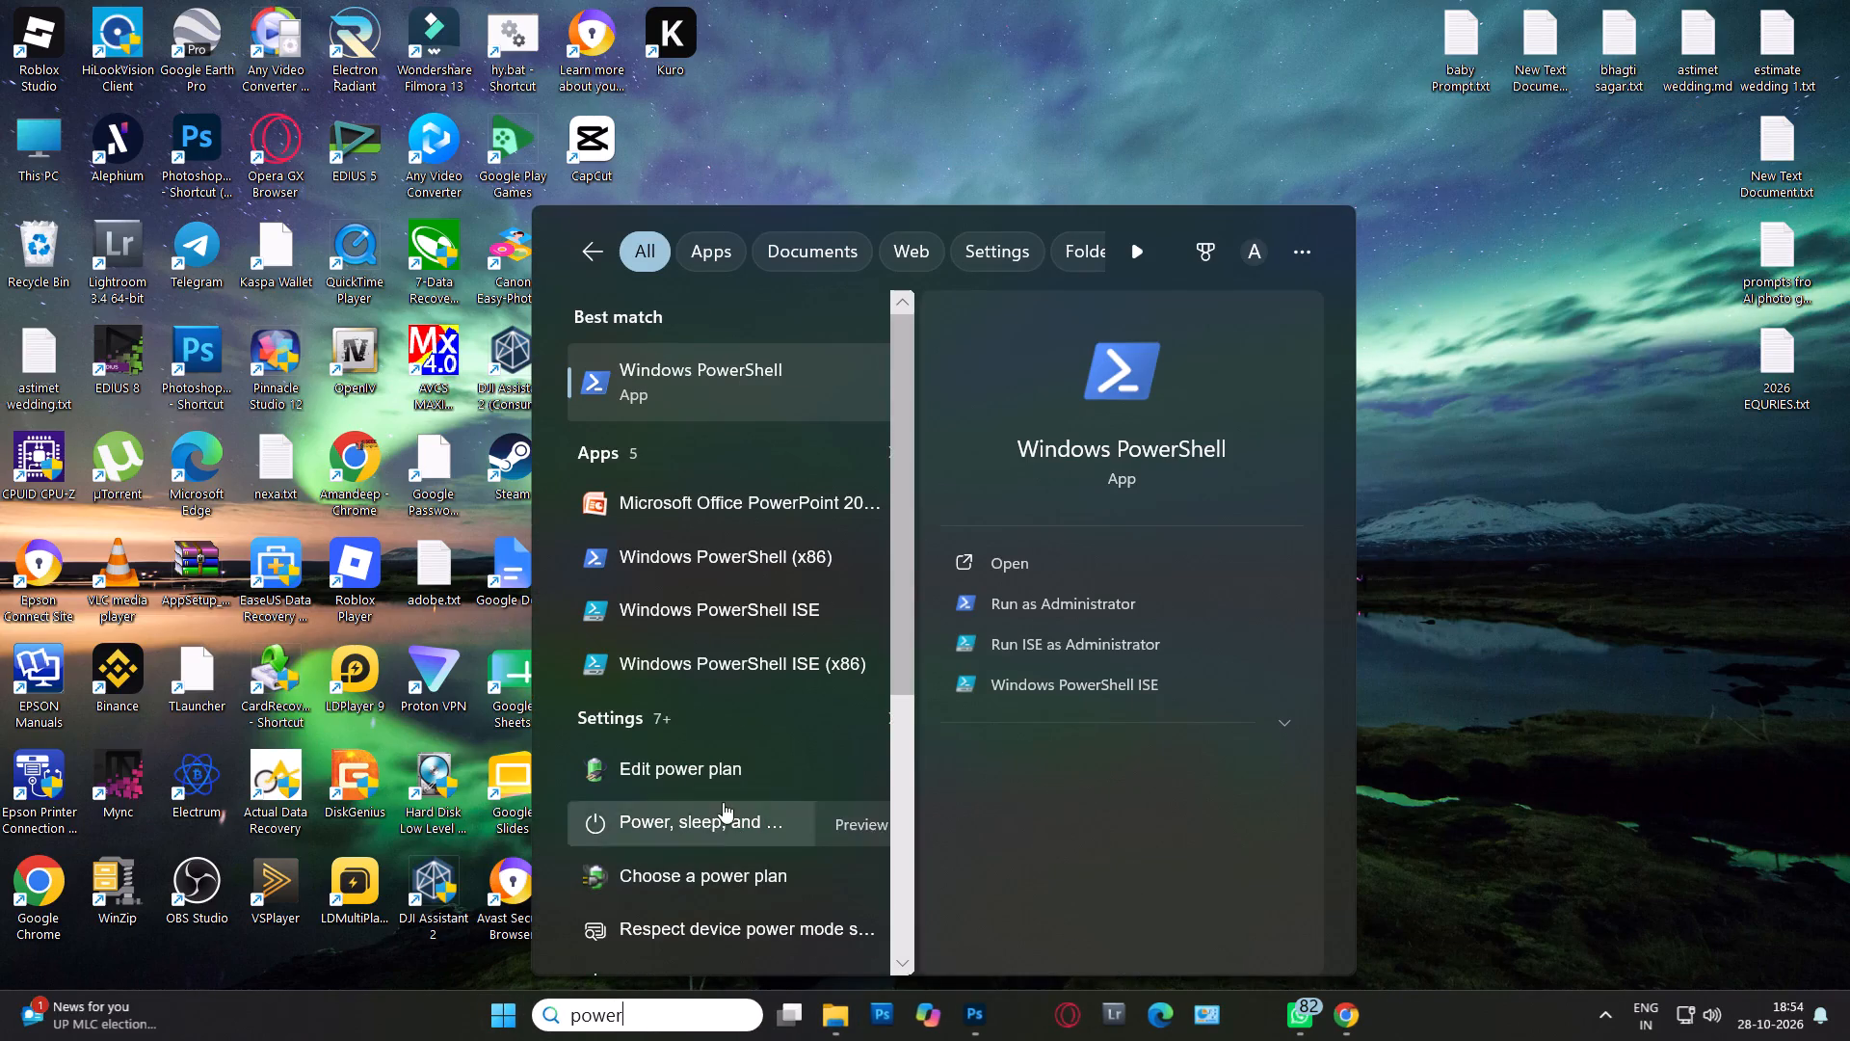
left_click(743, 832)
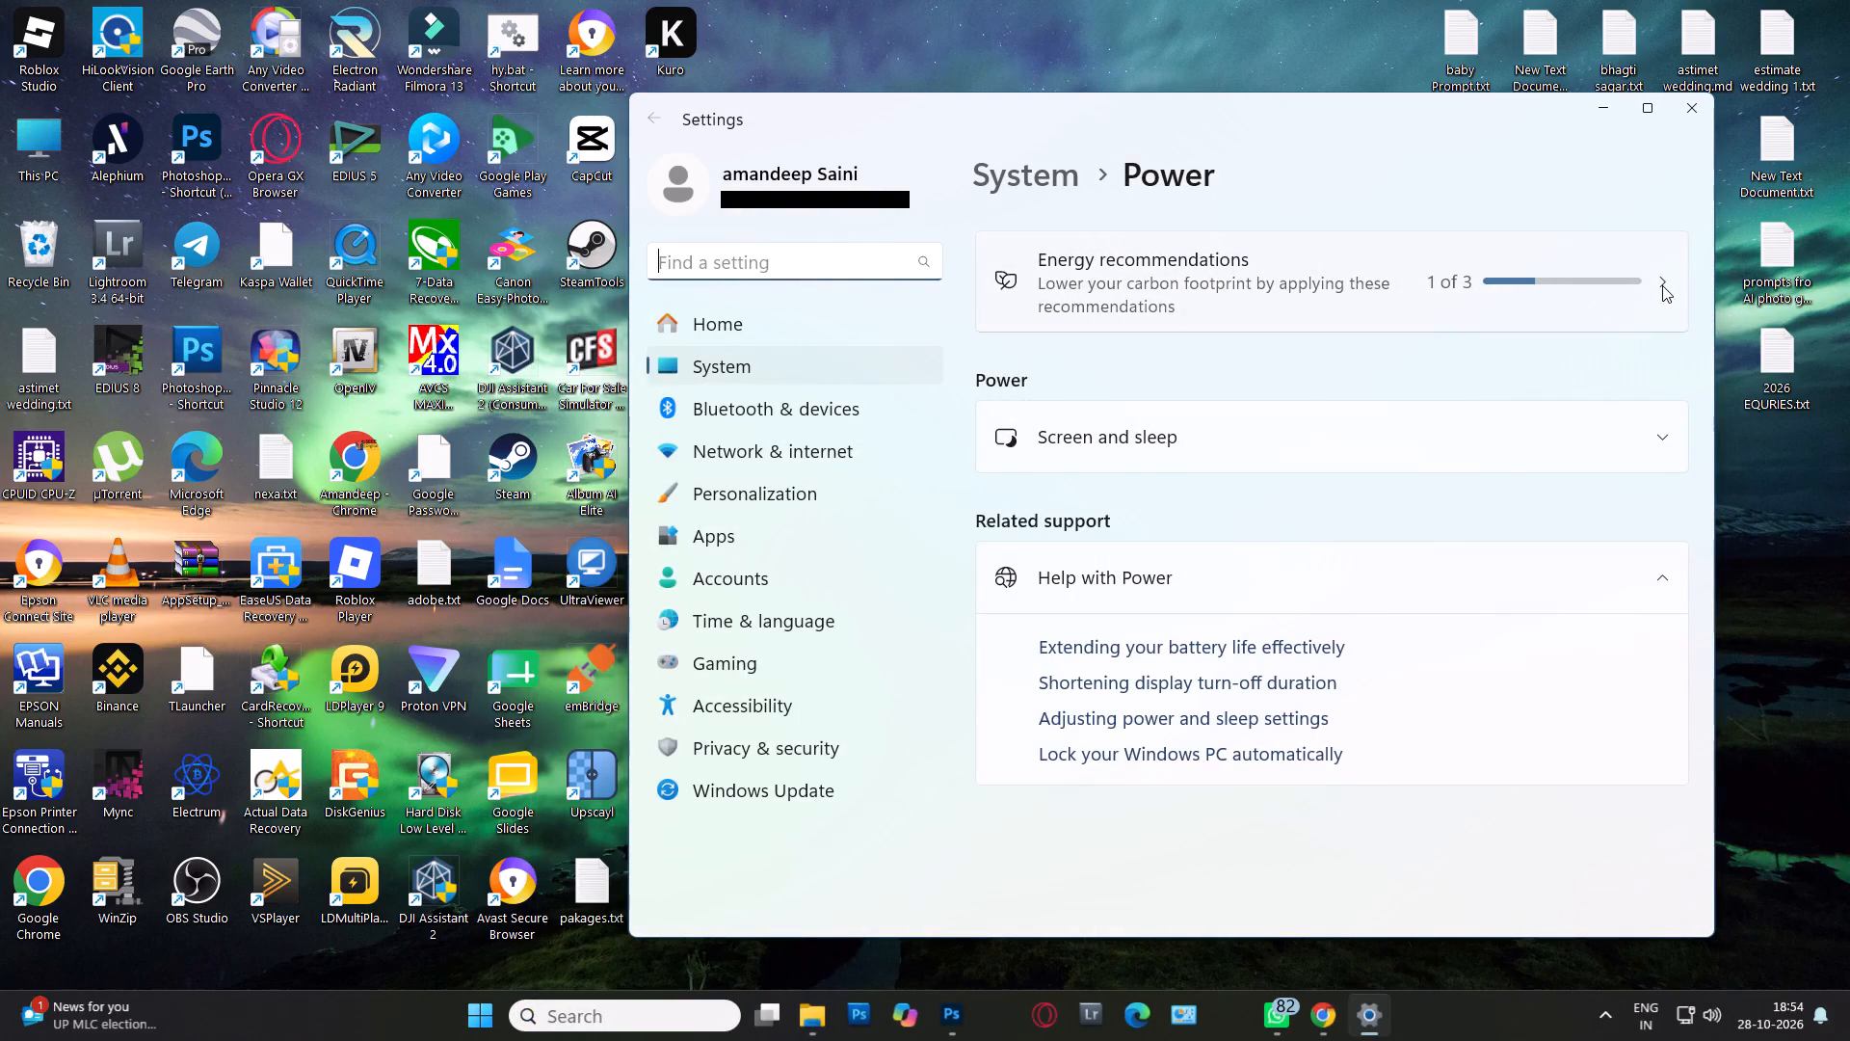
left_click(1664, 446)
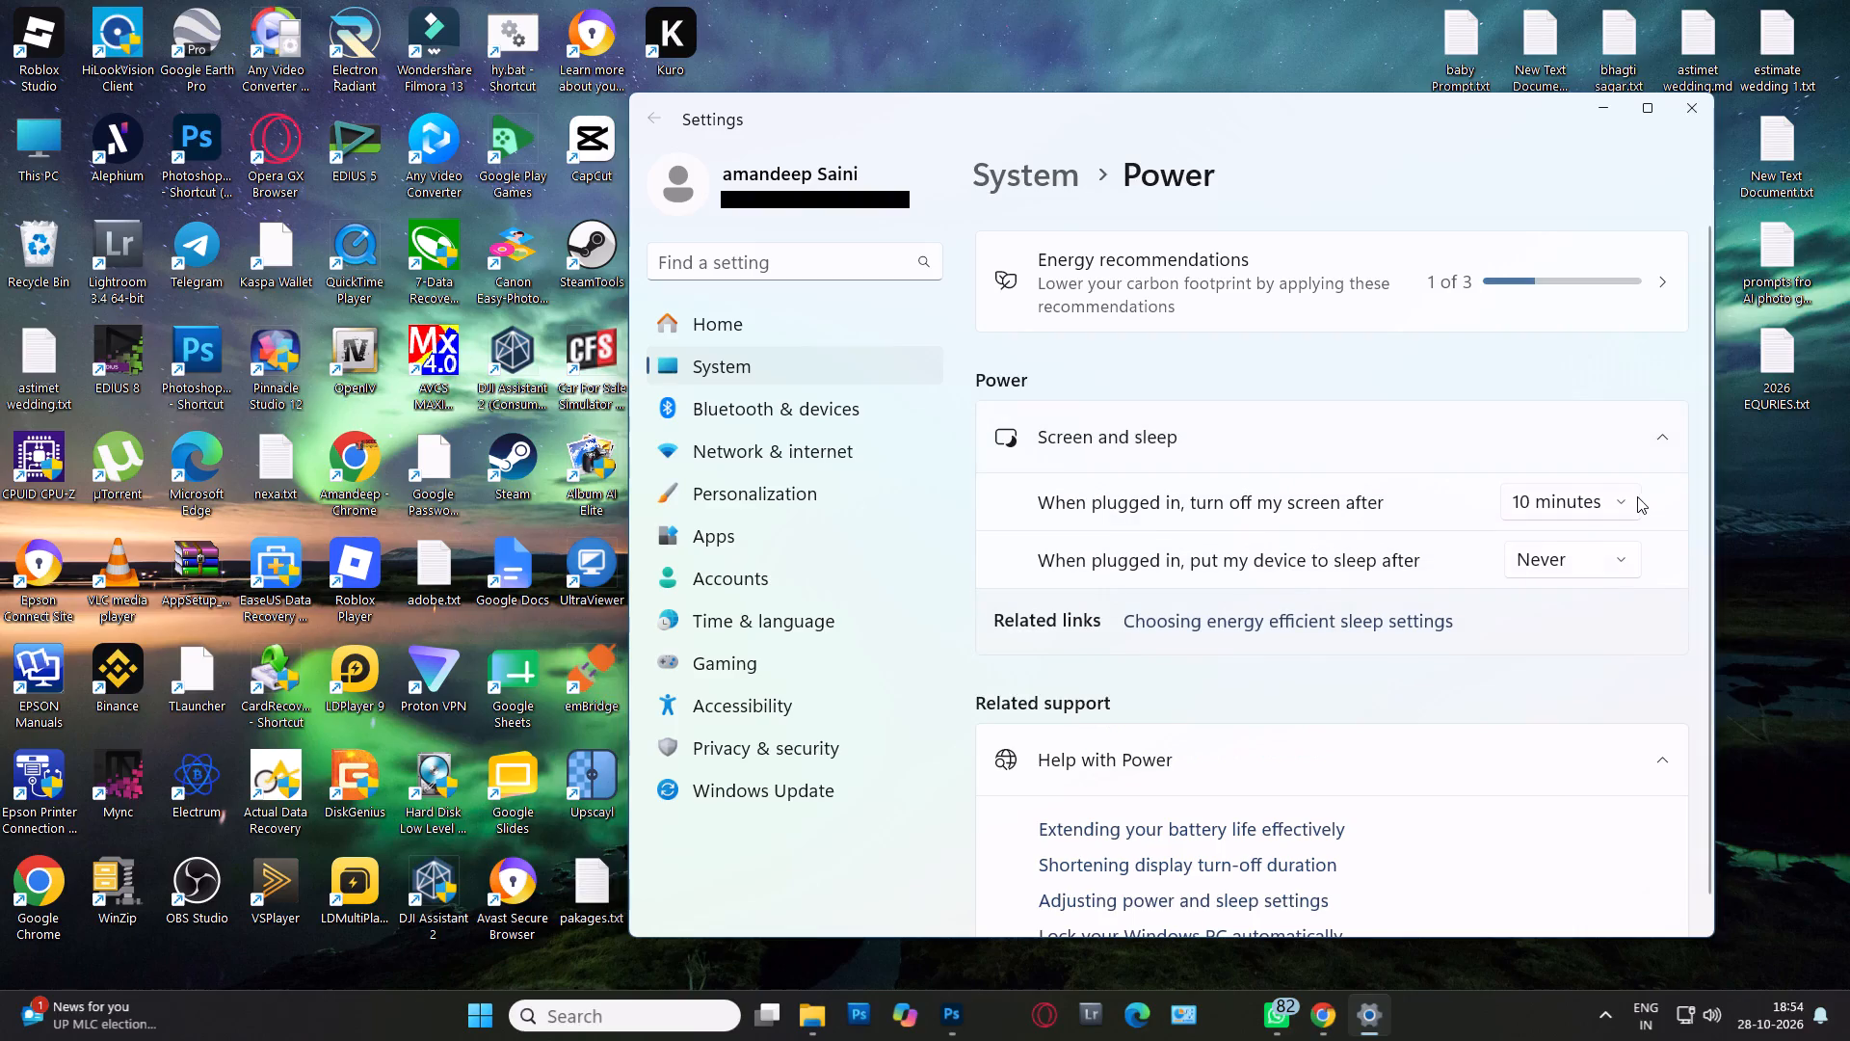
left_click(1609, 508)
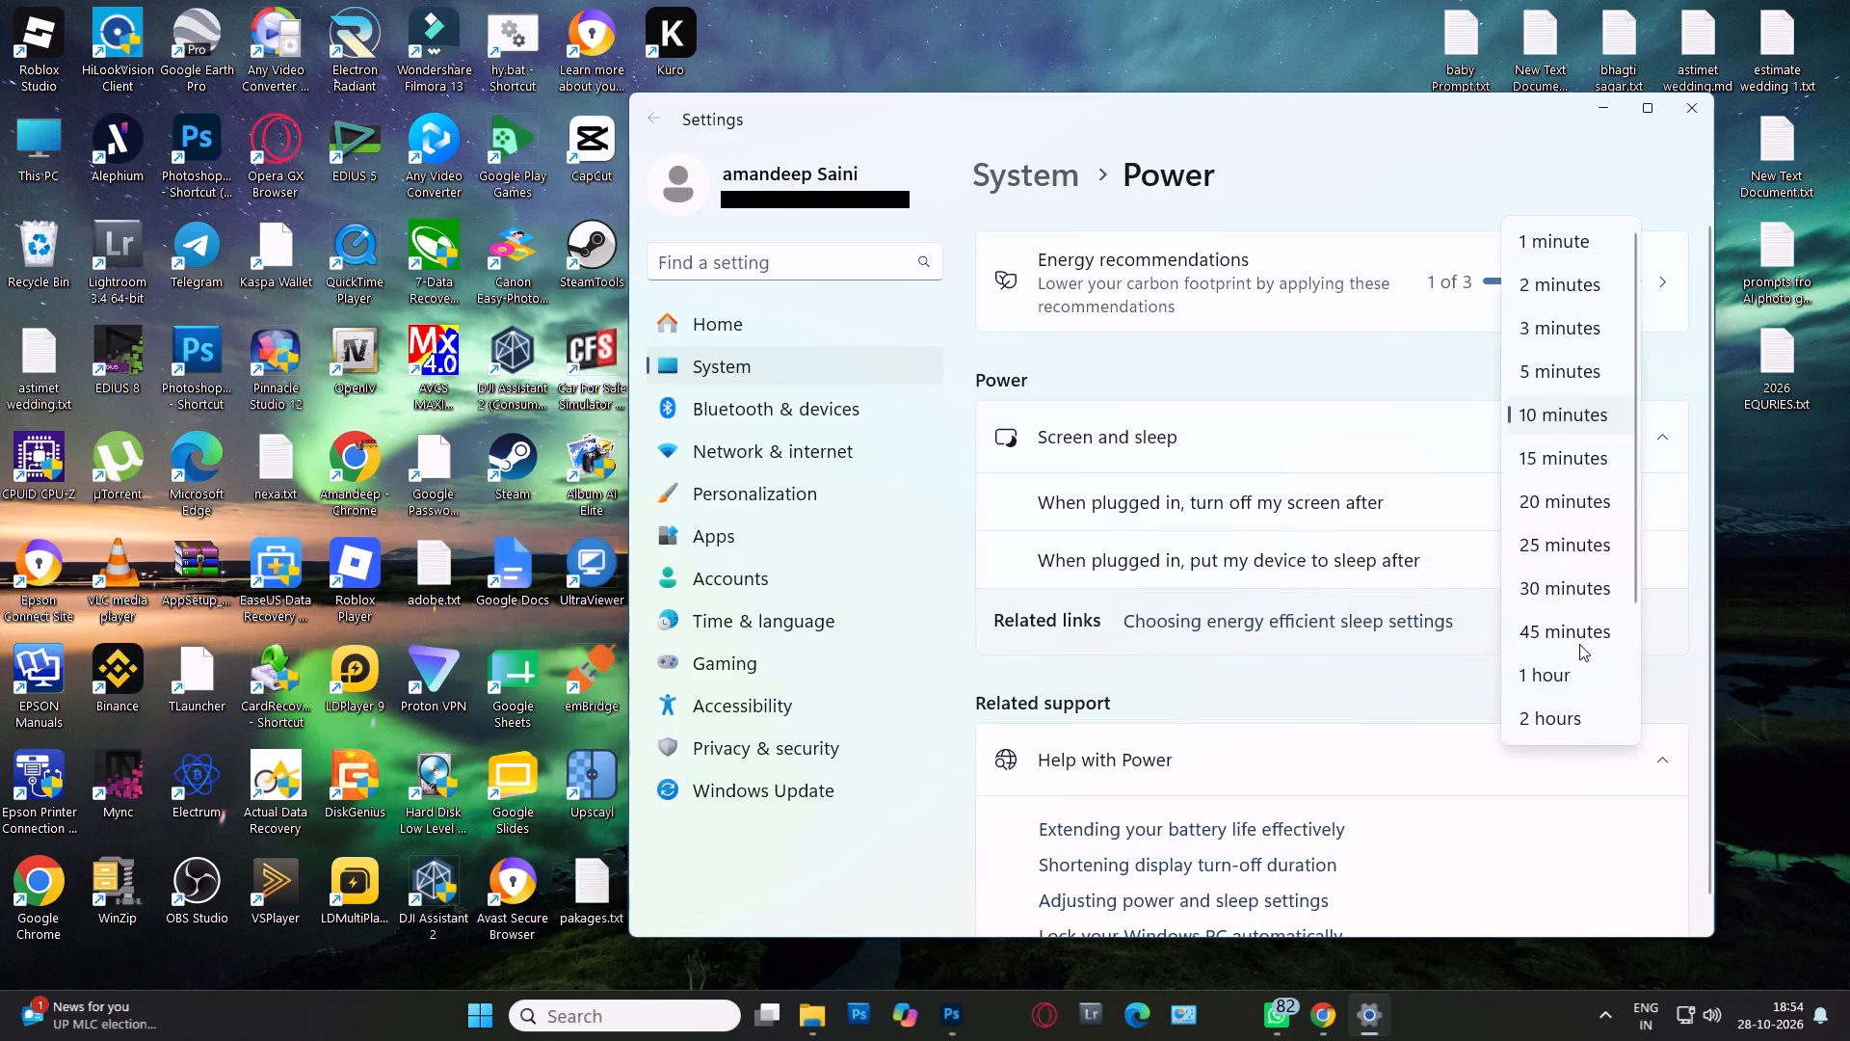
left_click(1596, 593)
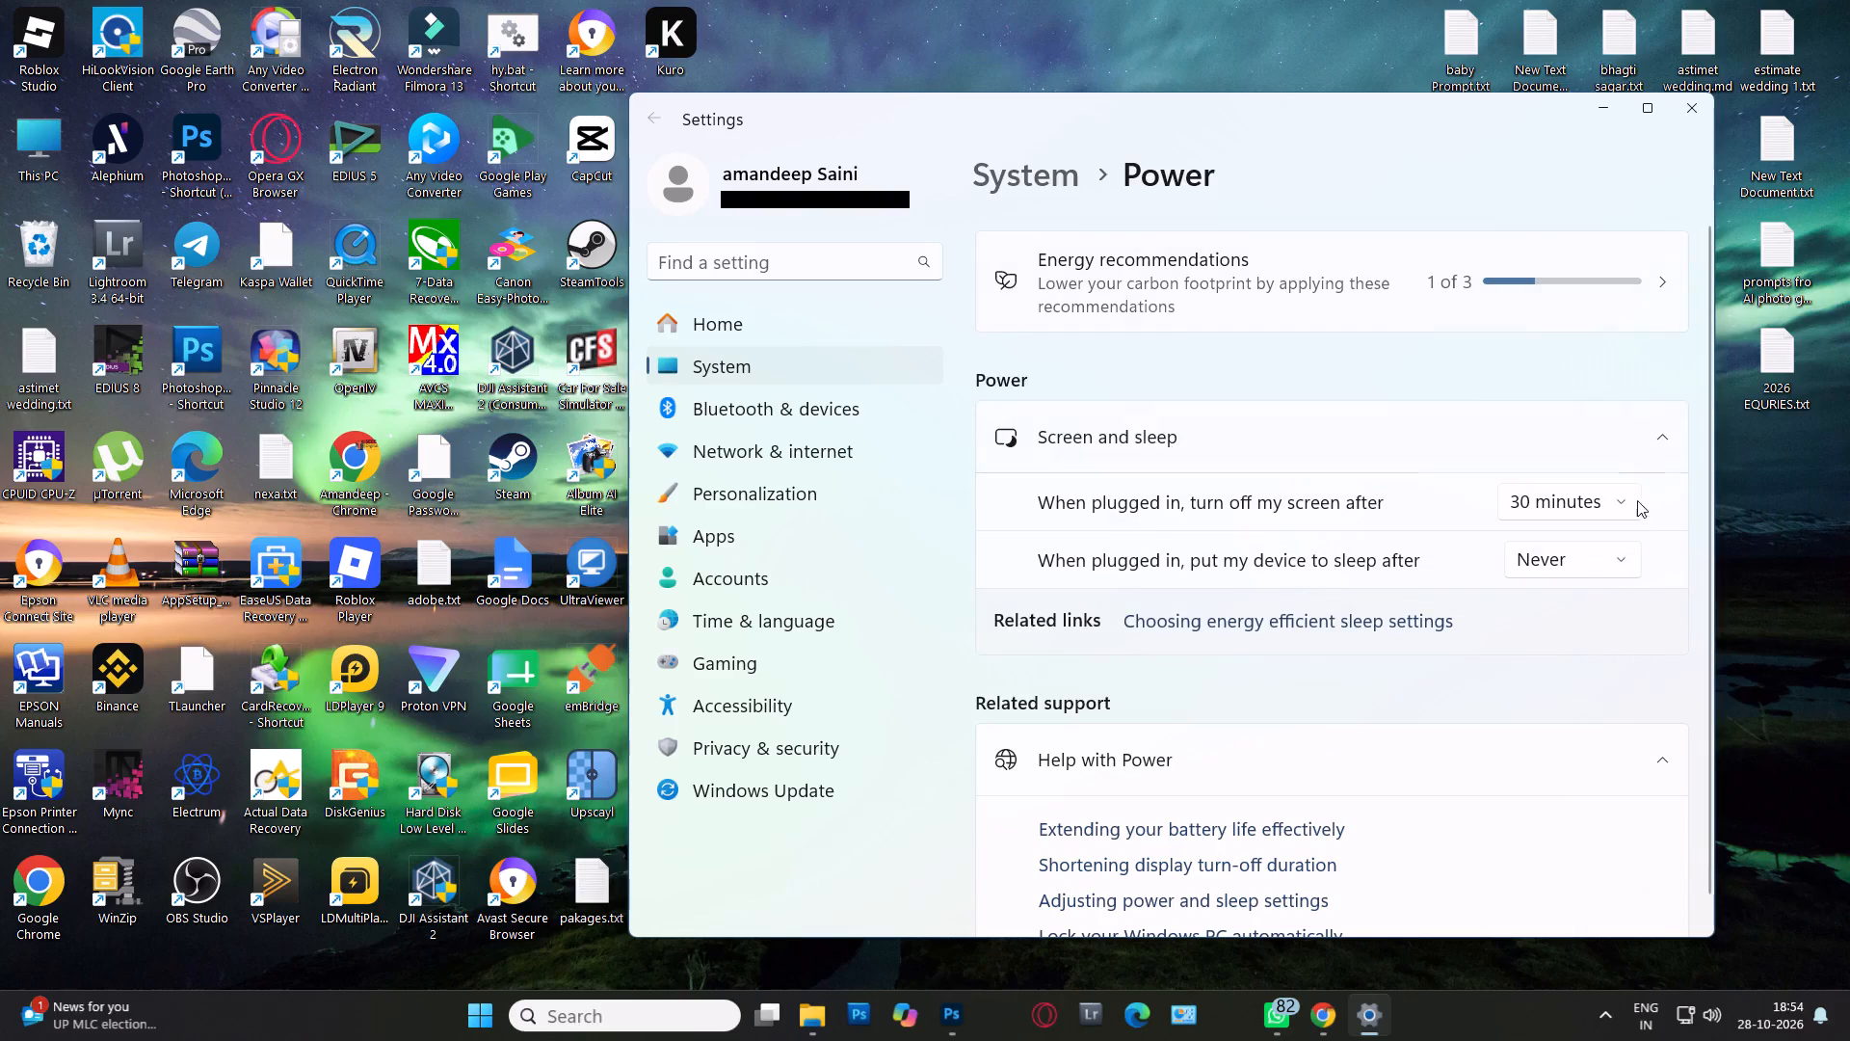
left_click(1606, 508)
left_click(1586, 555)
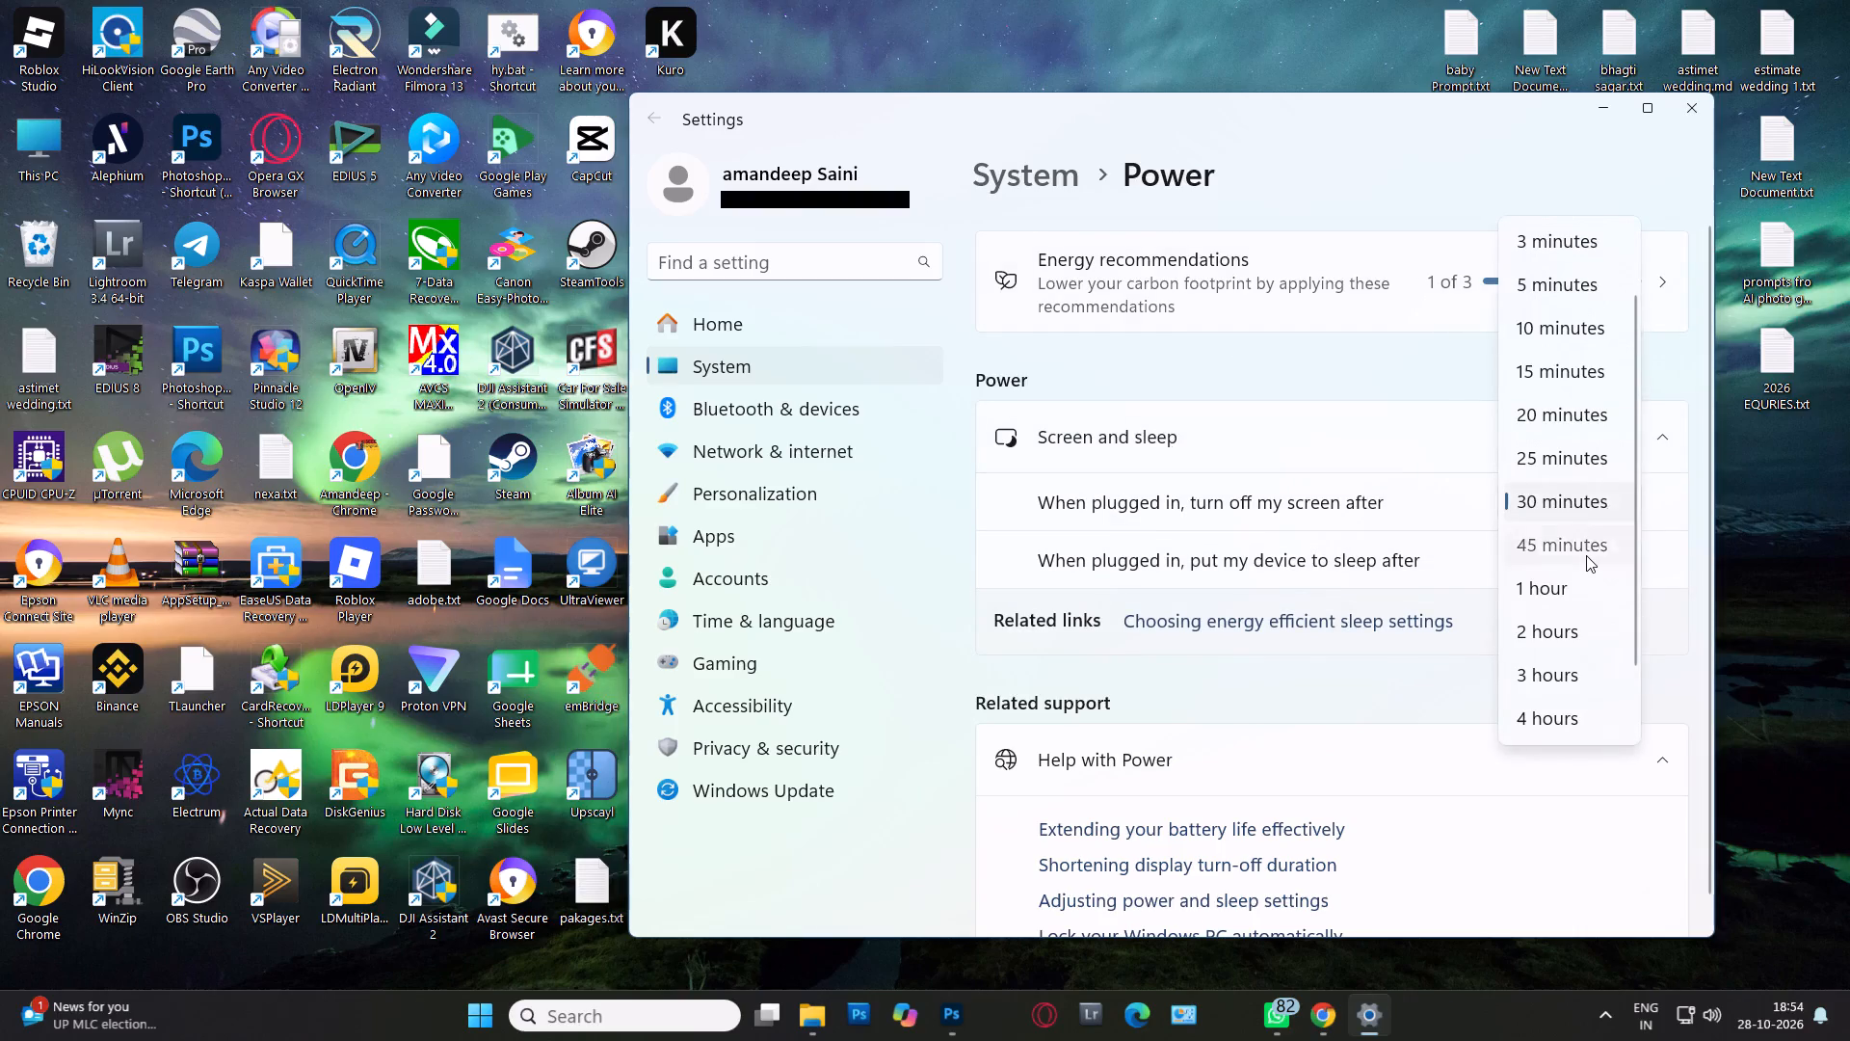
scroll(1486, 789, "down", 3)
scroll(1479, 722, "up", 3)
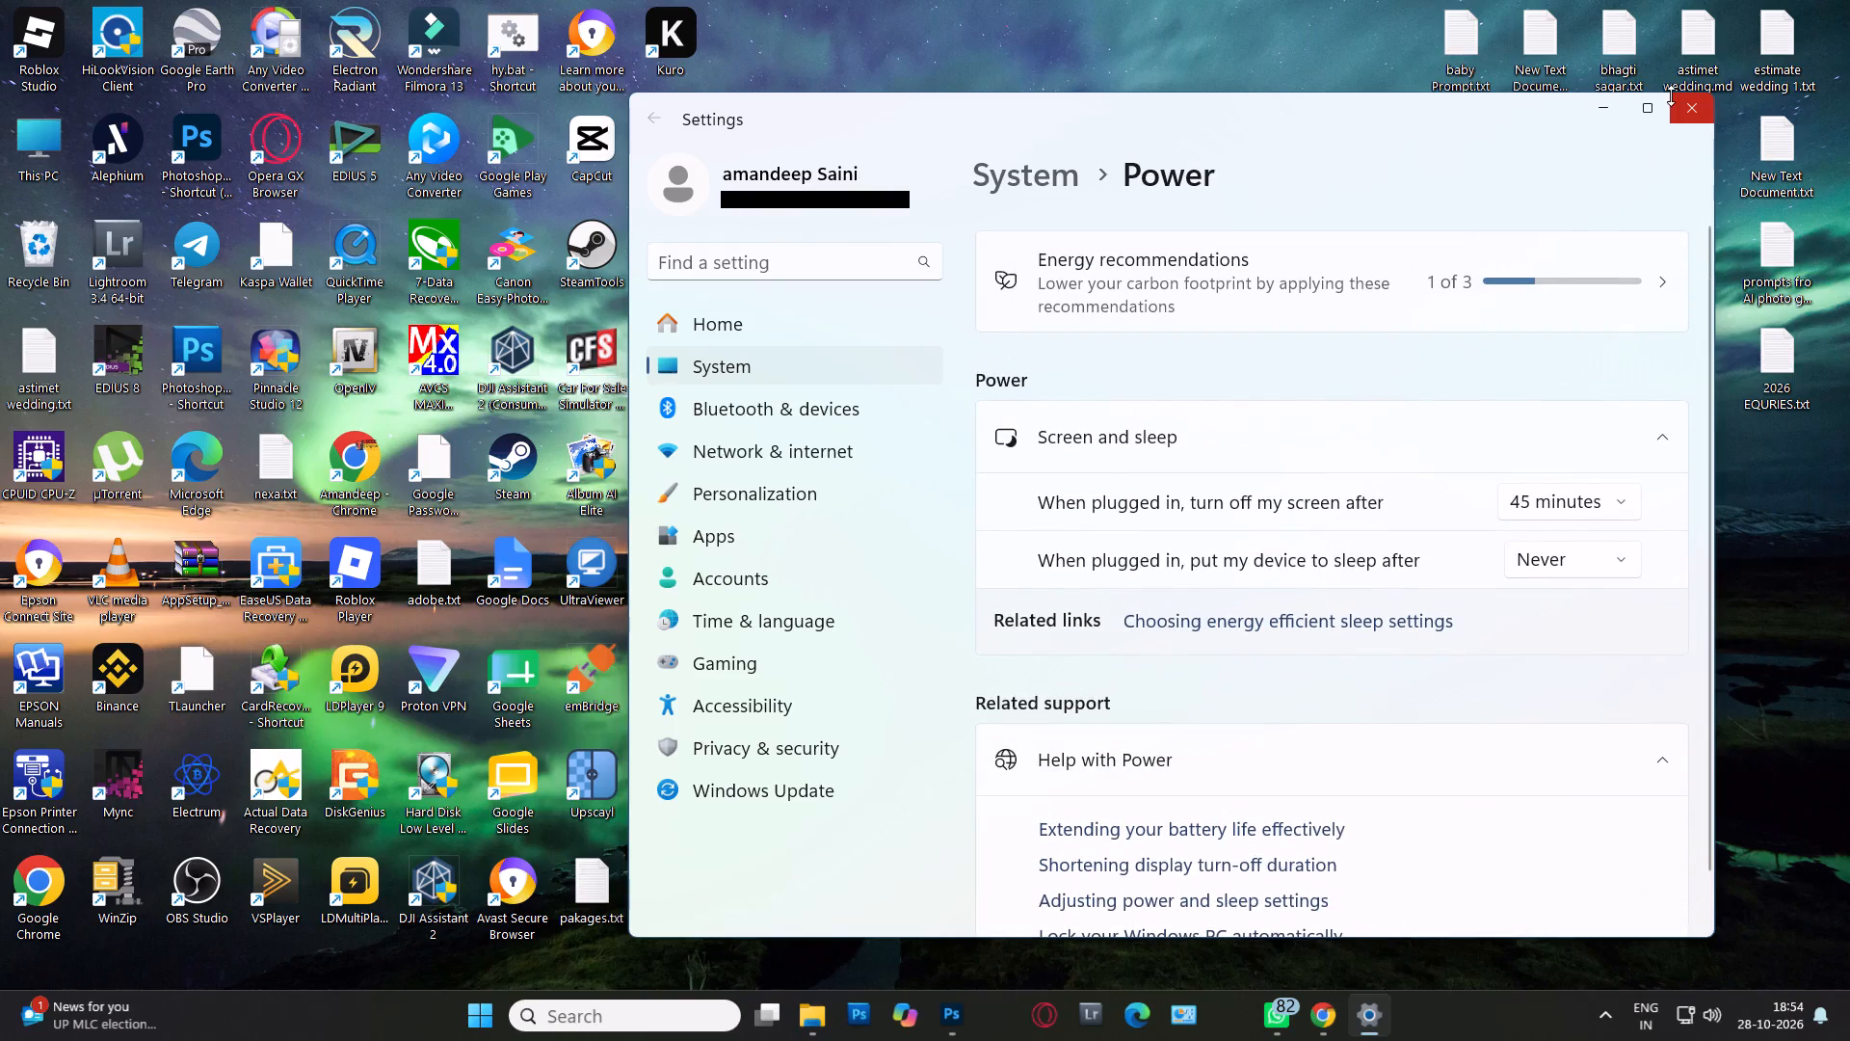
left_click(1704, 109)
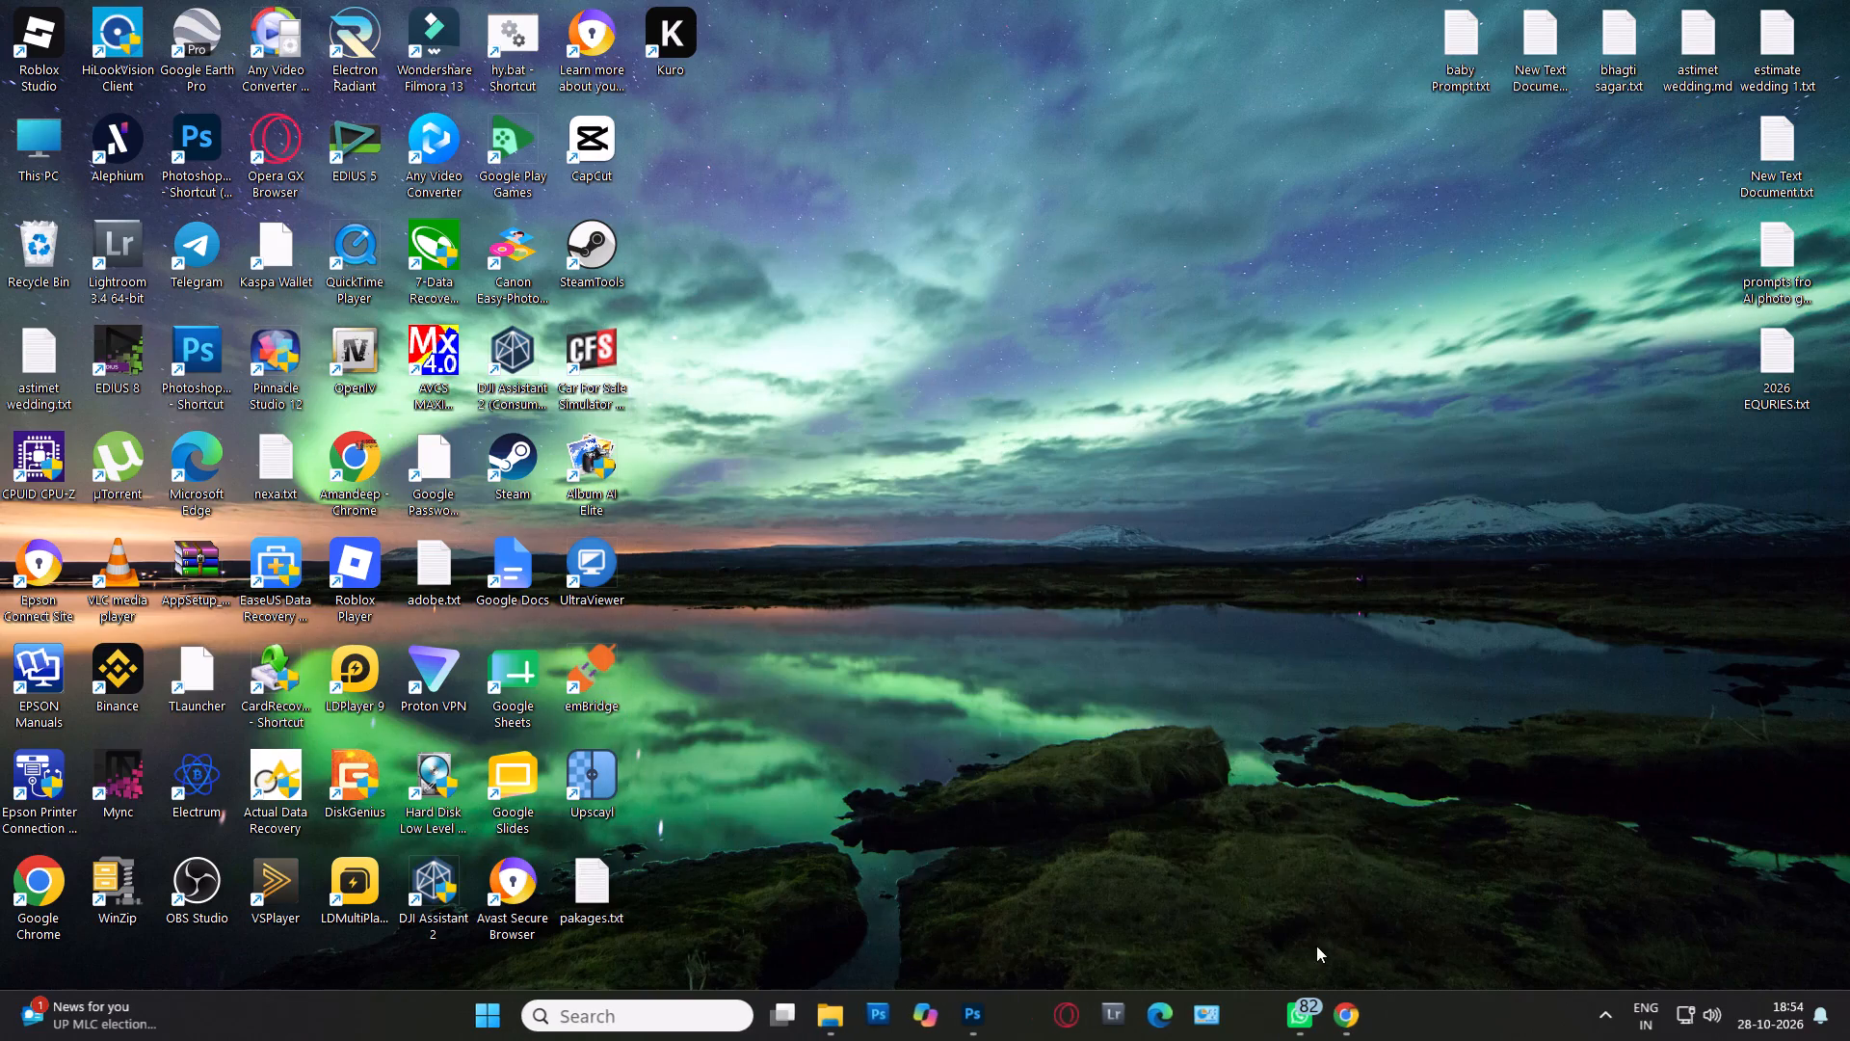
Back in Photoshop, remove the dark scribbled marks from Layer 1's upper vertical panel just right of the hopper's centre edge with the Spot Healing Brush.
left_click(980, 1025)
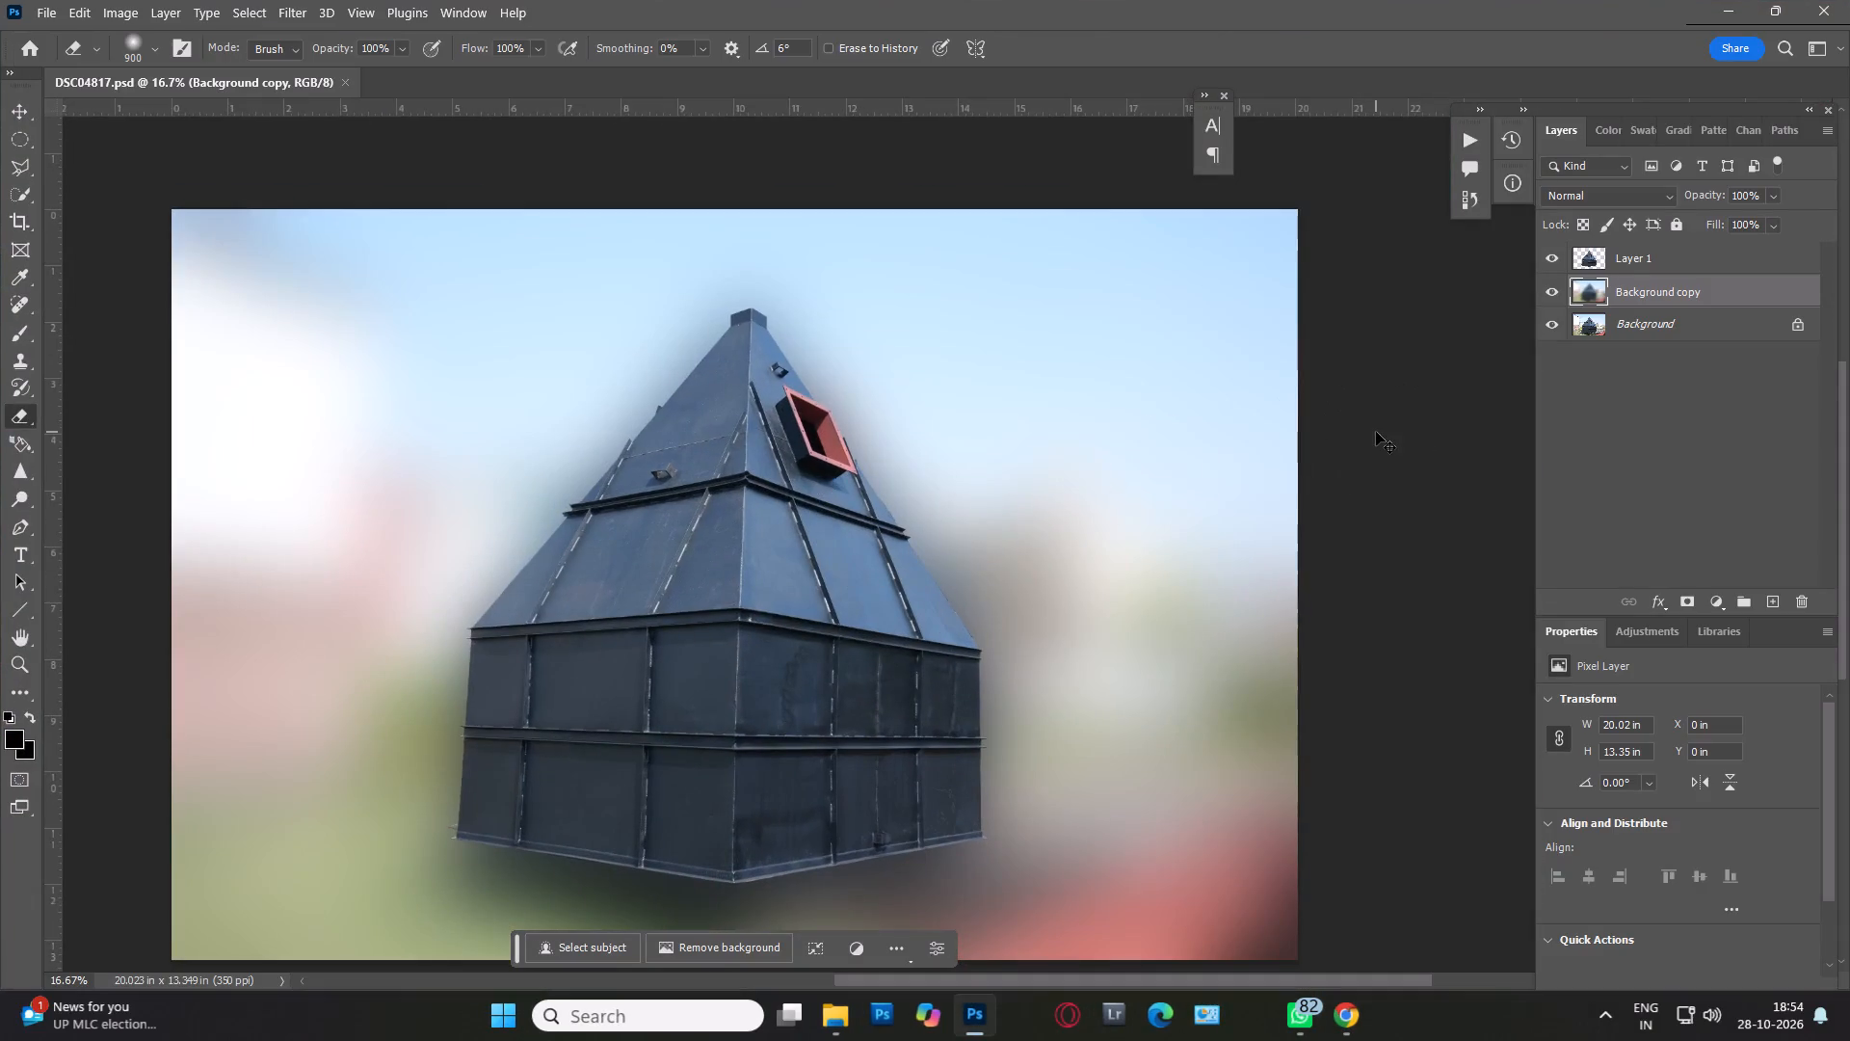
key("ctrl+plus")
key("ctrl+plus")
key("space")
key("space")
key("space")
key("space")
key("space")
key("space")
key("space")
key("space")
key("space")
key("space")
key("space")
key("space")
key("space")
key("space")
key("space")
key("space")
key("space")
key("space")
key("space")
key("space")
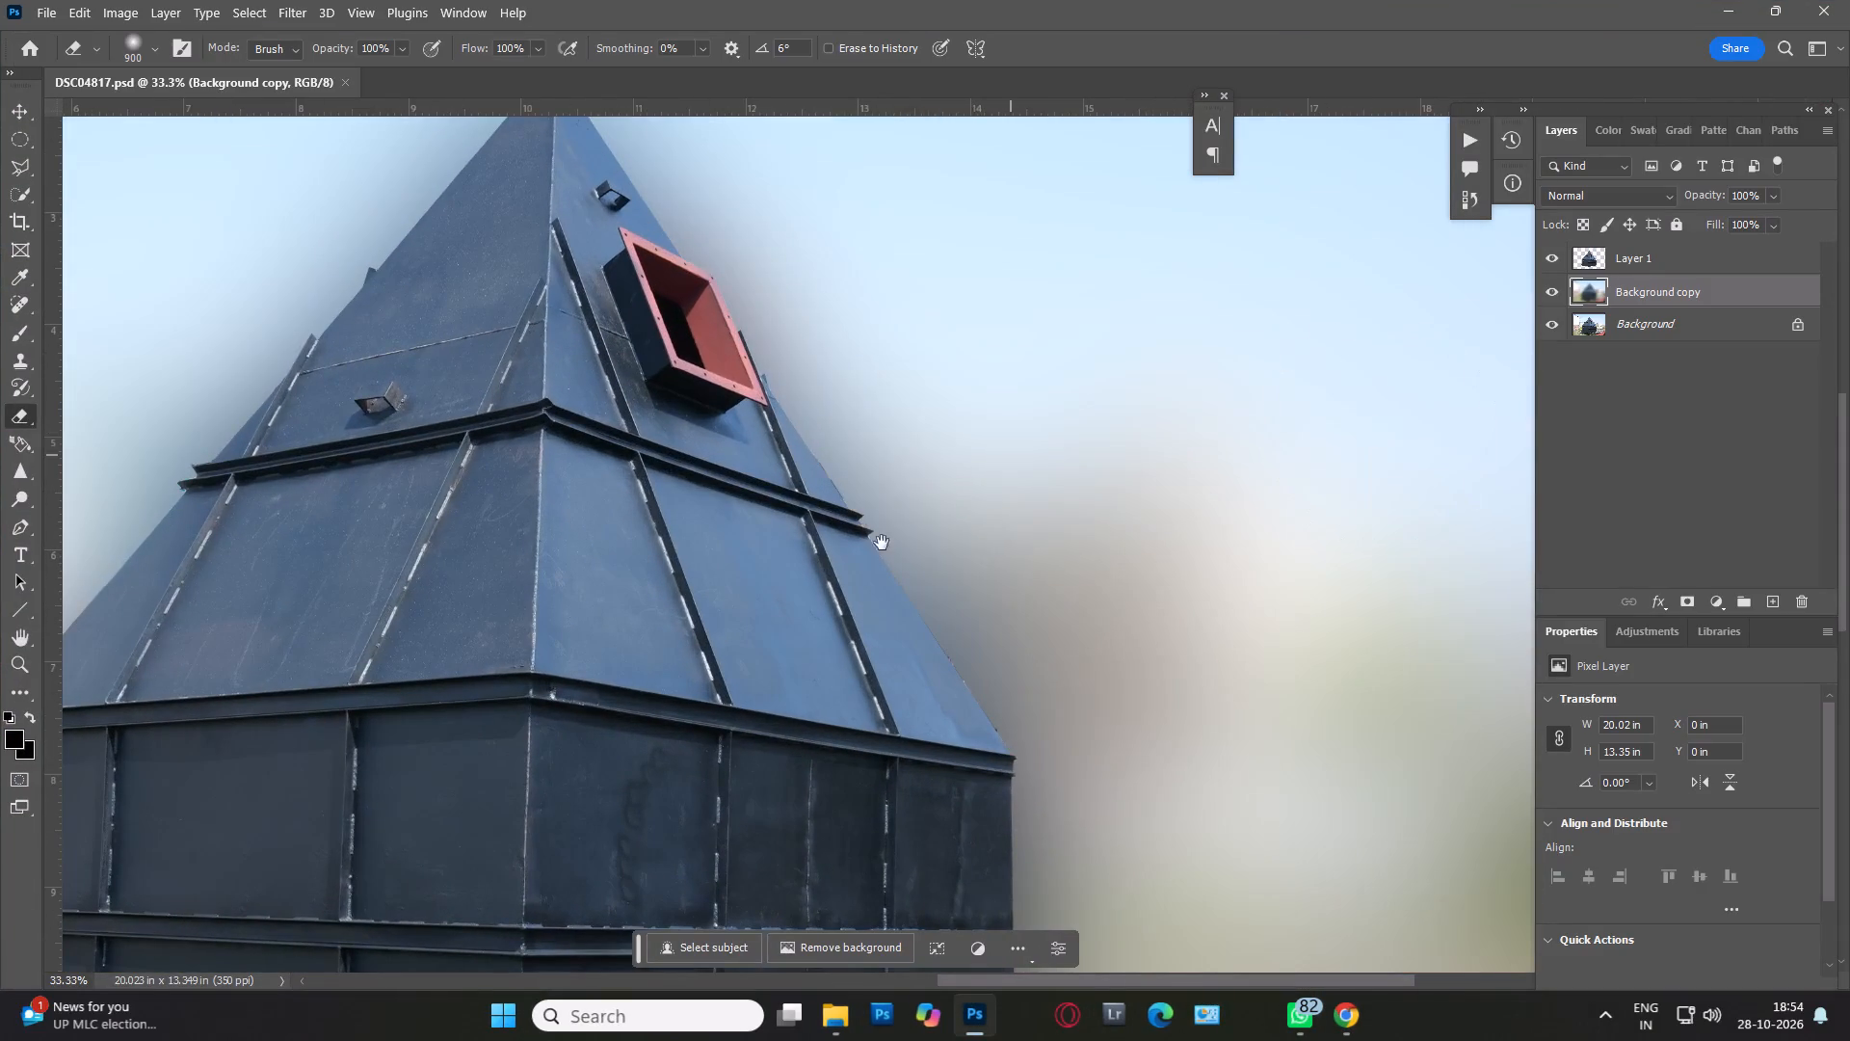
left_click_drag(596, 558, 978, 257)
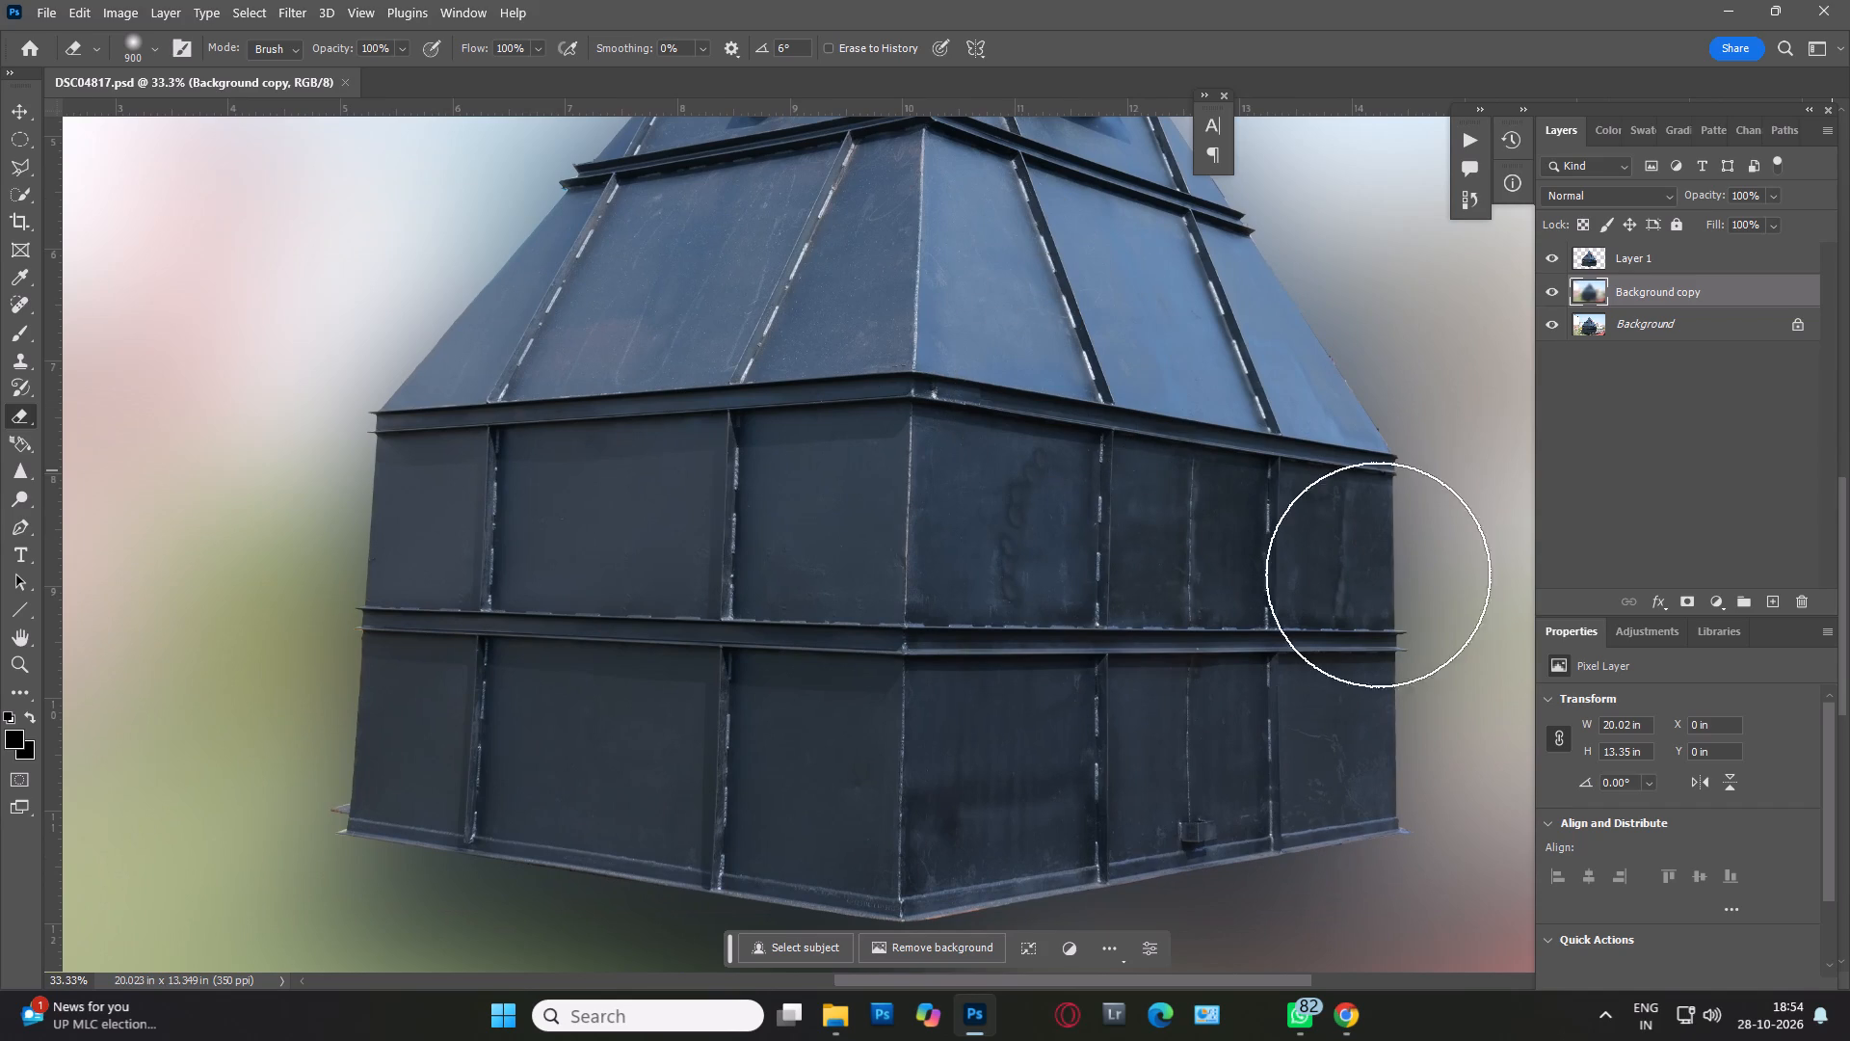
key("ctrl+plus")
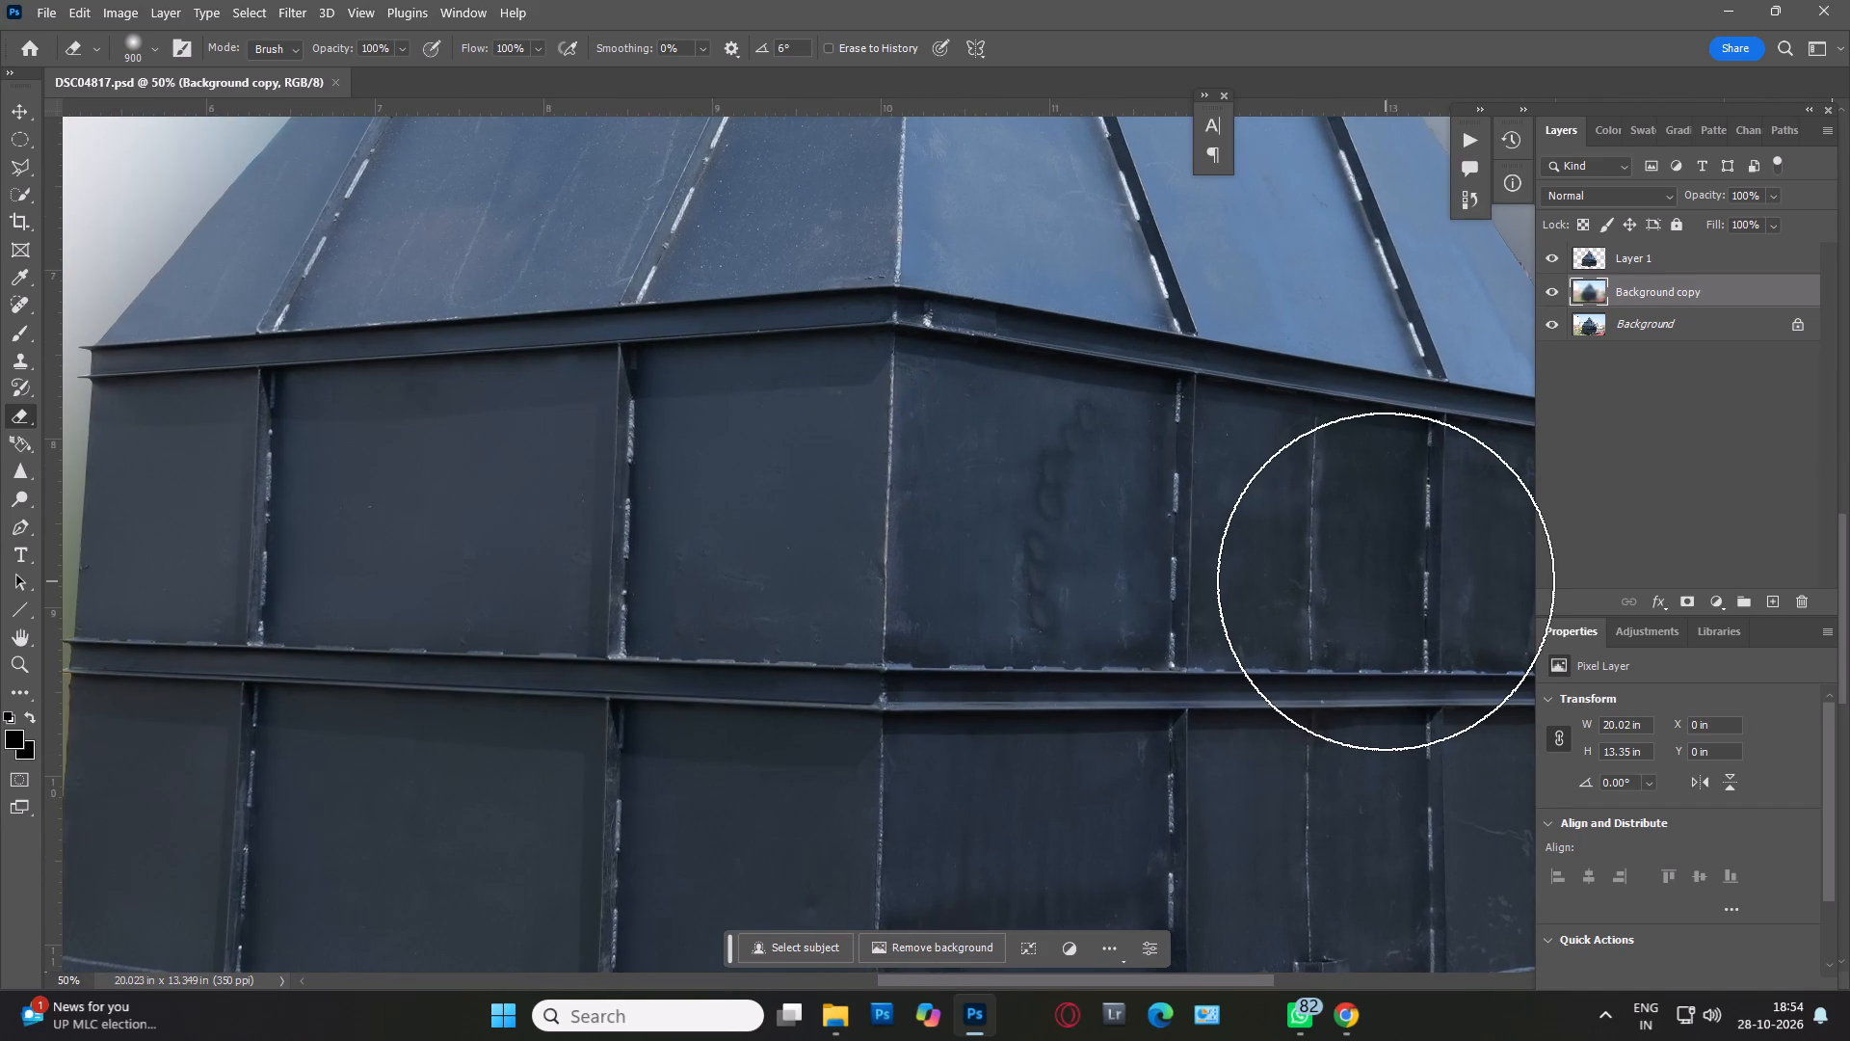
key("j")
left_click(1650, 251)
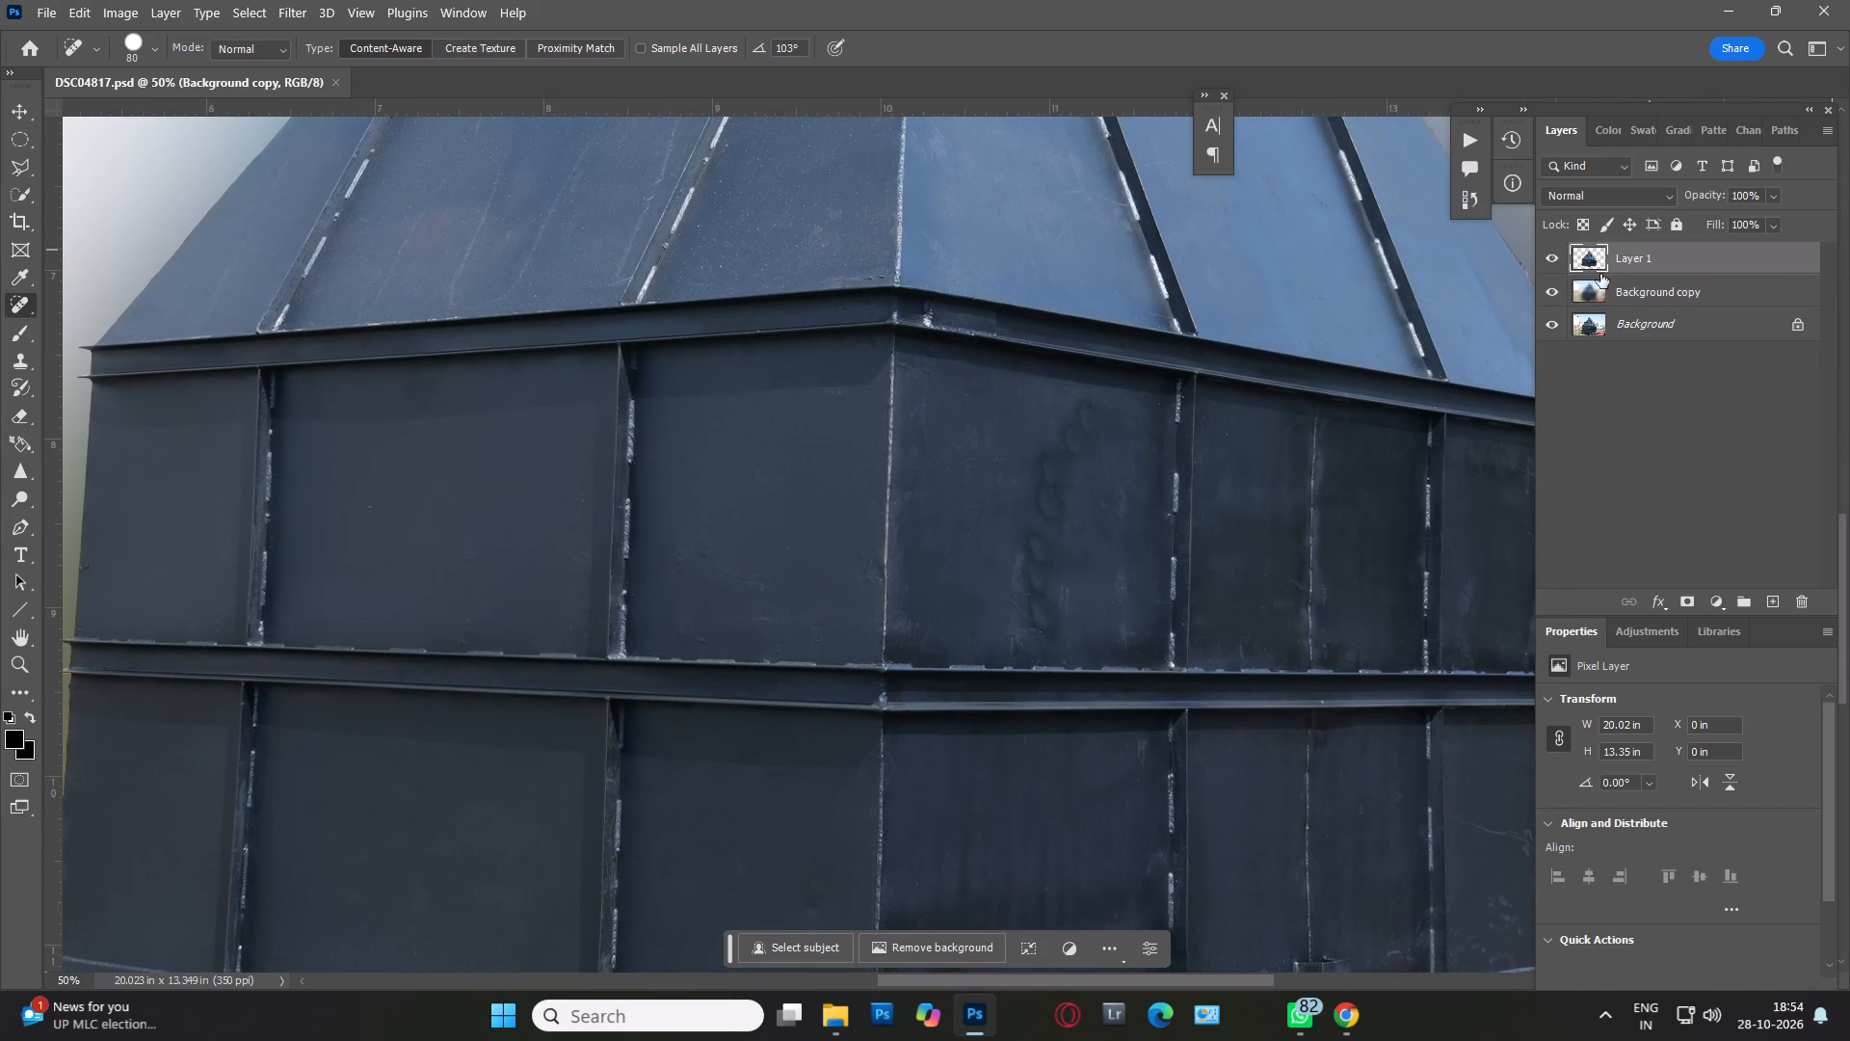
left_click_drag(1075, 414, 1031, 562)
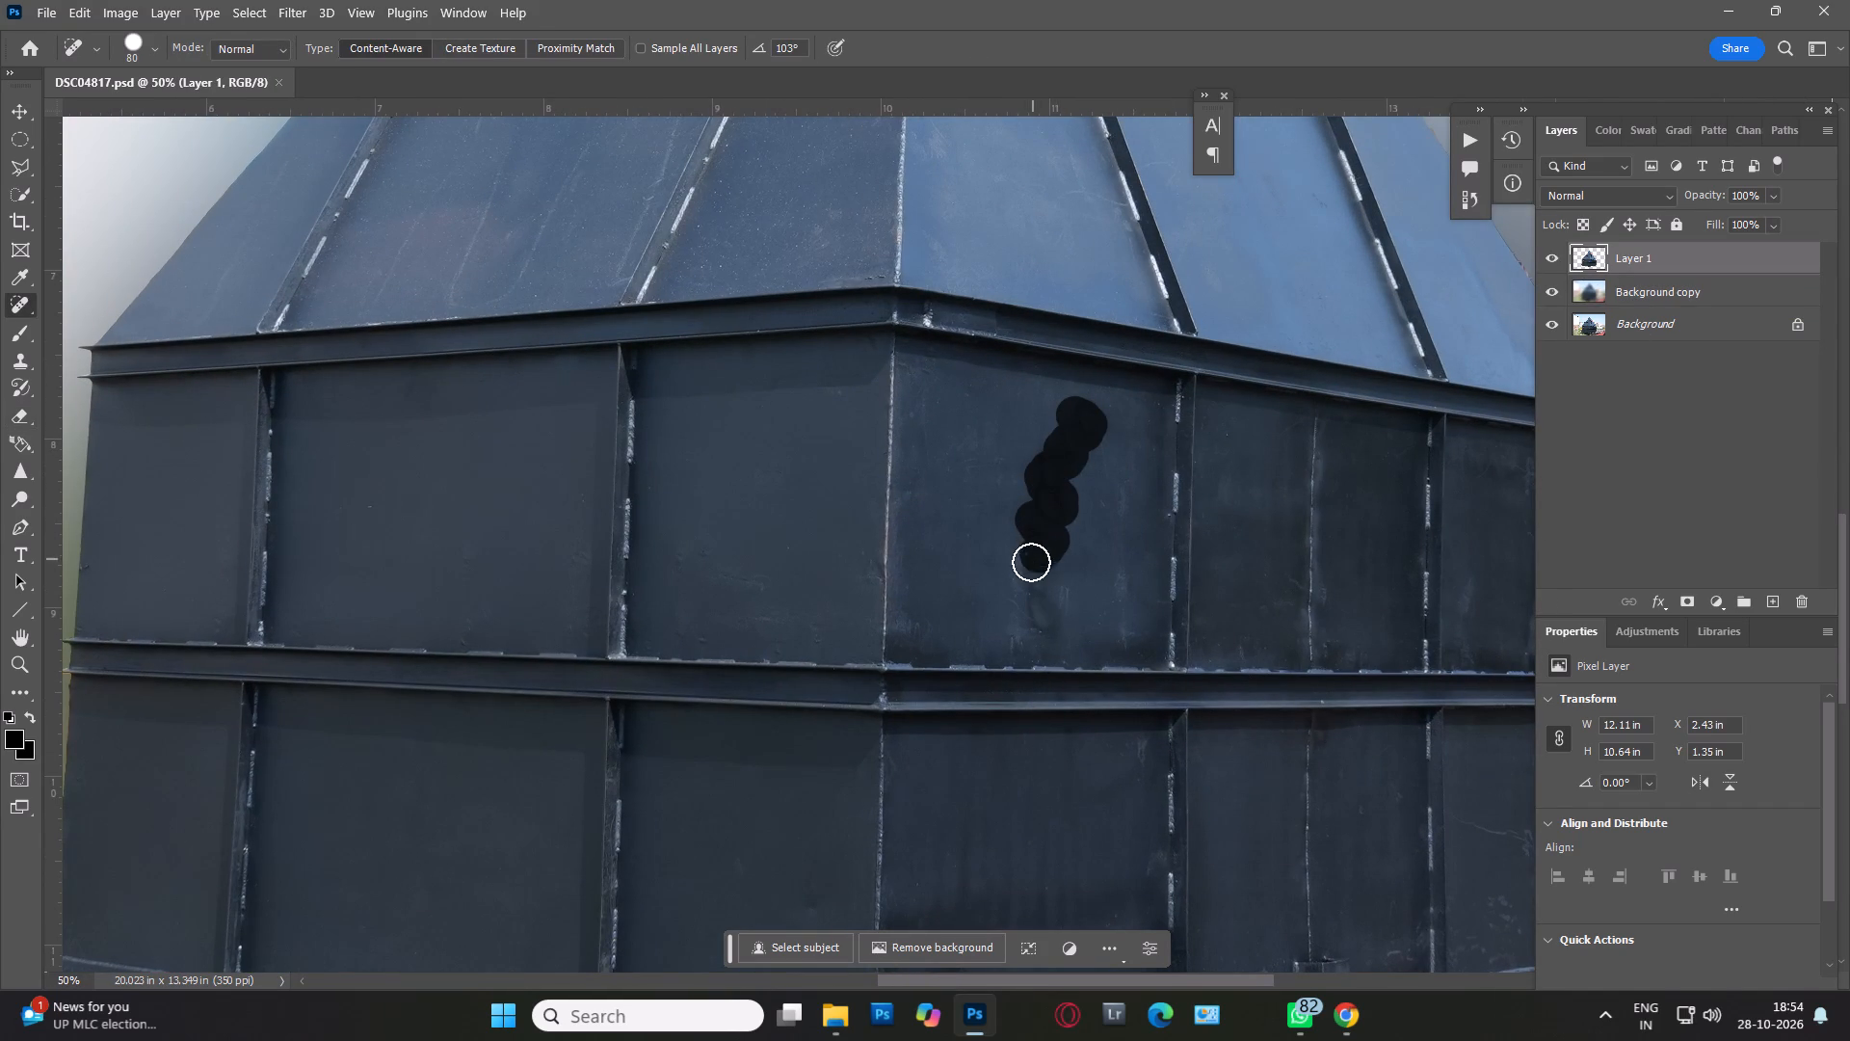
left_click_drag(1031, 562, 1055, 639)
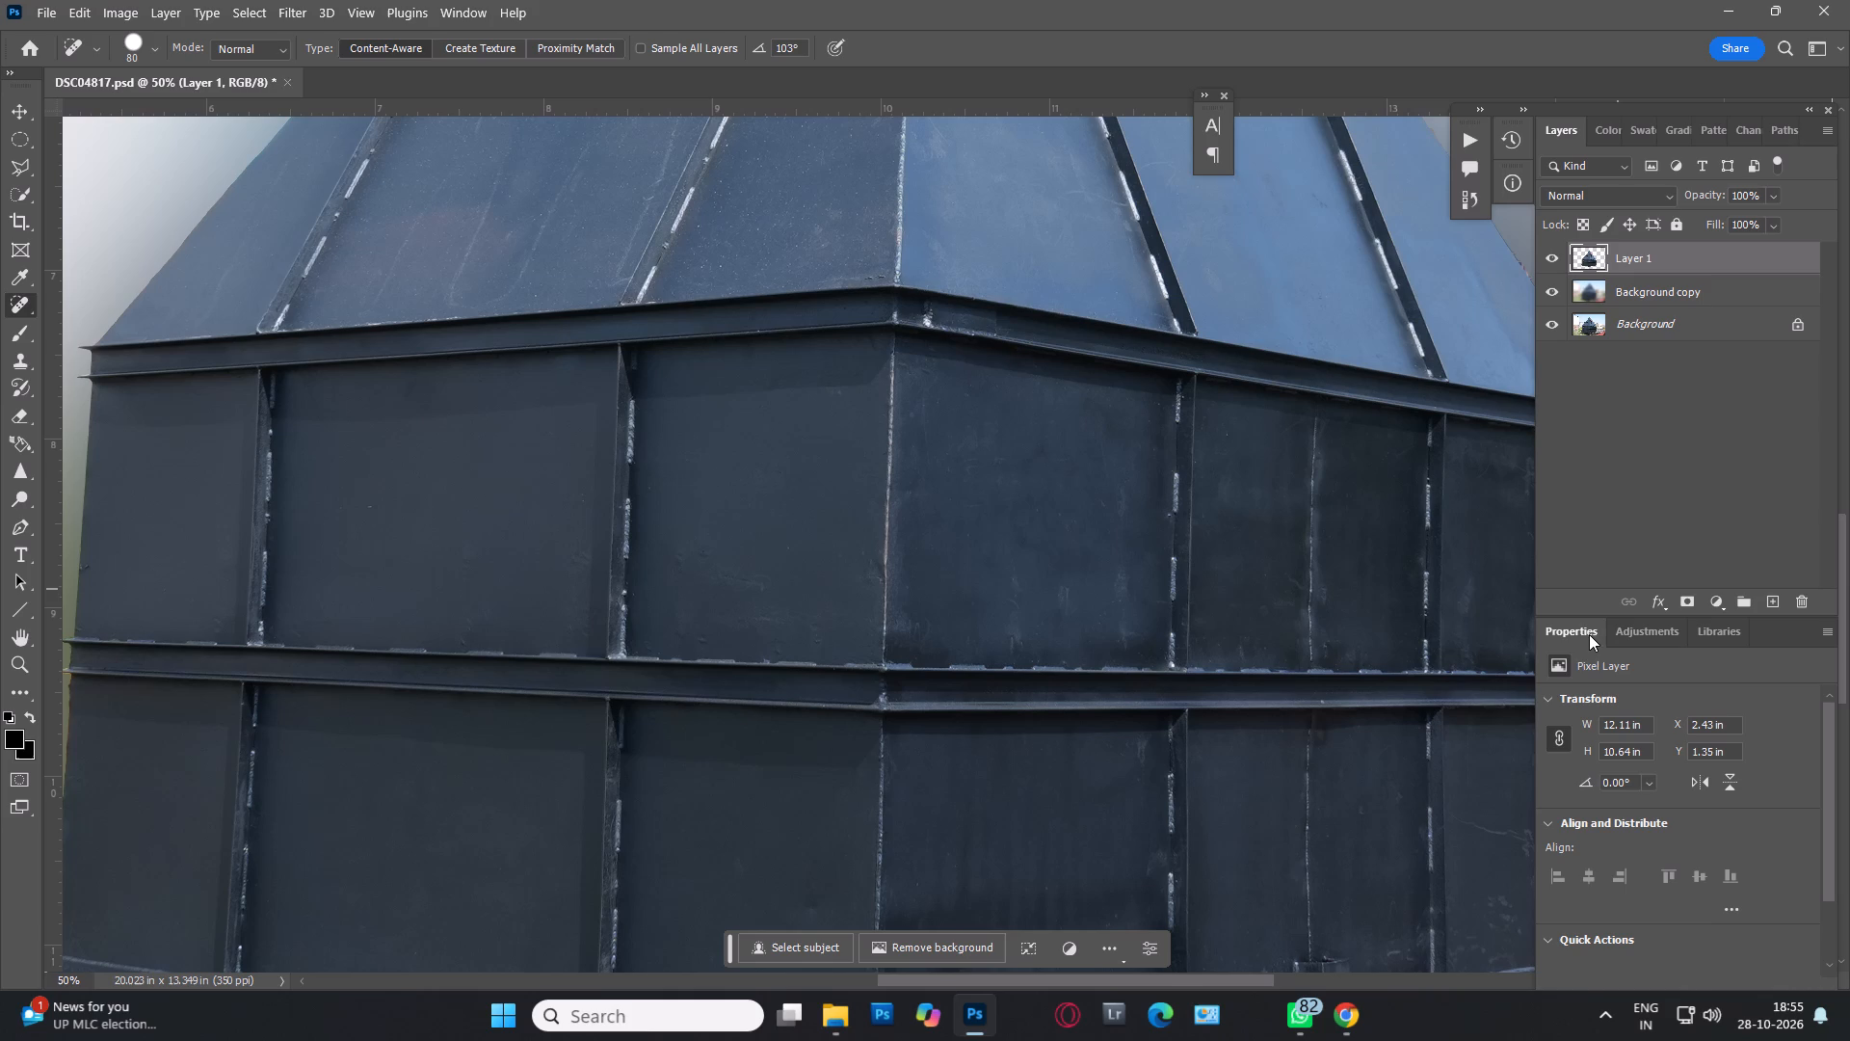
Heal the remaining streaks and stains in the middle and lower part of the same dark panel.
left_click_drag(1115, 482, 1122, 623)
left_click_drag(1059, 582, 1057, 615)
left_click_drag(1034, 584, 1017, 660)
left_click_drag(1122, 572, 1118, 617)
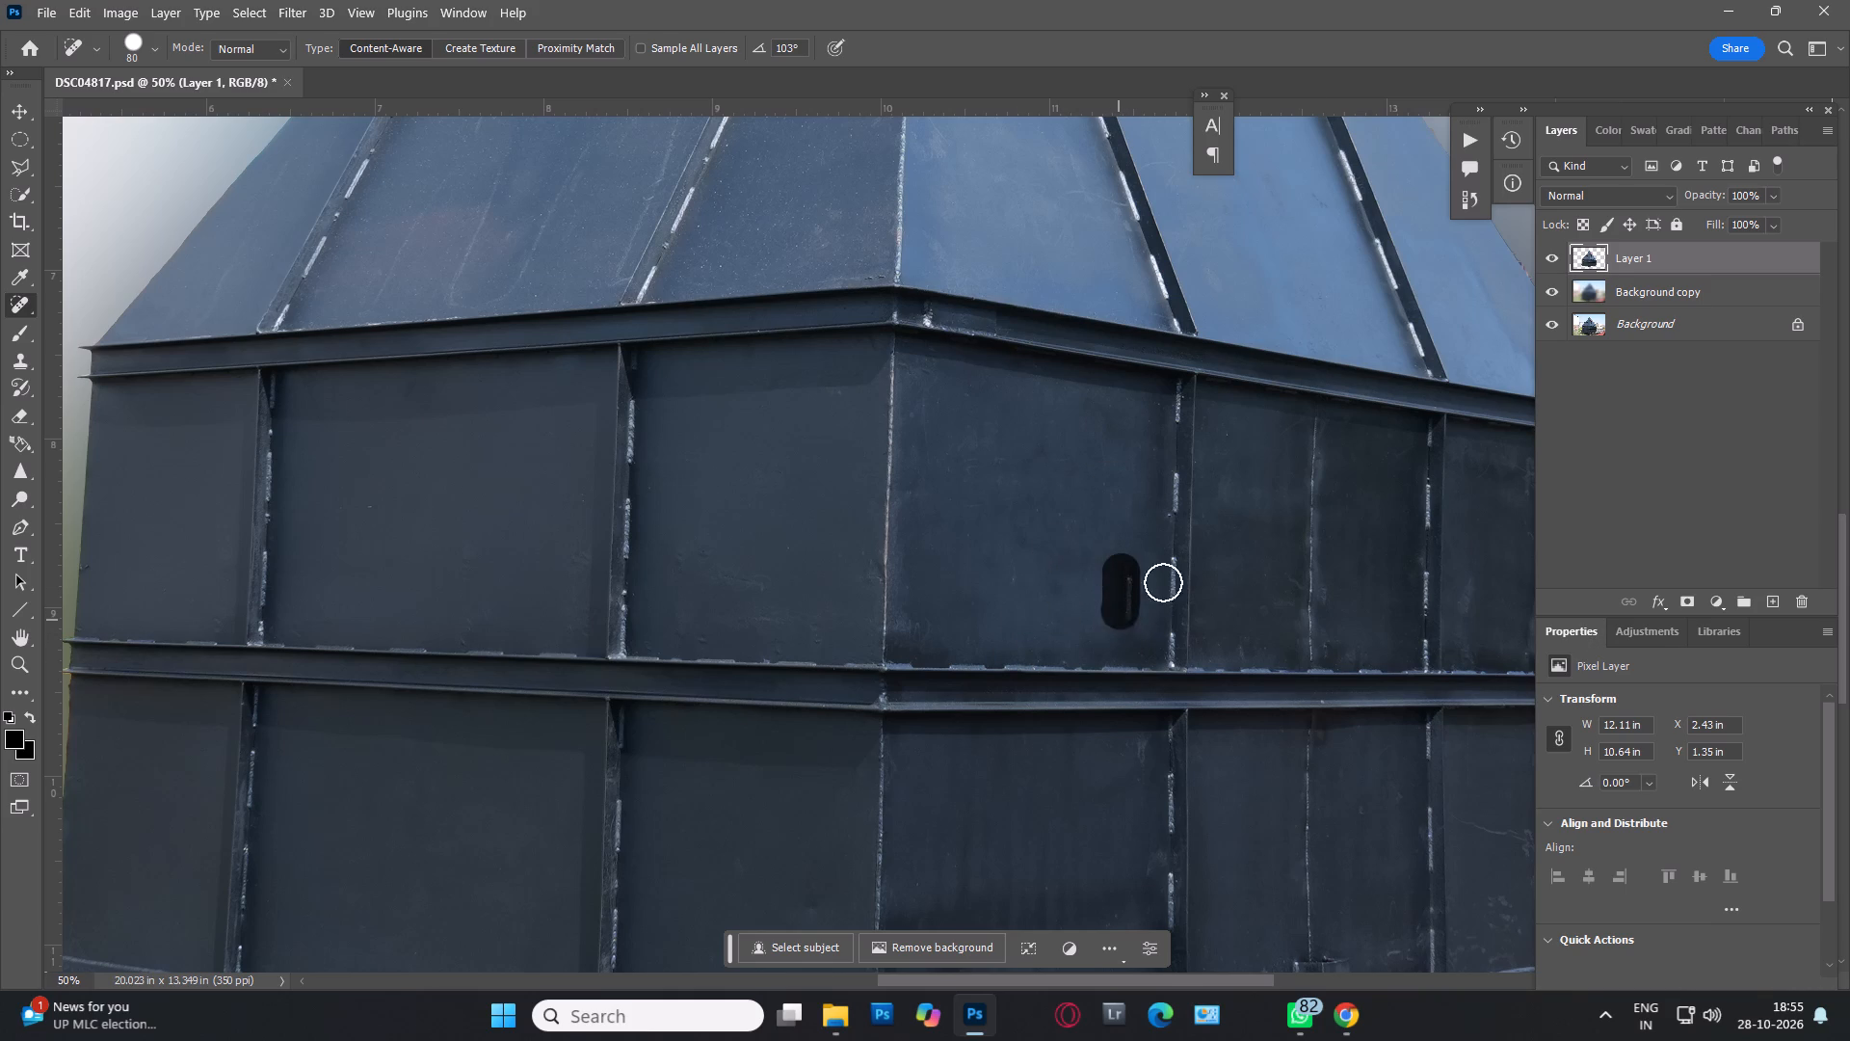
left_click_drag(1135, 612, 1129, 628)
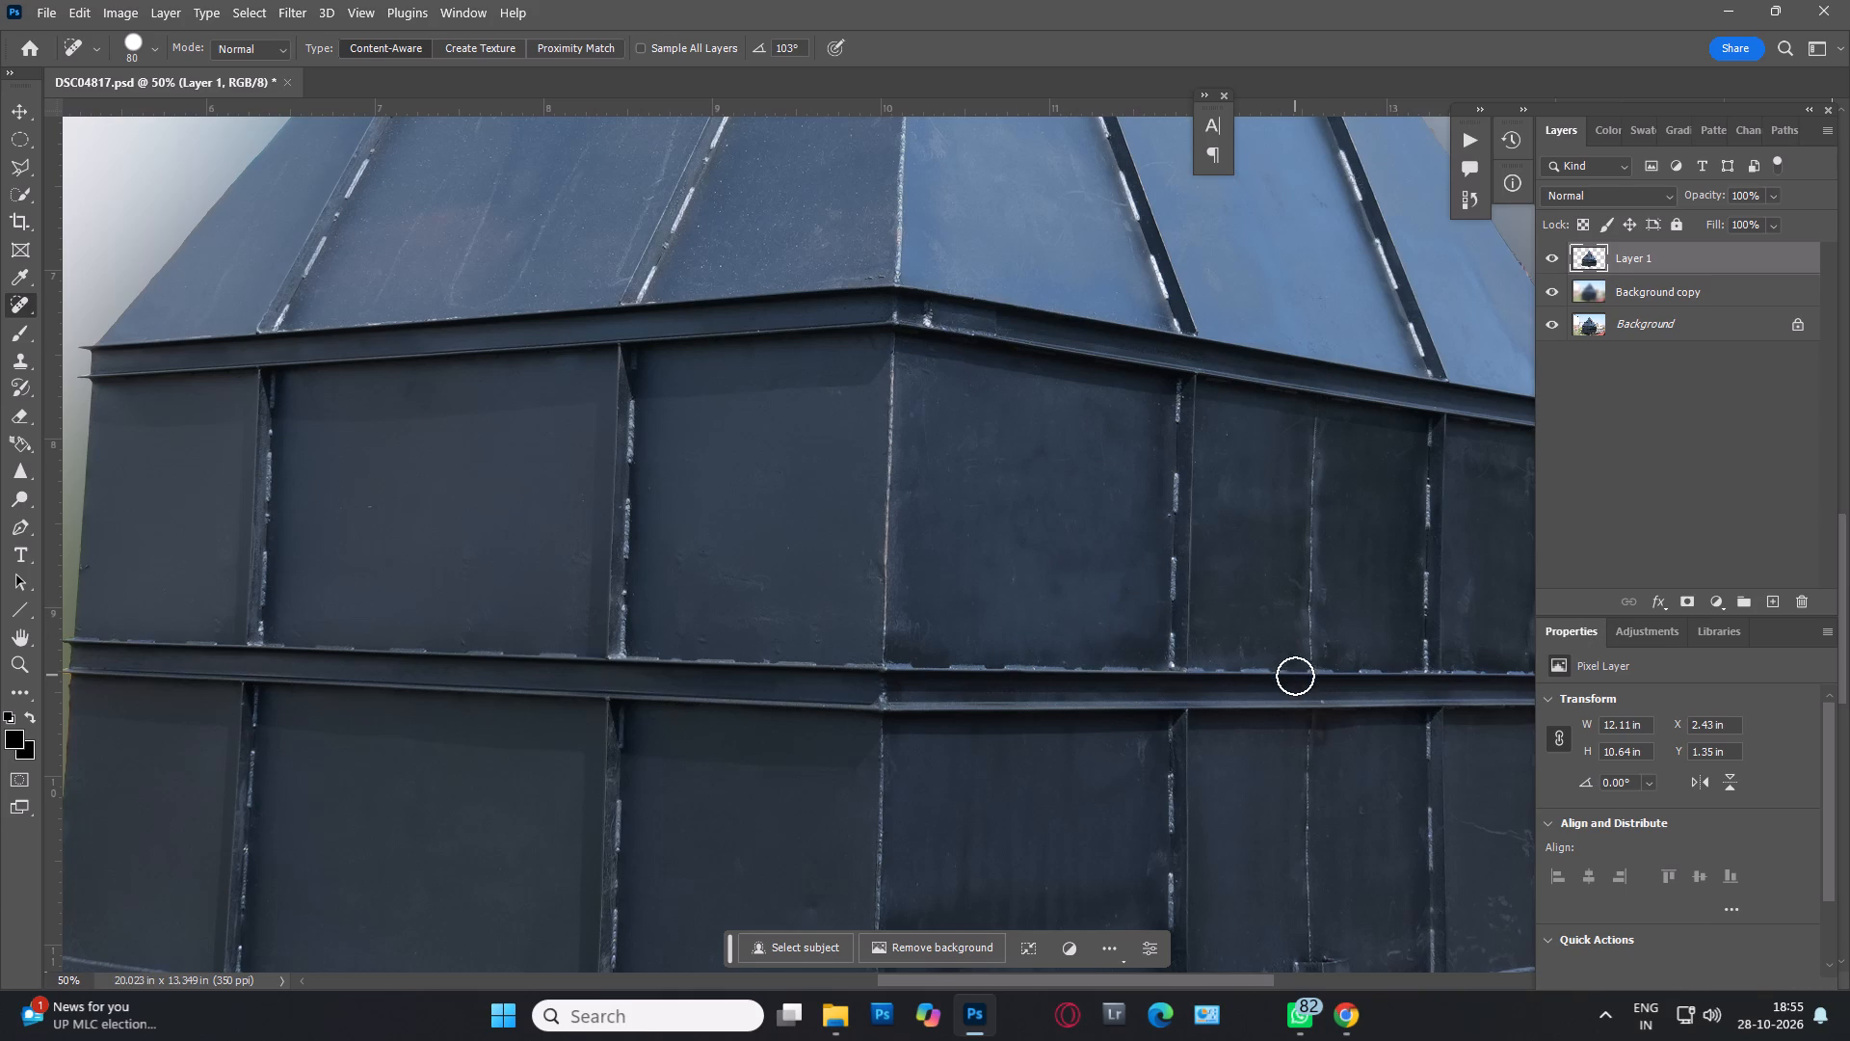
Heal the scratches running down the middle of the wide sloped panel on the hopper's left face.
key("space")
key("space")
key("space")
key("space")
key("space")
key("space")
key("space")
key("space")
key("space")
key("space")
key("space")
key("space")
key("space")
key("space")
key("space")
key("space")
key("space")
key("space")
key("space")
key("space")
left_click_drag(874, 541, 806, 946)
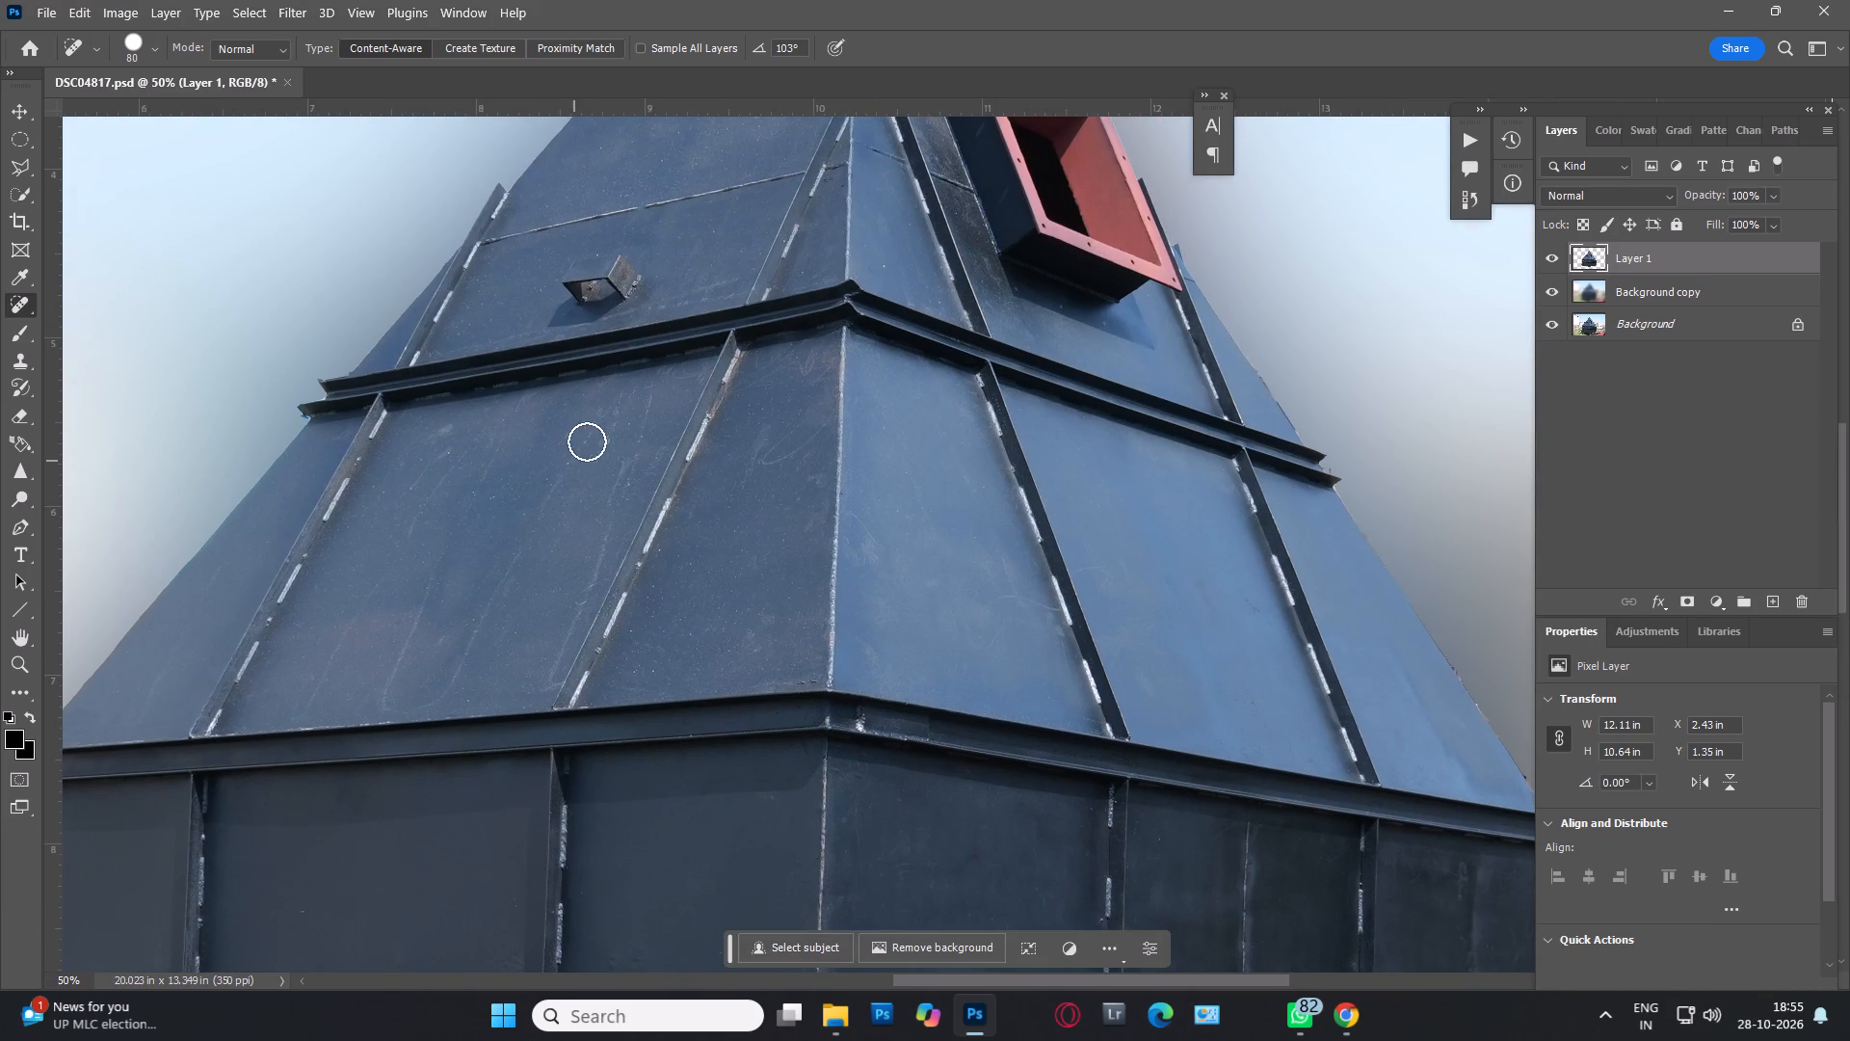
left_click_drag(584, 430, 396, 688)
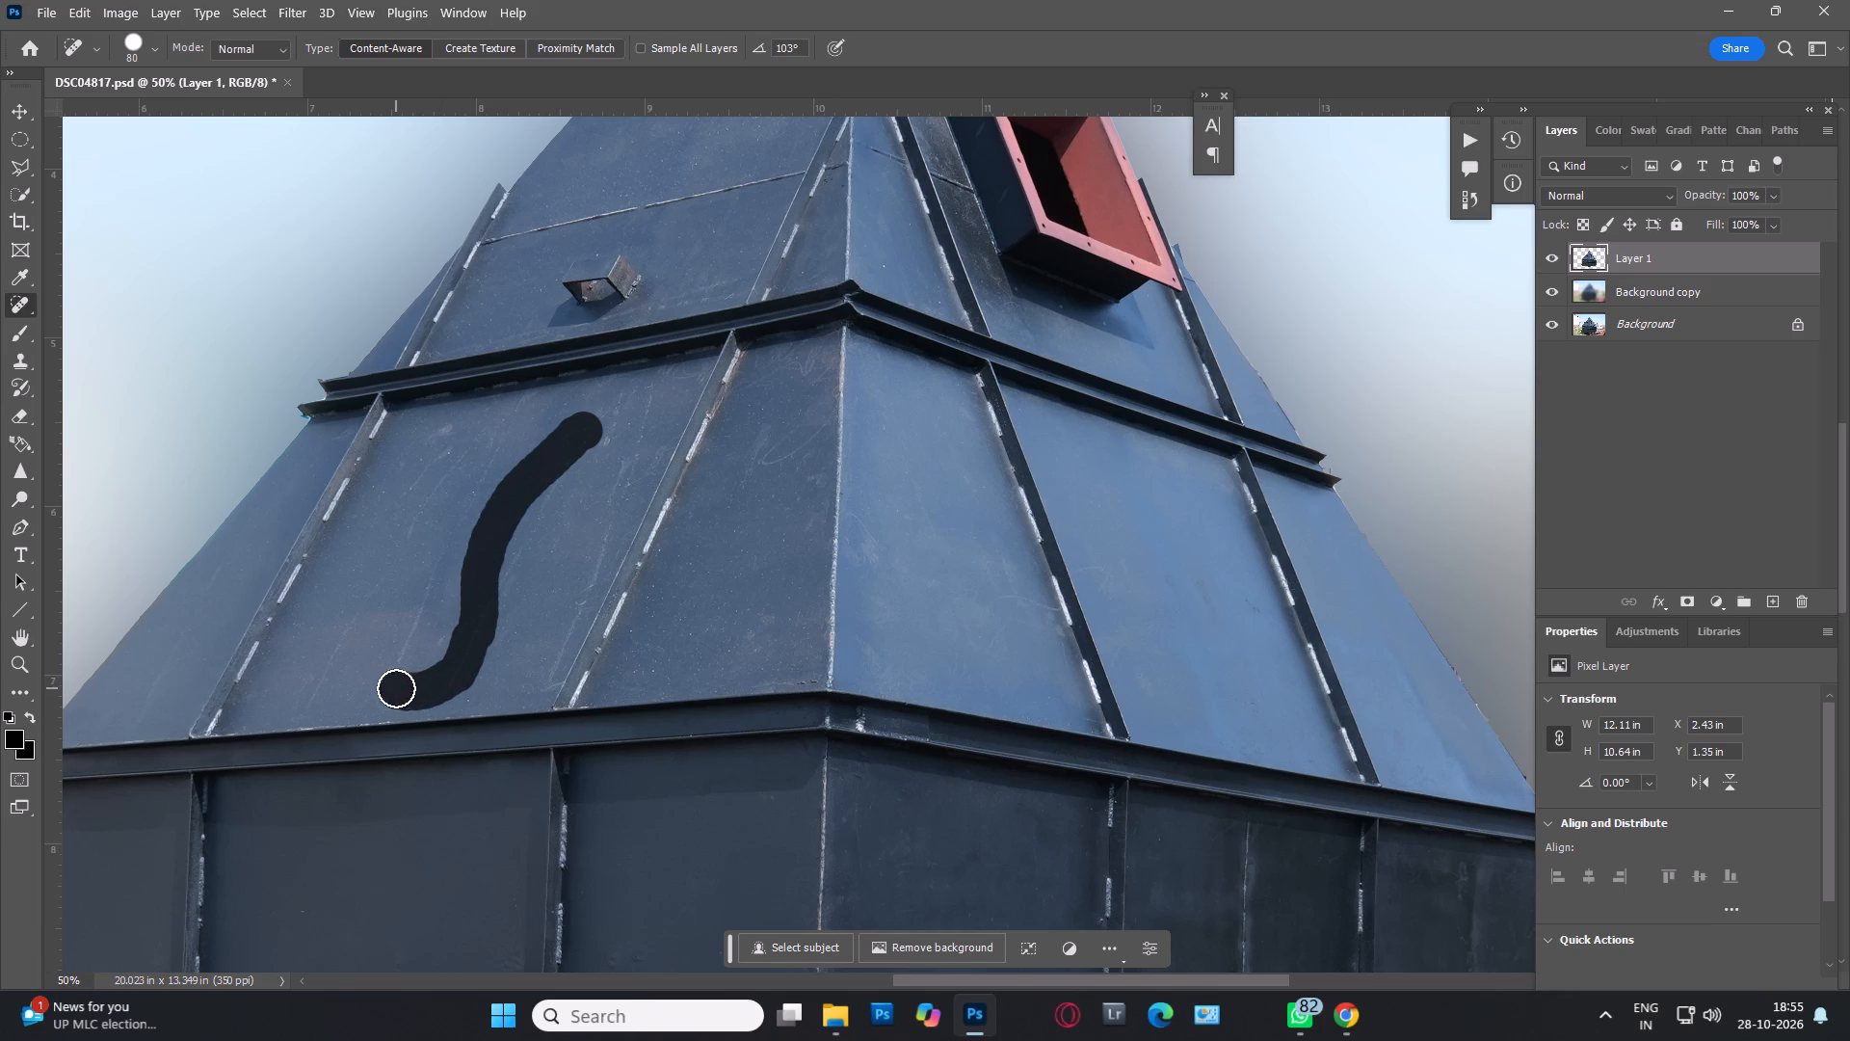
left_click_drag(396, 688, 439, 544)
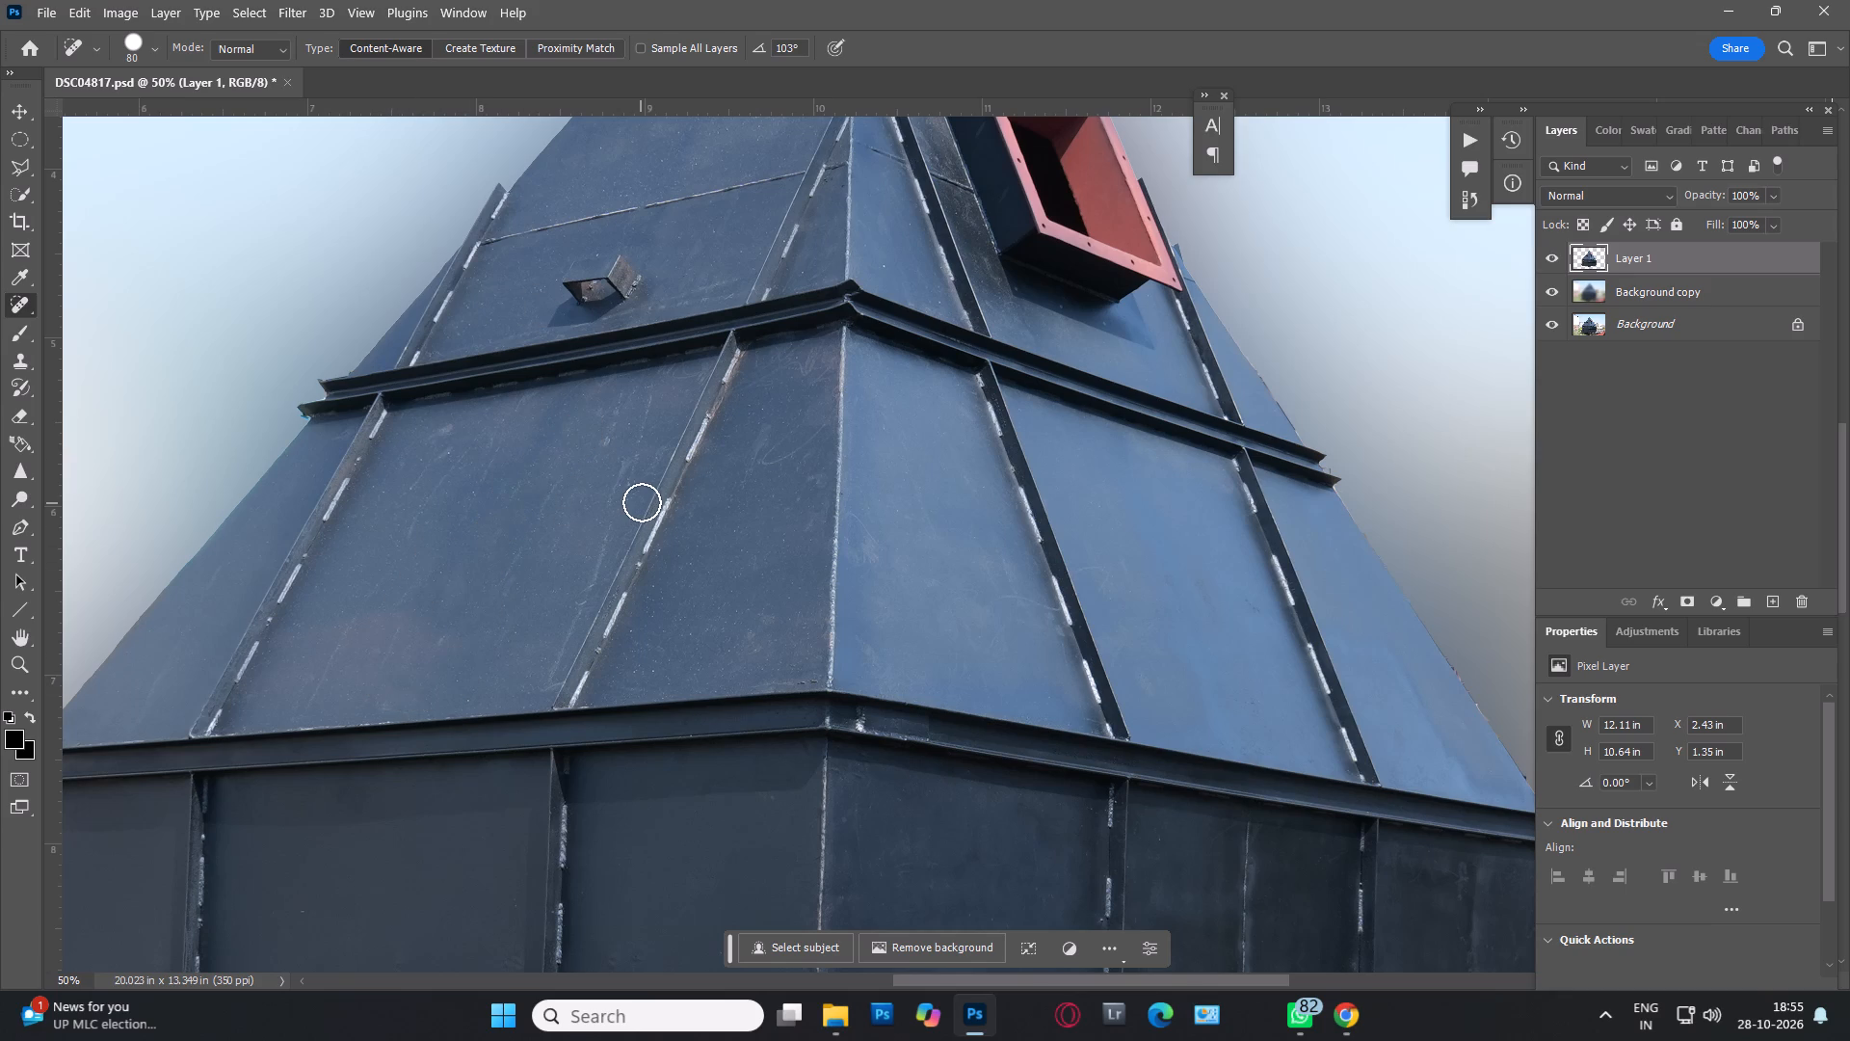
Reduce the healing brush to 50 px and heal scratches along the wide sloped panel's right side and on the narrow panel beside it.
key("bracketleft")
key("bracketleft")
key("bracketleft")
left_click_drag(647, 398, 646, 404)
left_click_drag(646, 404, 617, 481)
left_click_drag(616, 488, 579, 616)
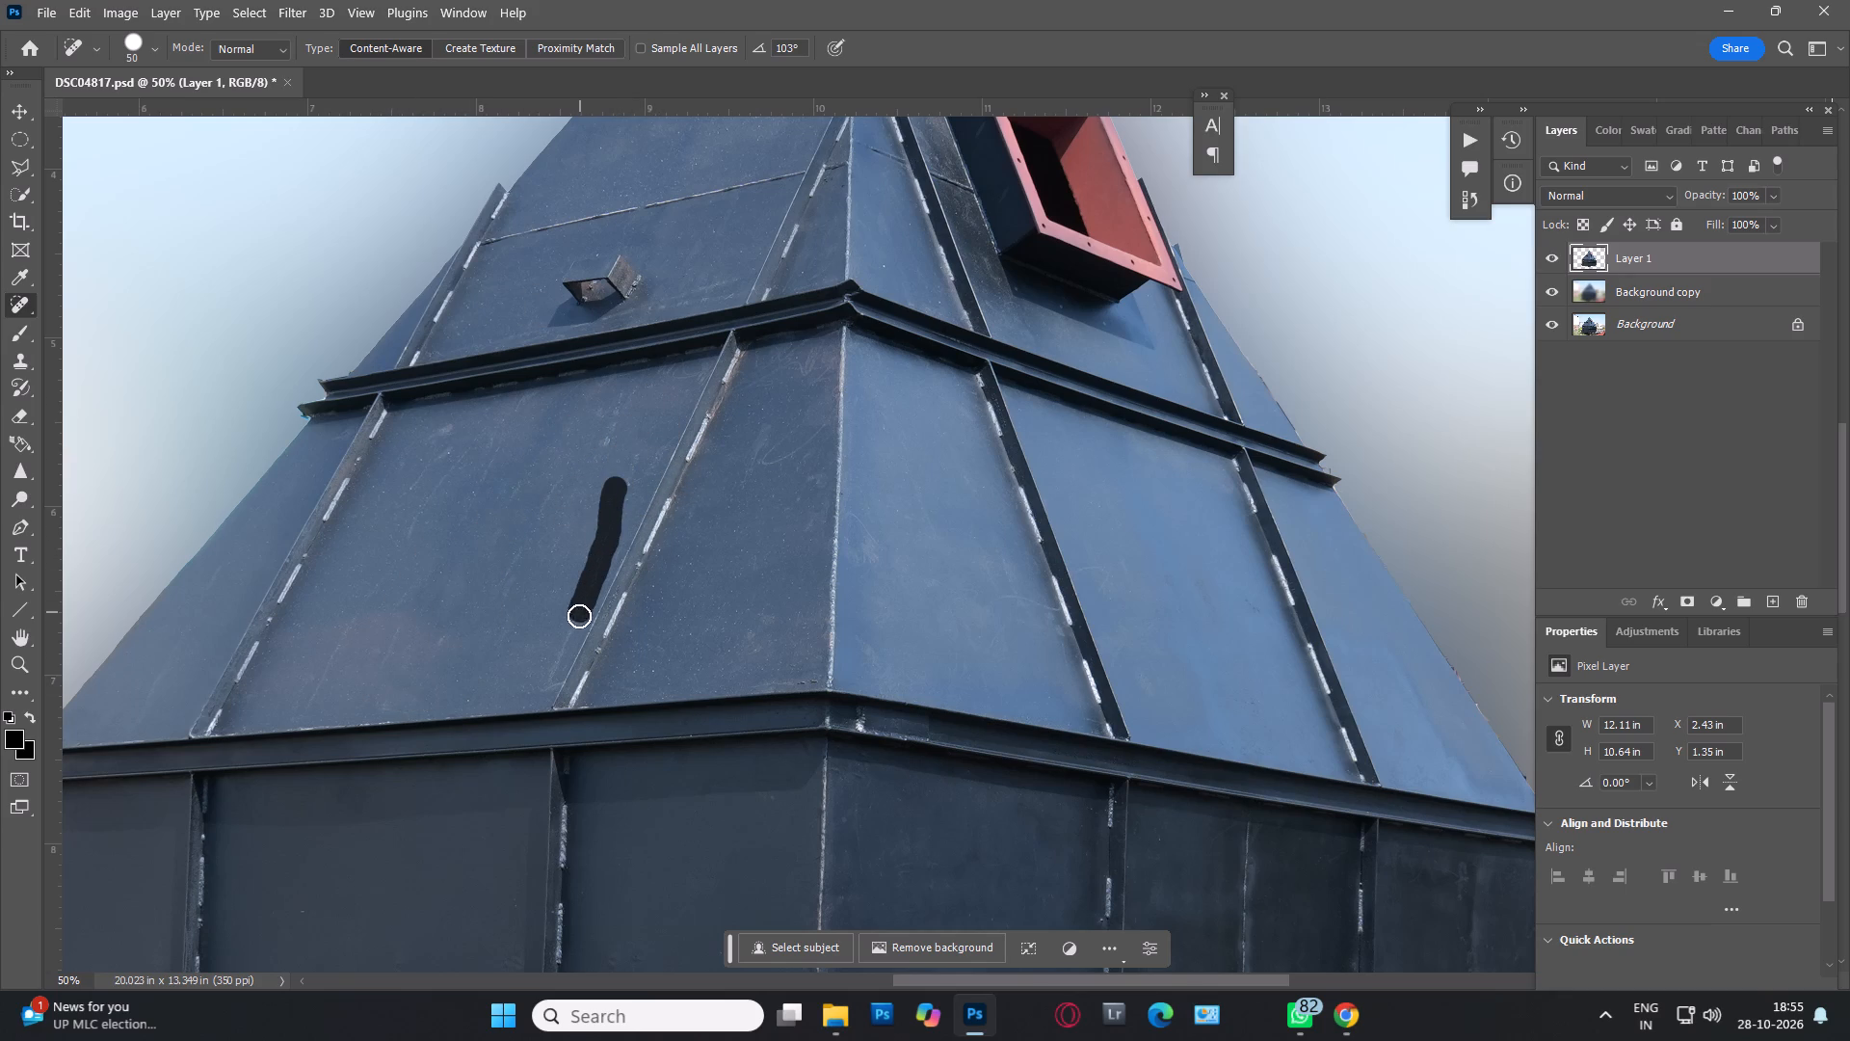
left_click_drag(579, 616, 542, 683)
left_click_drag(773, 423, 751, 454)
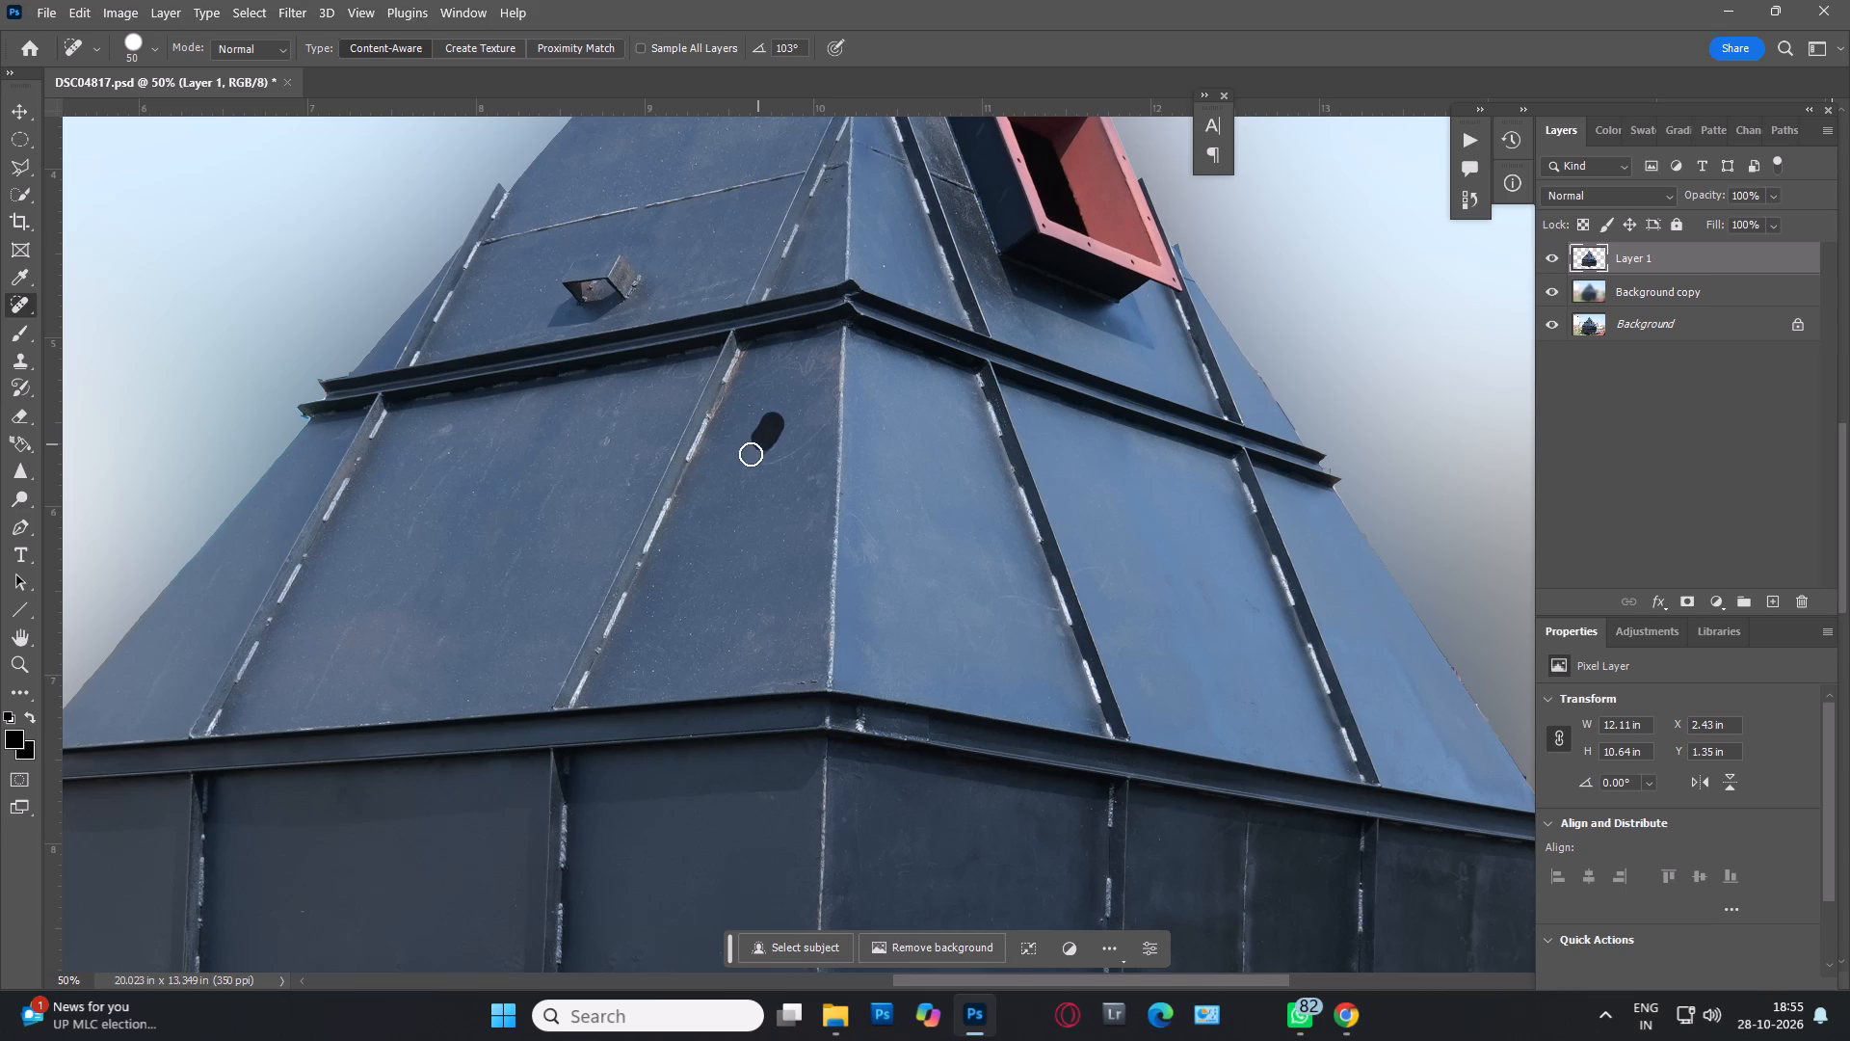
left_click_drag(751, 454, 812, 415)
left_click_drag(806, 355, 805, 373)
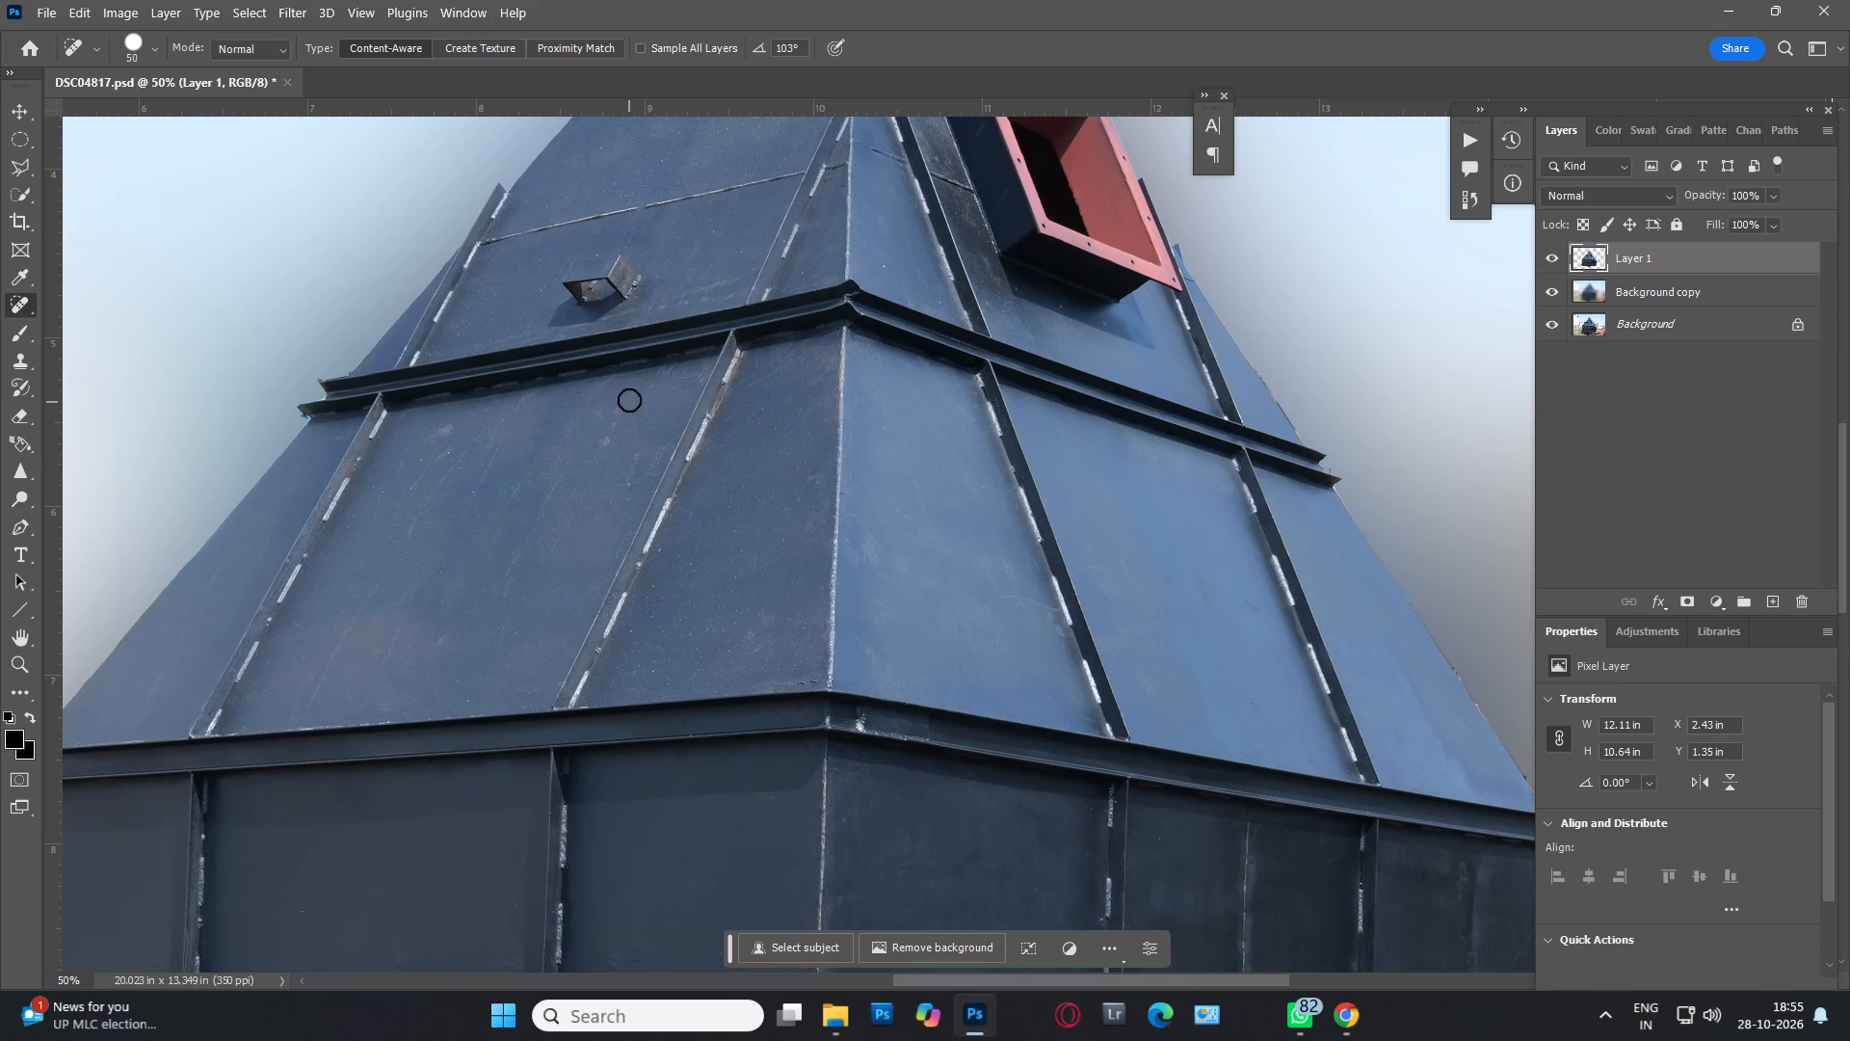
Heal the remaining scratches and streaks across the wide sloped panel on the hopper's left face, from its upper edge to its lower corner.
left_click_drag(619, 399, 588, 466)
left_click_drag(450, 450, 408, 500)
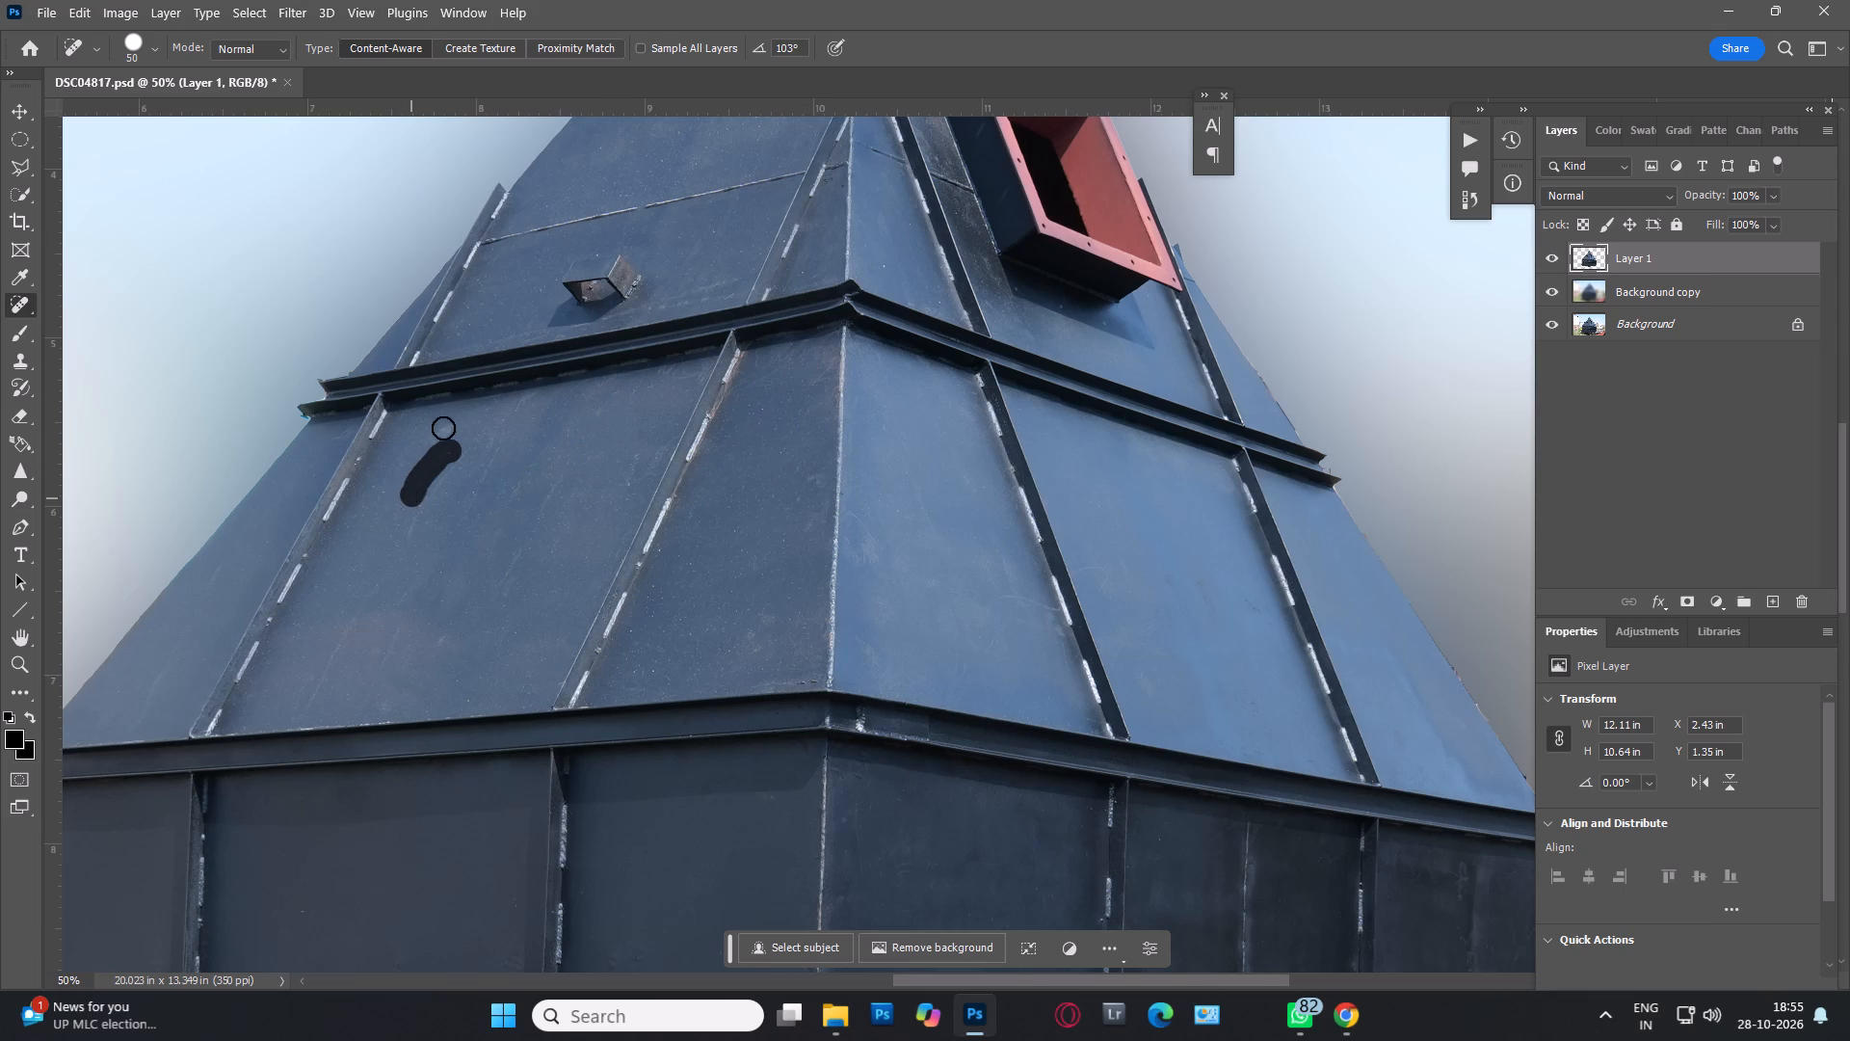
left_click_drag(432, 428, 453, 431)
left_click_drag(491, 432, 327, 659)
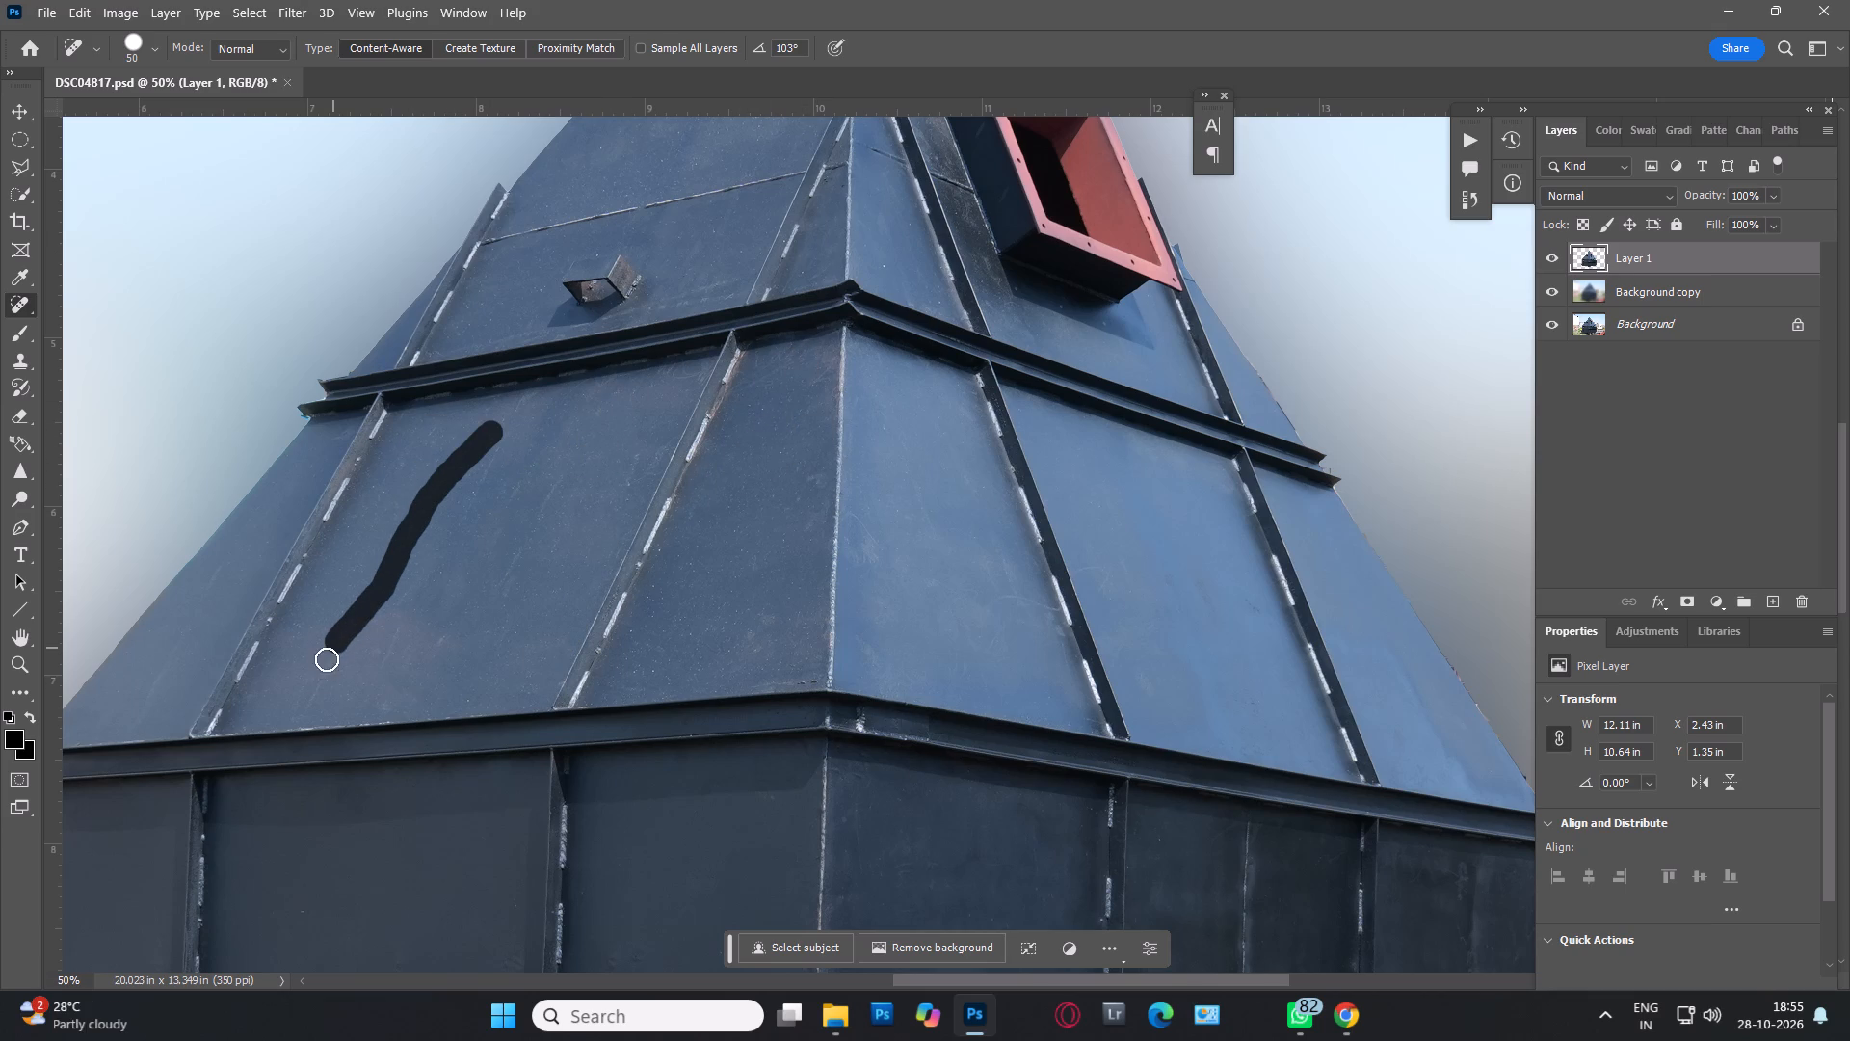
left_click_drag(327, 659, 317, 681)
left_click_drag(497, 445, 448, 565)
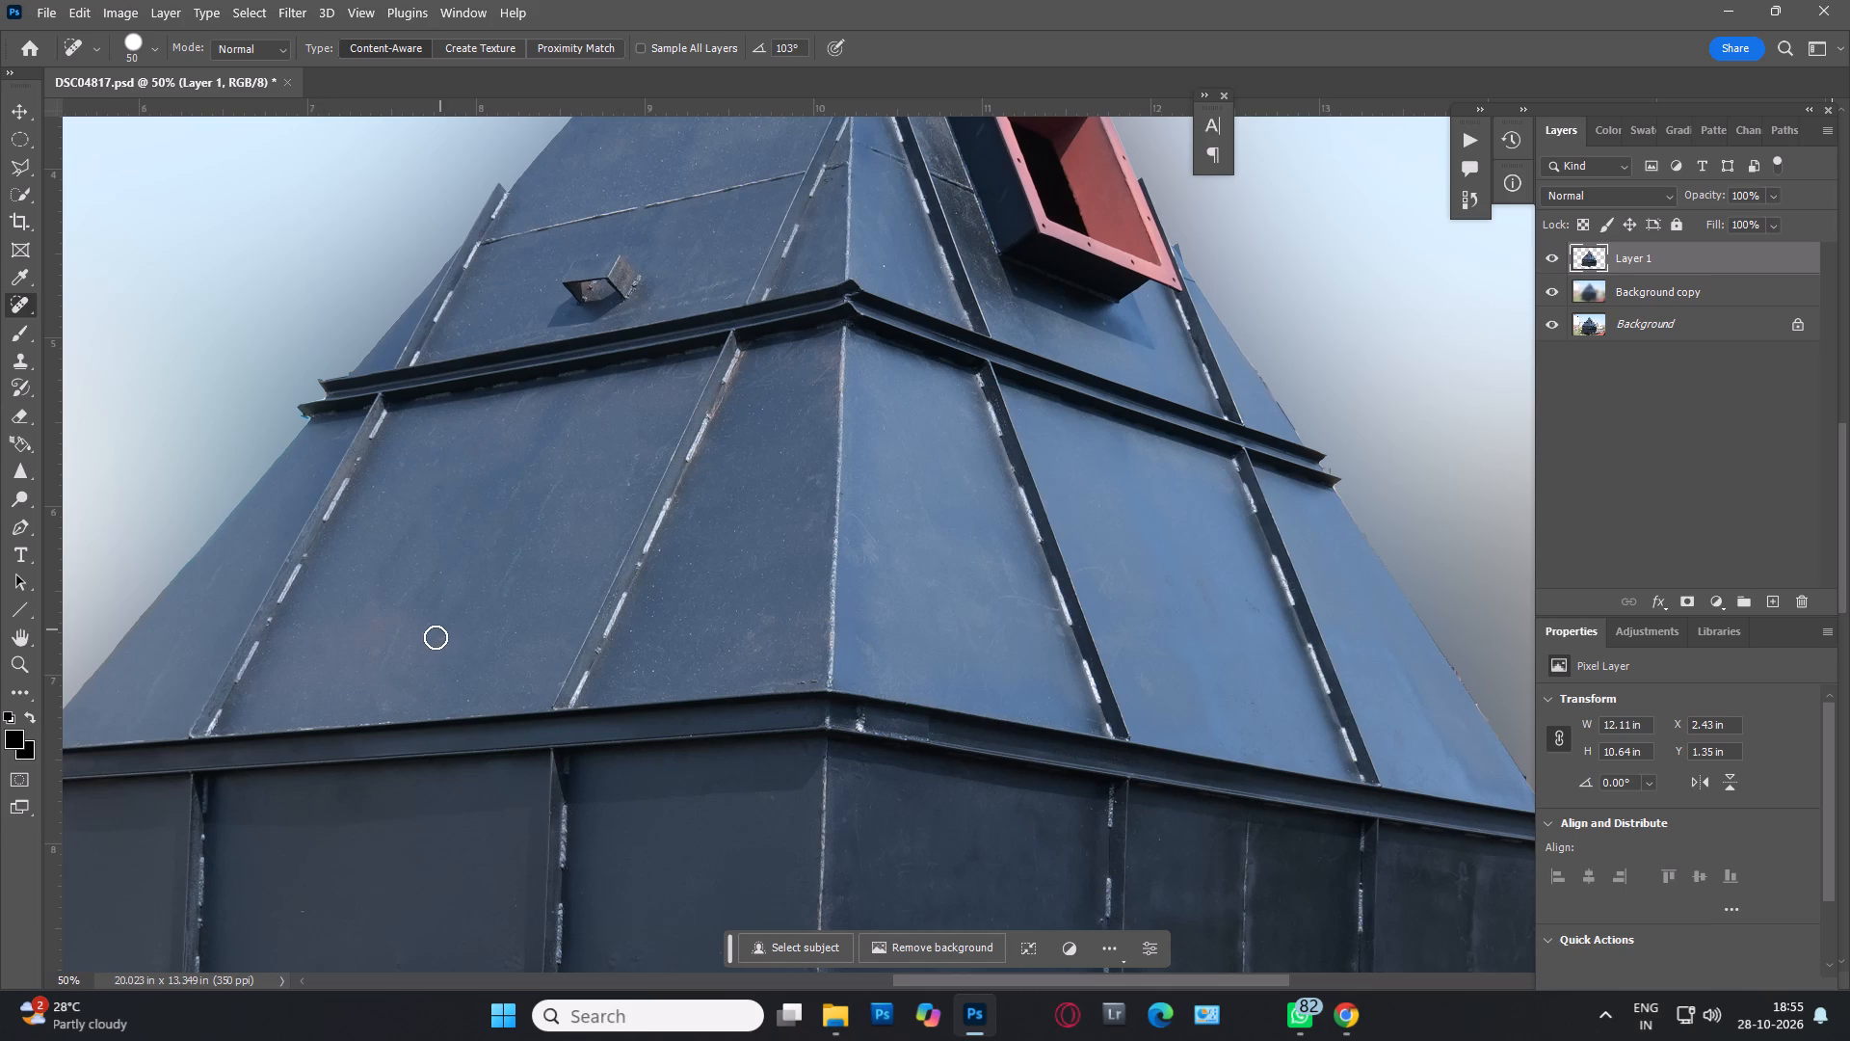
left_click_drag(435, 642, 471, 599)
left_click_drag(555, 481, 505, 601)
Reduce the healing brush to 30 px and heal the light specks just below the hopper's top cap on the left face.
scroll(759, 612, "up", 20)
scroll(759, 612, "up", 6)
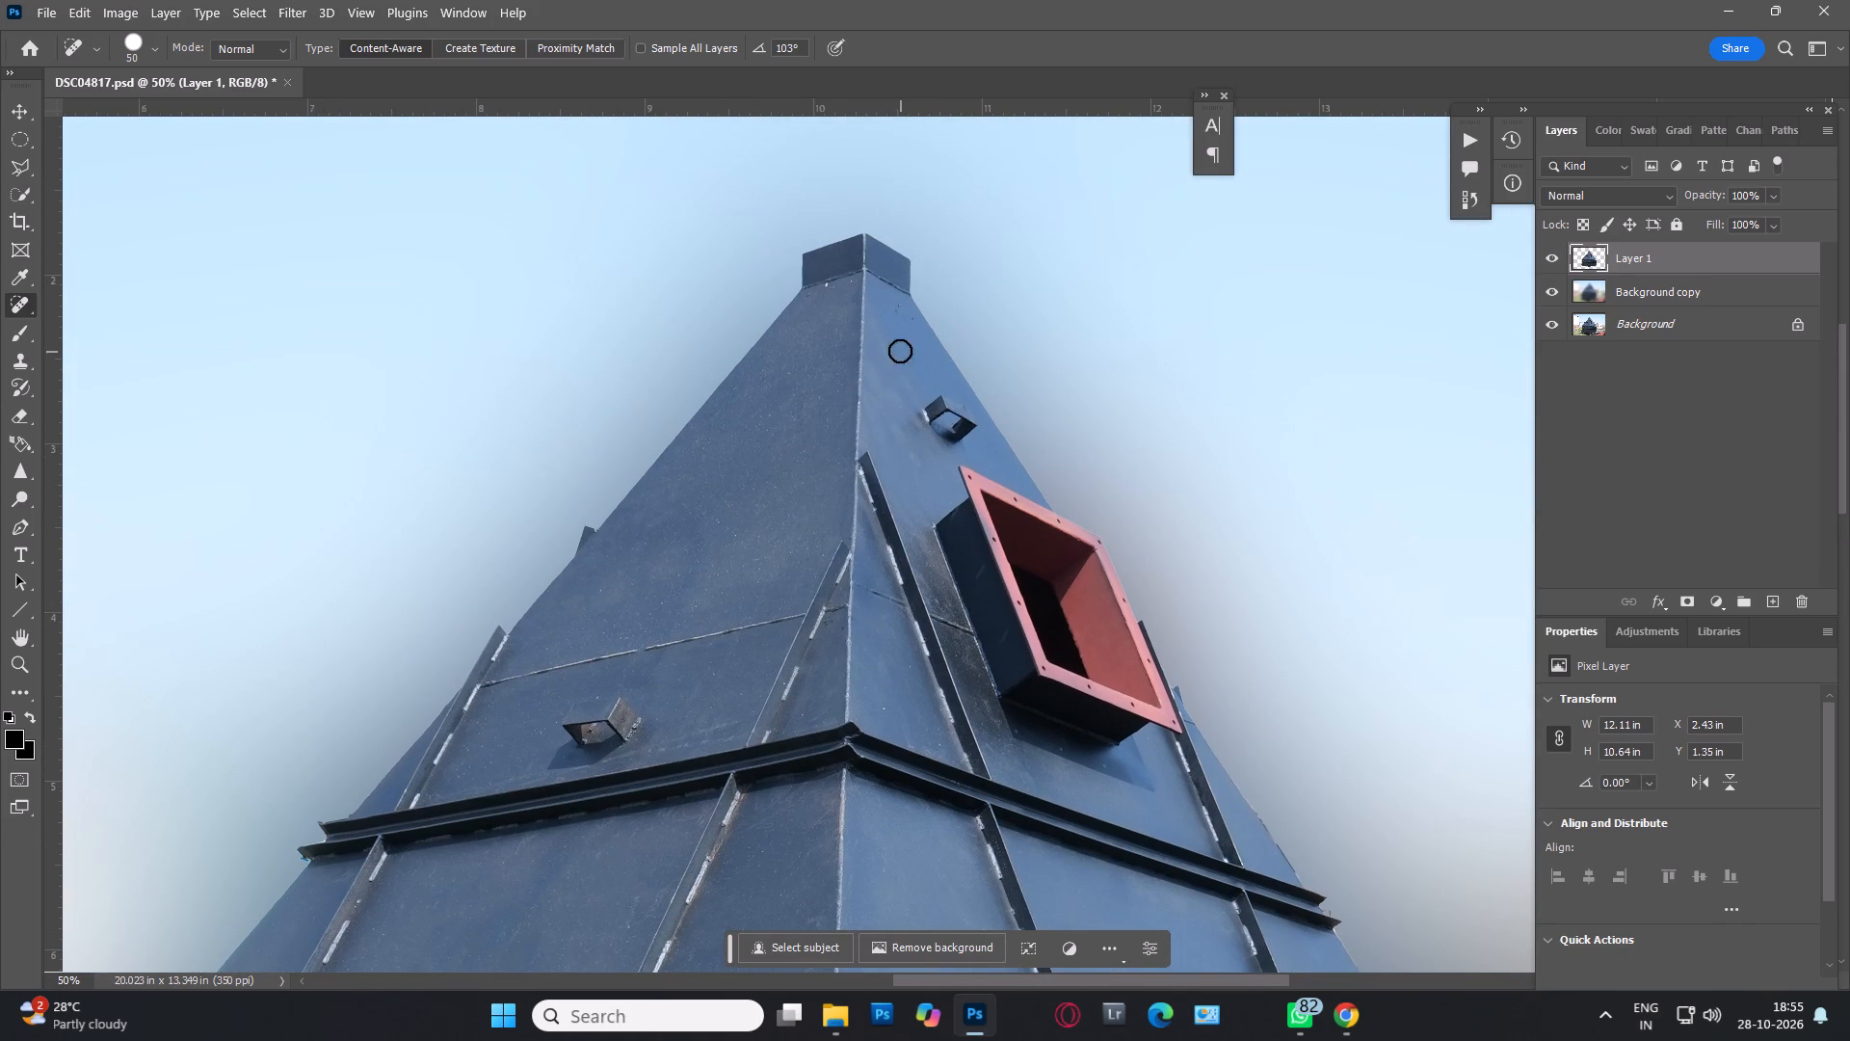
left_click(829, 291)
key("bracketleft")
key("bracketleft")
key("bracketleft")
key("bracketleft")
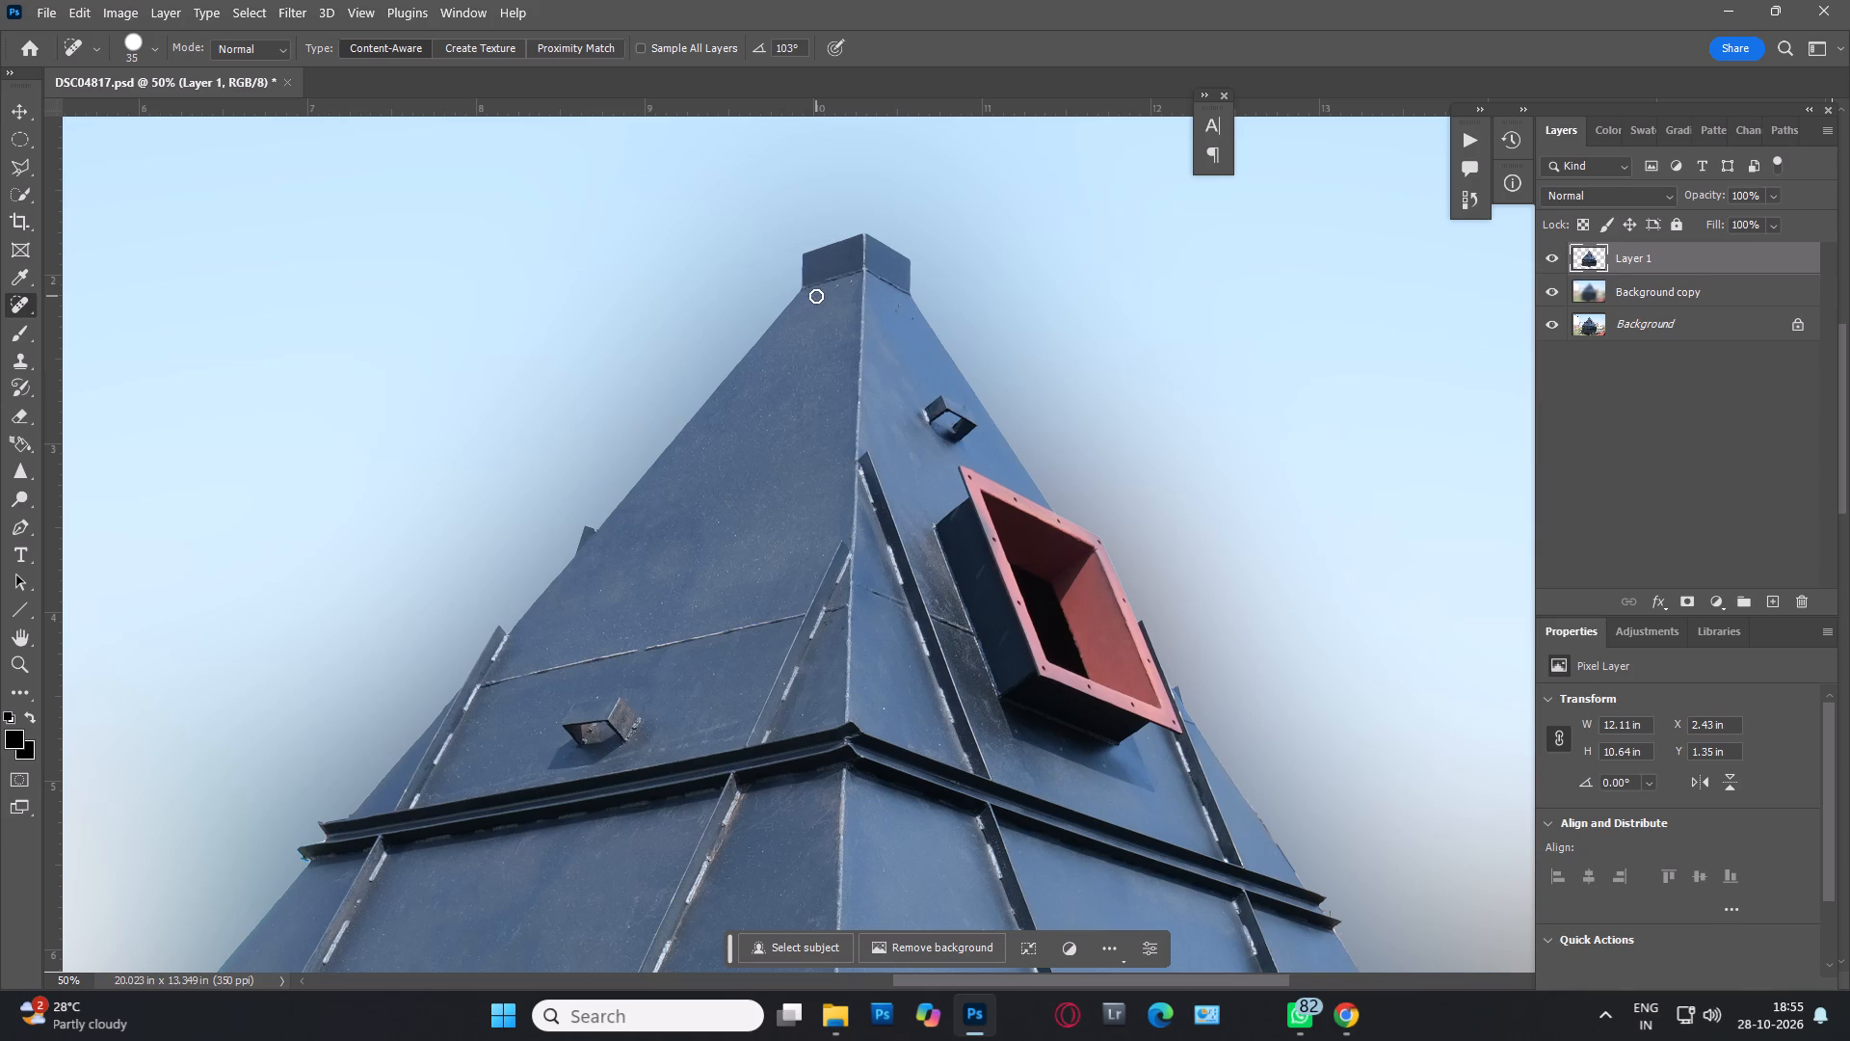
left_click(816, 292)
left_click(839, 290)
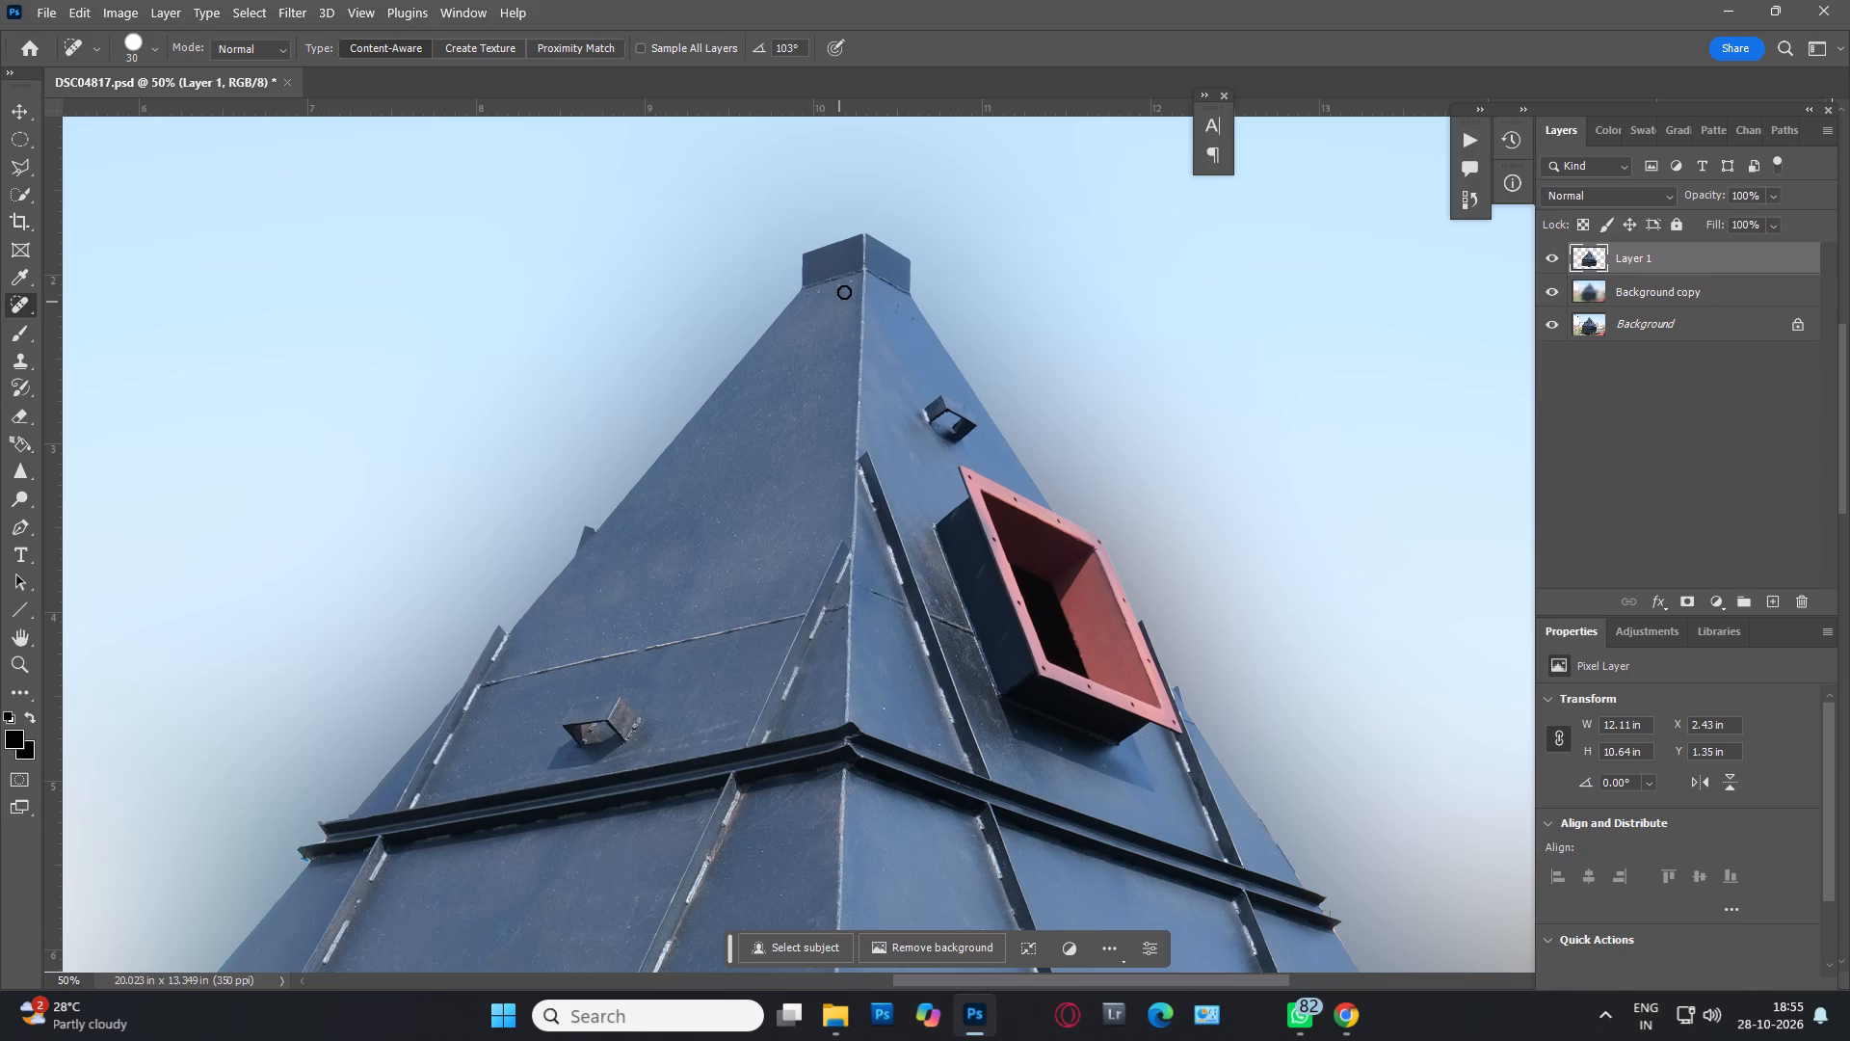
left_click(850, 282)
left_click_drag(838, 284, 835, 296)
left_click_drag(820, 289, 813, 301)
left_click_drag(808, 299, 824, 293)
Zoom to 100% on the hopper's peak and heal the white specks and dark spots under the cap on both faces.
key("ctrl+plus")
key("ctrl+plus")
key("ctrl+plus")
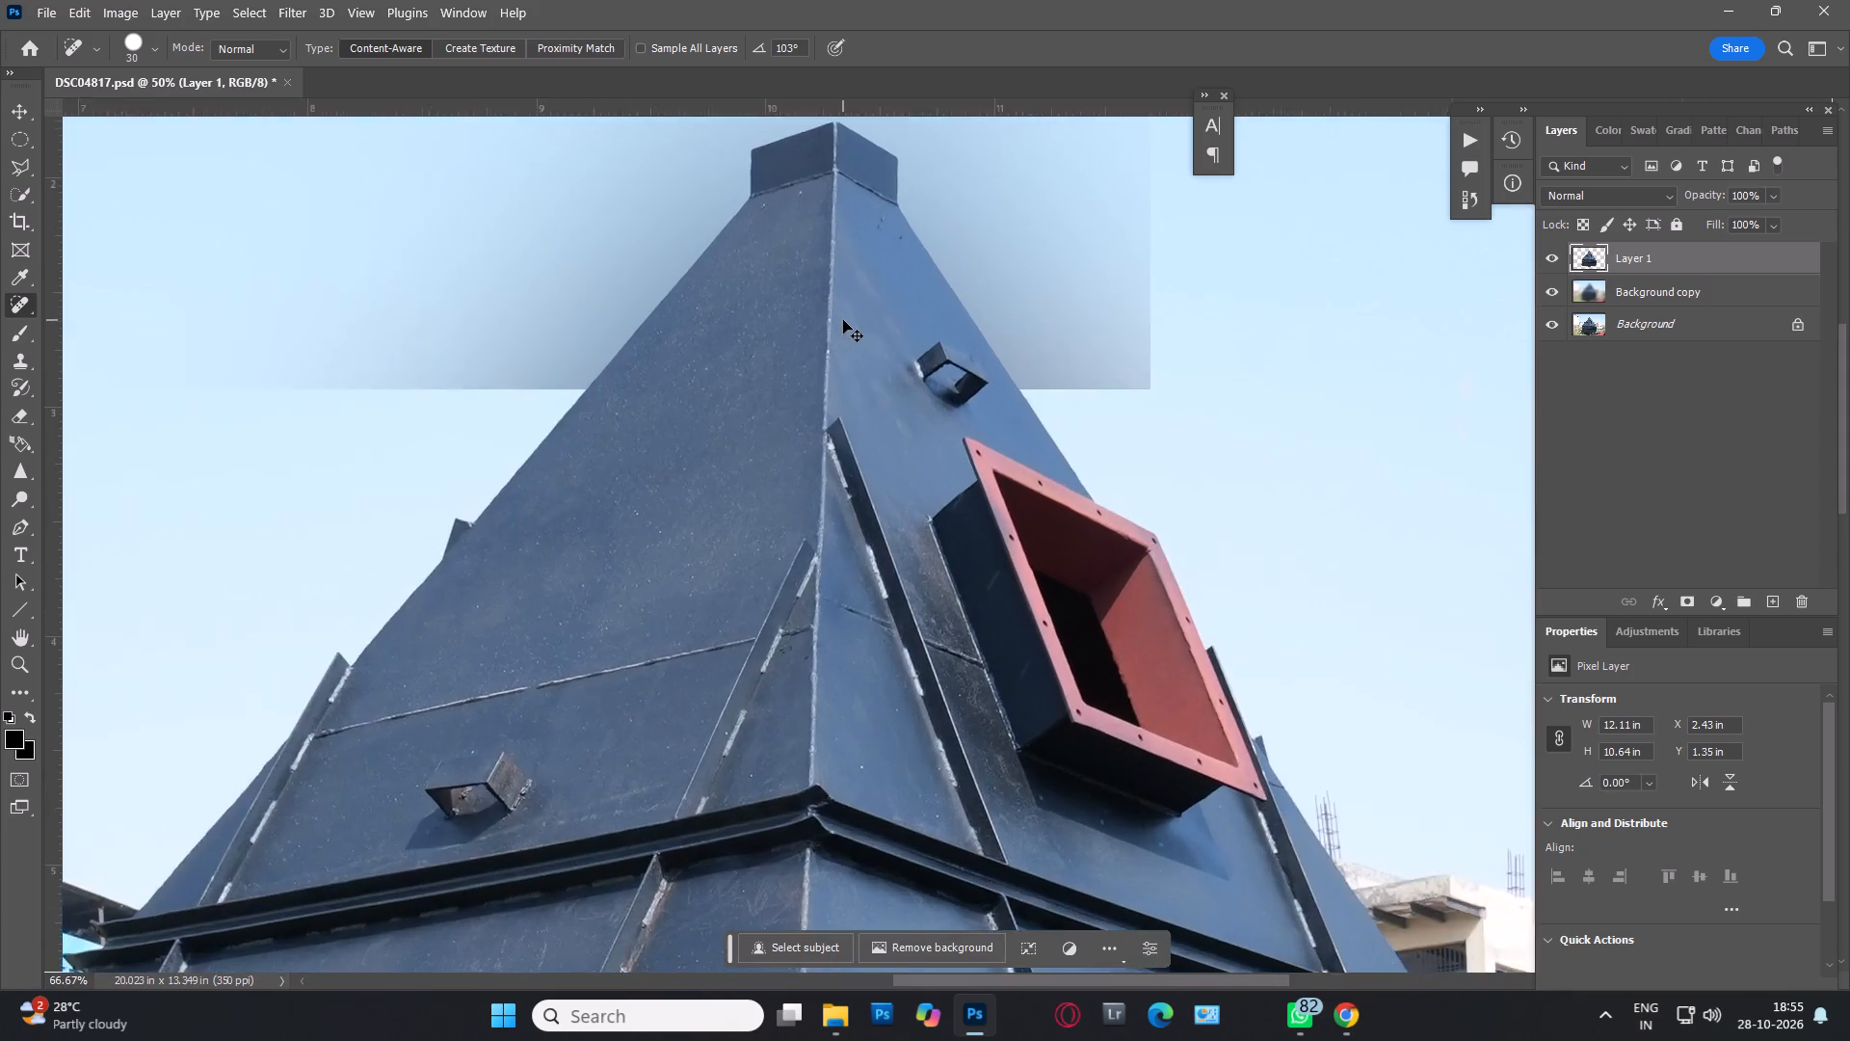
key("space")
key("space")
key("space")
key("space")
key("space")
key("space")
key("space")
key("space")
key("space")
key("space")
key("space")
key("space")
key("space")
key("space")
key("space")
key("space")
key("space")
key("space")
key("space")
key("space")
left_click_drag(874, 369, 1005, 1035)
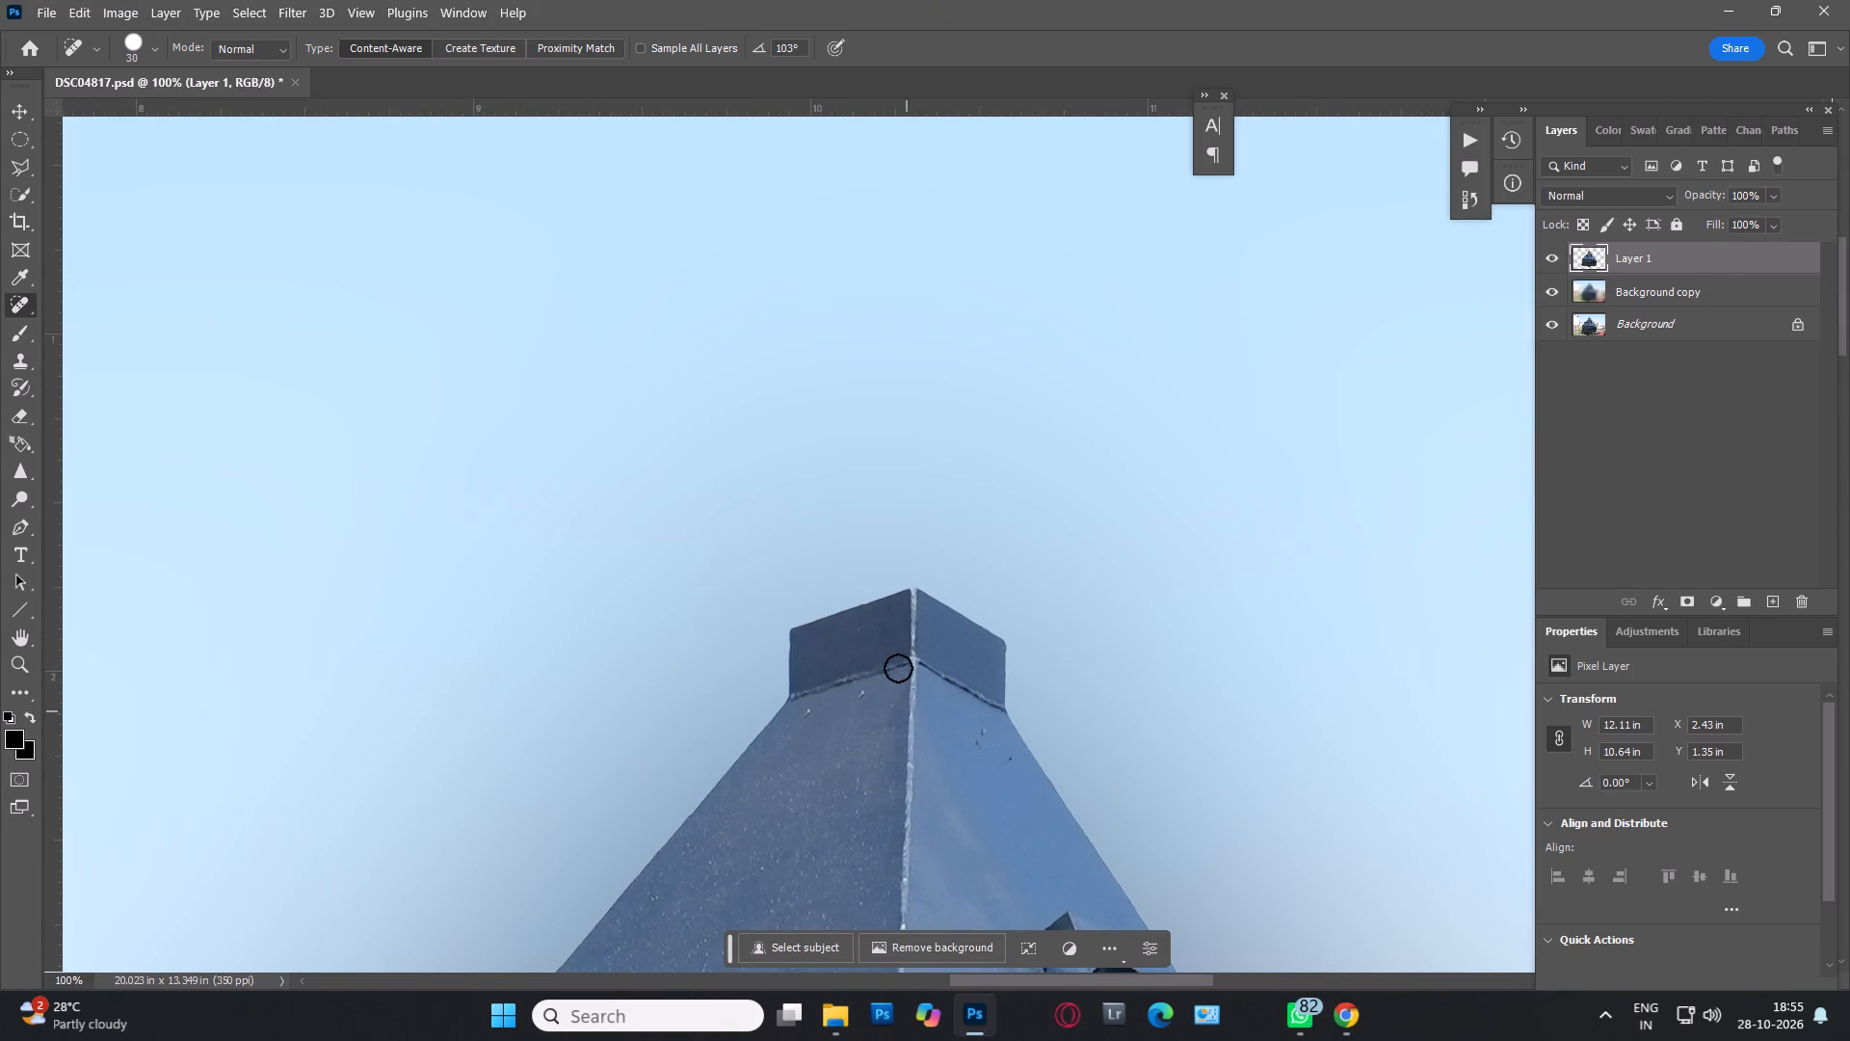
left_click(863, 697)
left_click(810, 716)
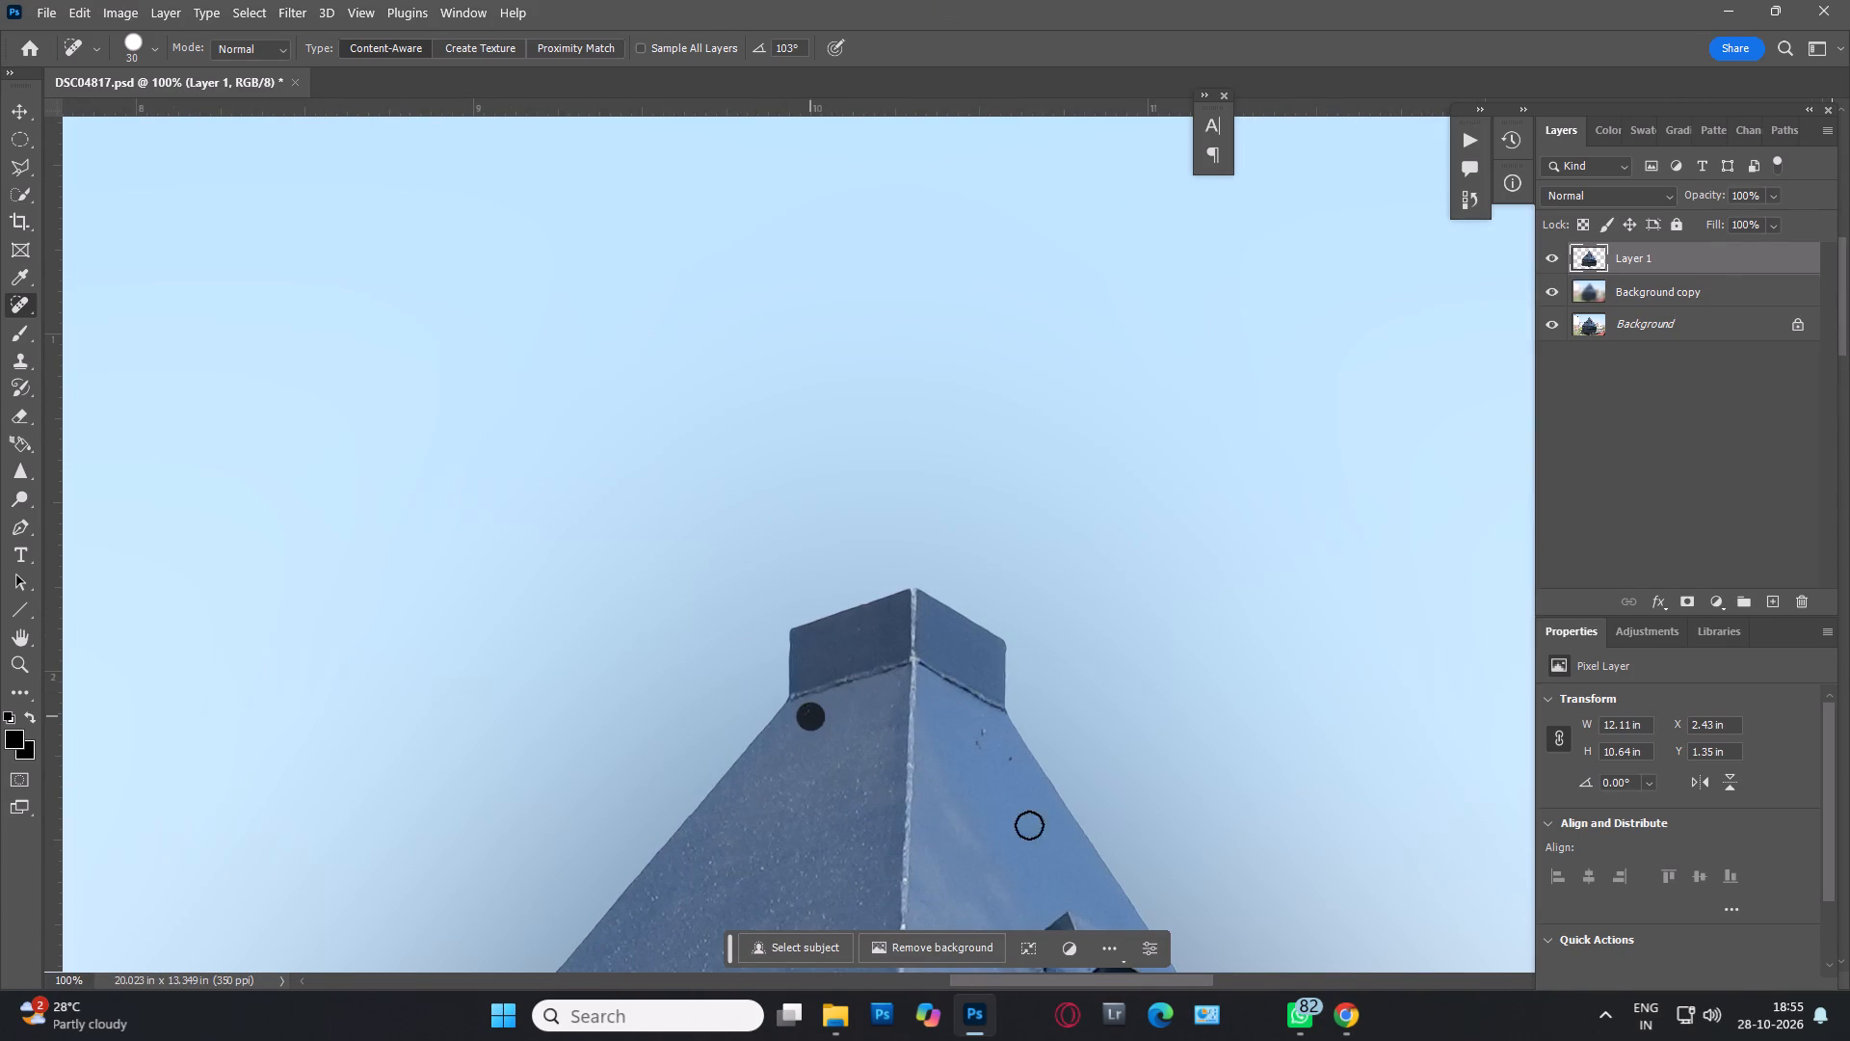
left_click(975, 735)
left_click(1002, 757)
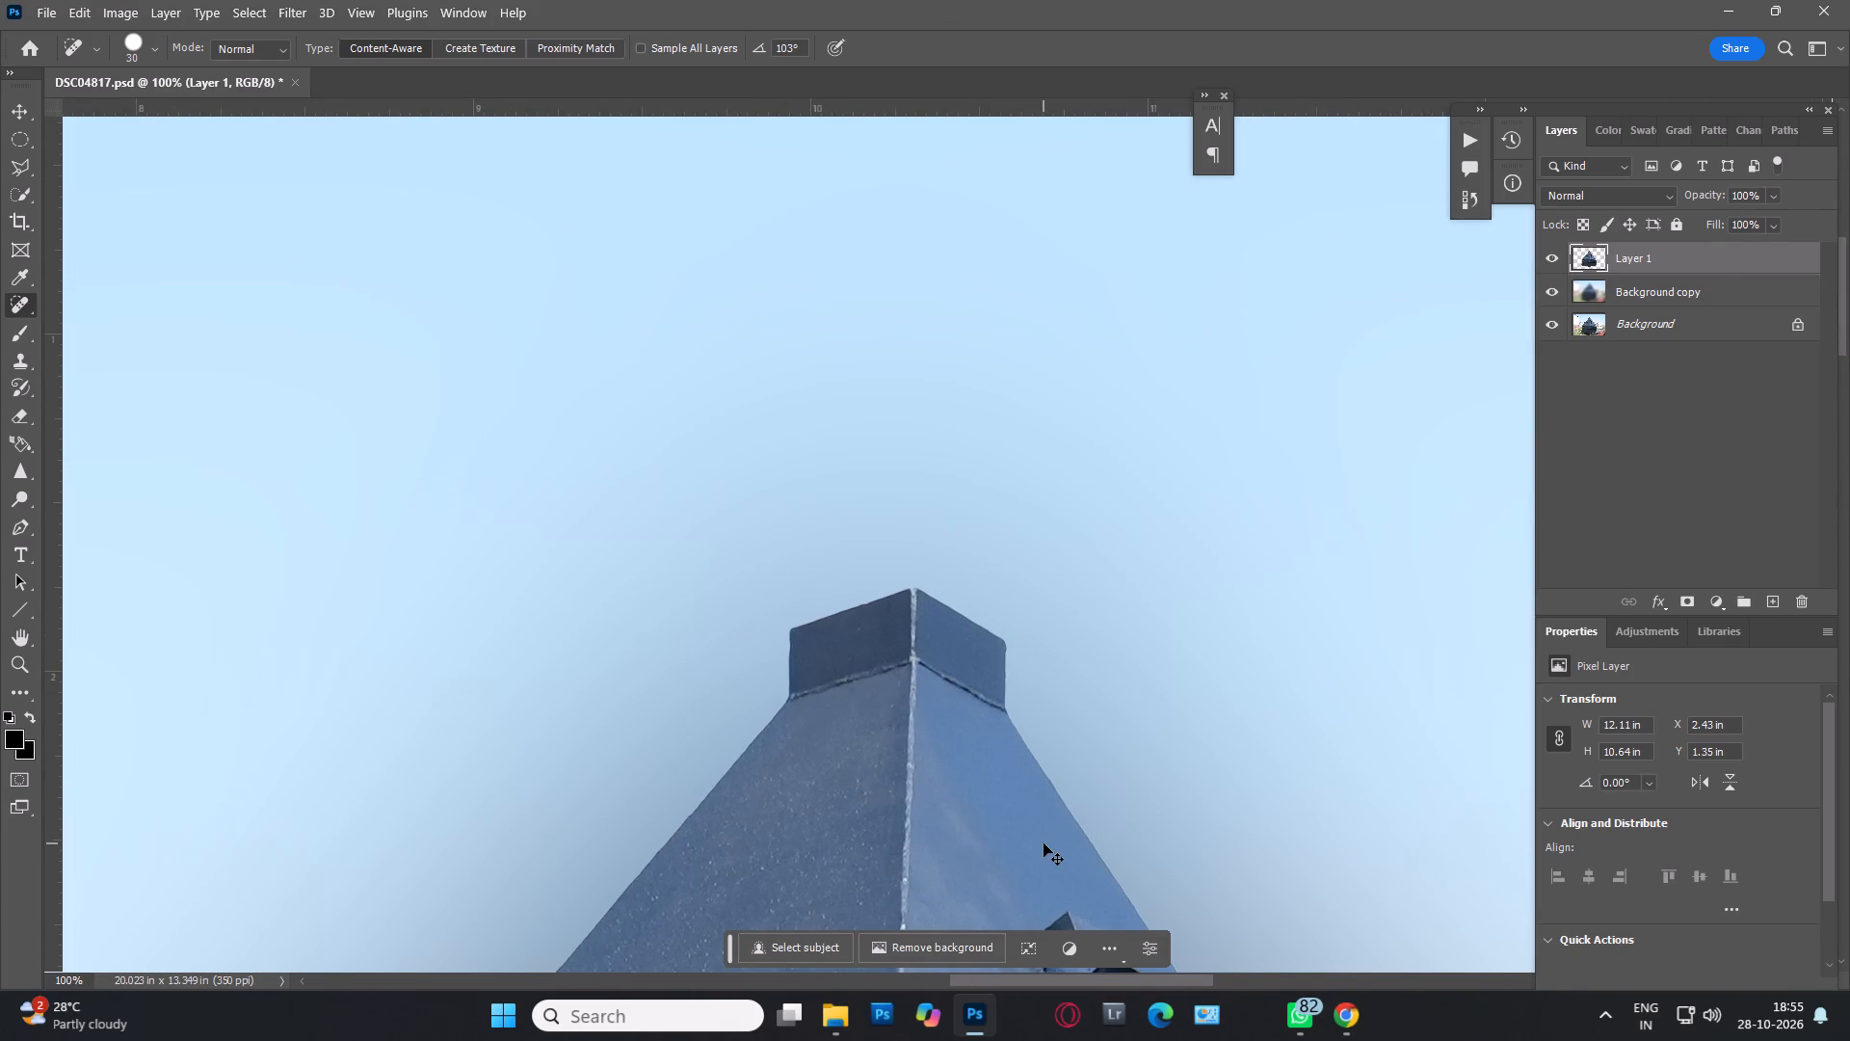
Transform Layer 1 and Background copy together, rotating them about -1.24° and scaling them to about 107.36% to cover the canvas.
key("ctrl+minus")
key("ctrl+minus")
key("ctrl+minus")
key("ctrl+minus")
key("ctrl+minus")
key("ctrl+minus")
key("ctrl+minus")
key("ctrl+minus")
key("ctrl+minus")
key("ctrl+minus")
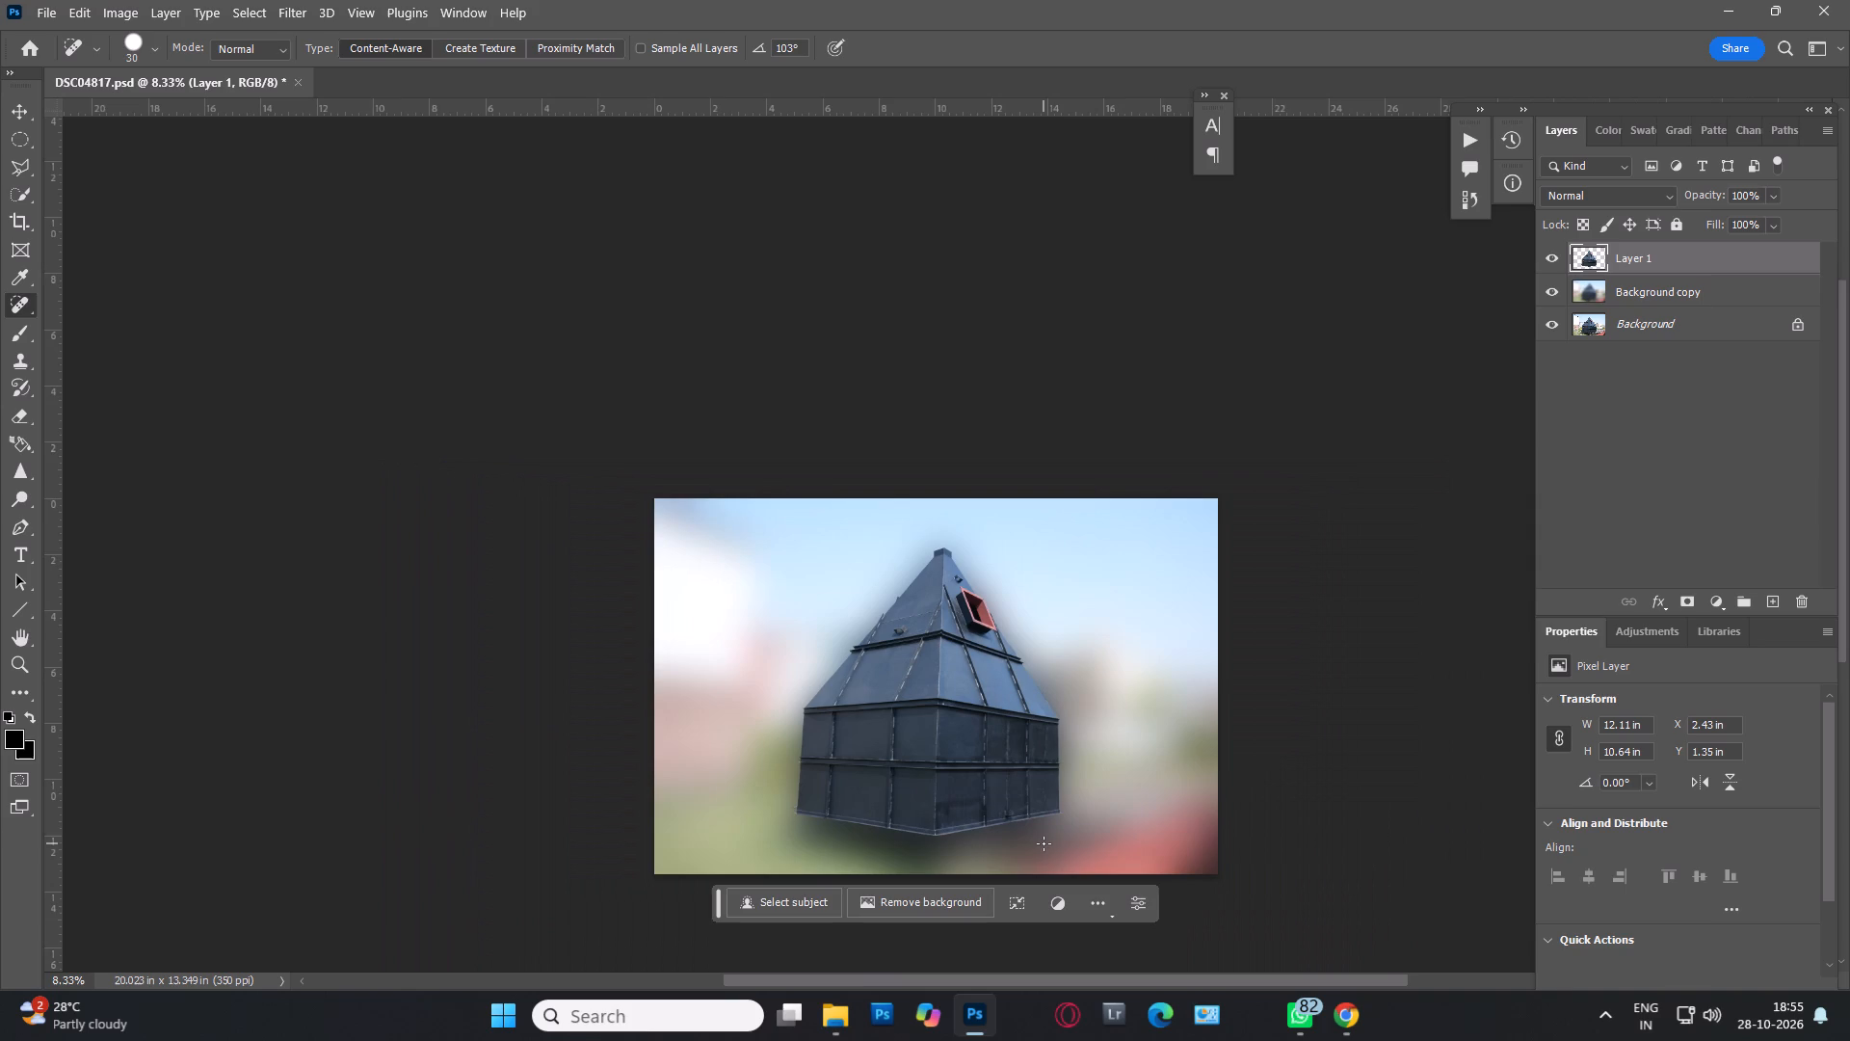
key("space")
key("space")
key("space")
key("space")
key("space")
key("space")
key("space")
key("space")
key("space")
key("space")
key("space")
key("space")
key("space")
key("space")
key("space")
key("space")
key("space")
left_click_drag(1188, 814, 1149, 686)
key("ctrl+plus")
key("ctrl+plus")
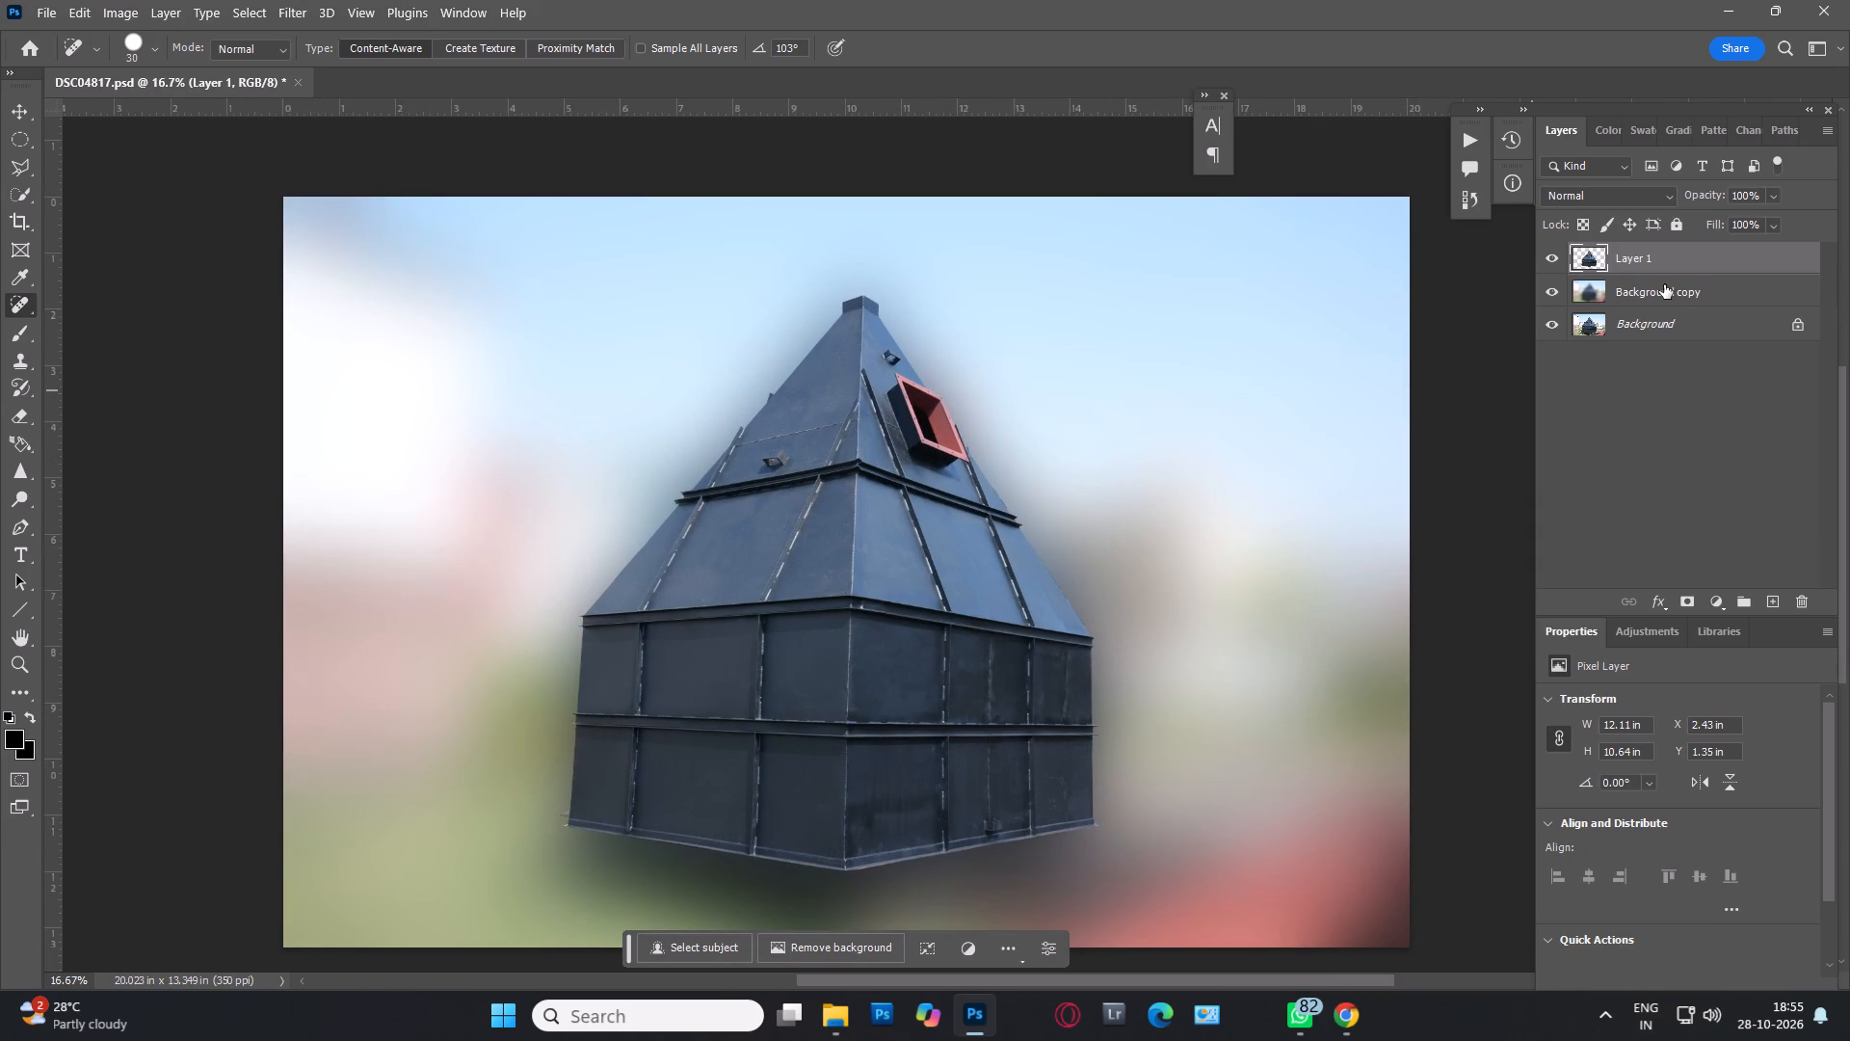
left_click(1686, 304, "ctrl")
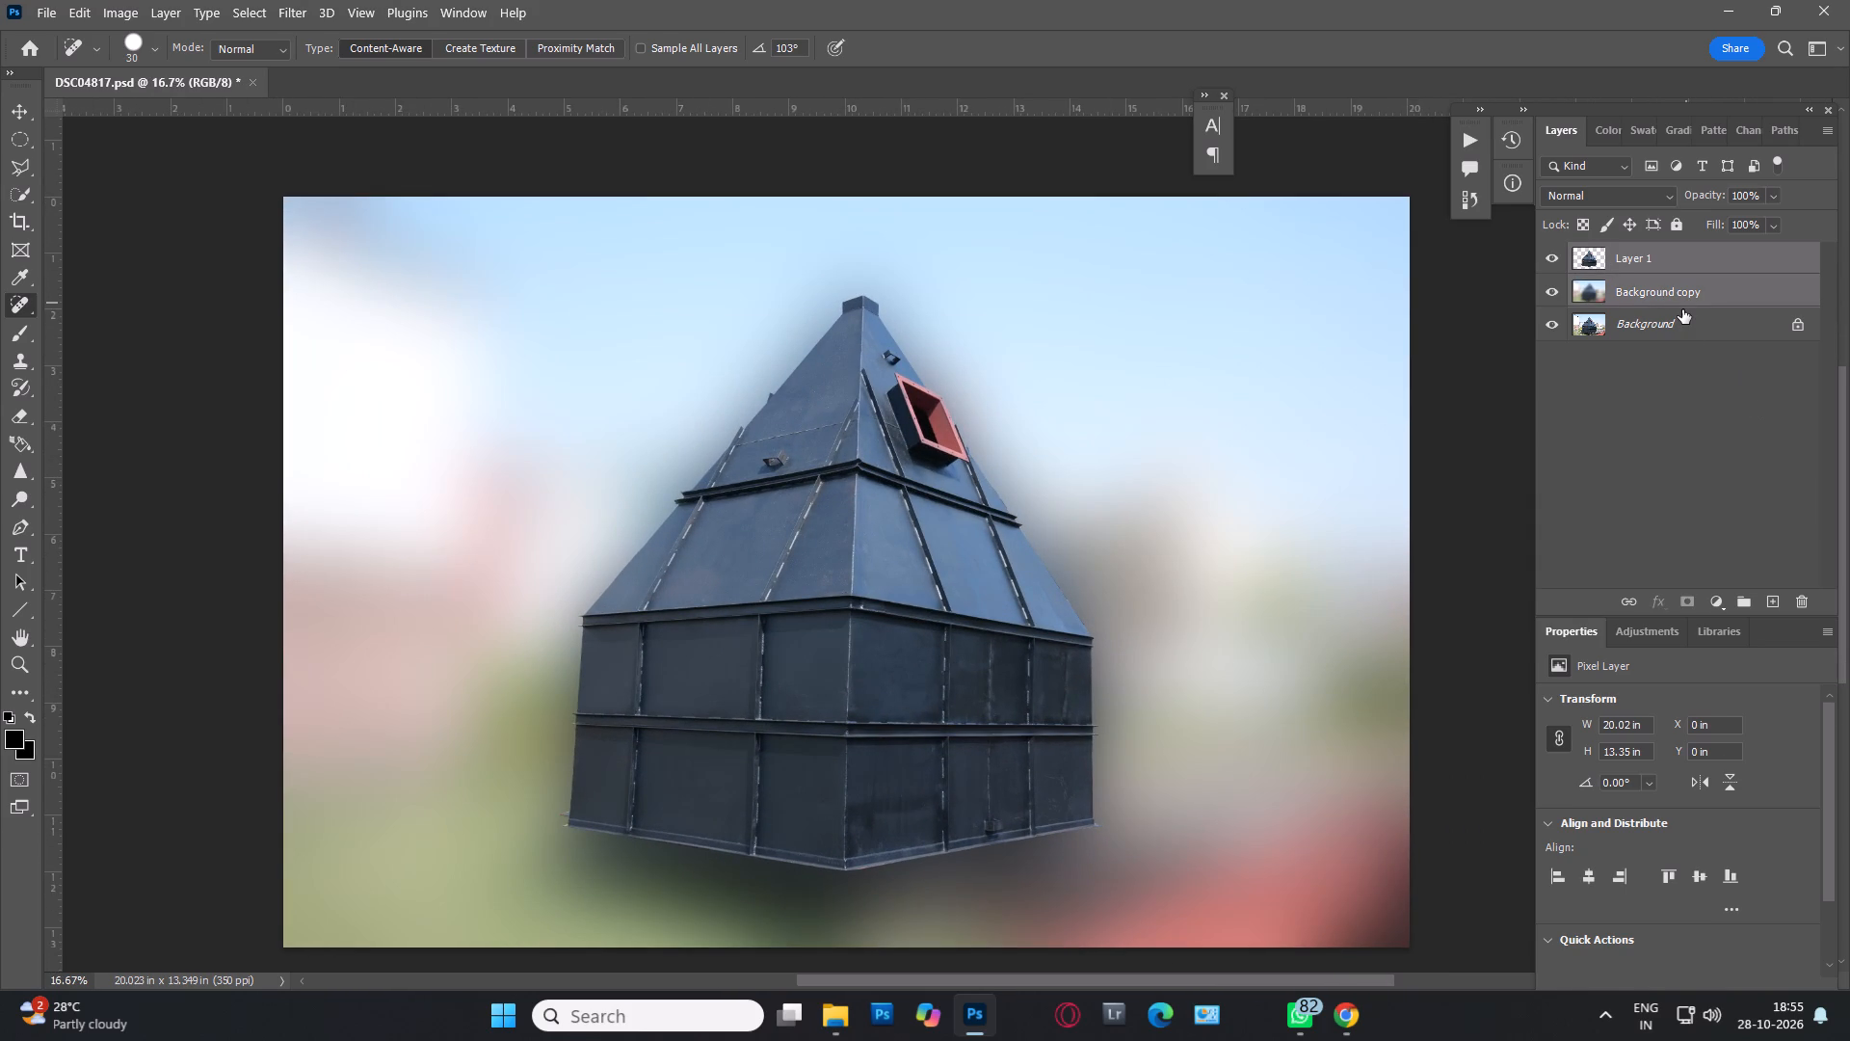
key("ctrl+minus")
key("ctrl+minus")
key("ctrl+minus")
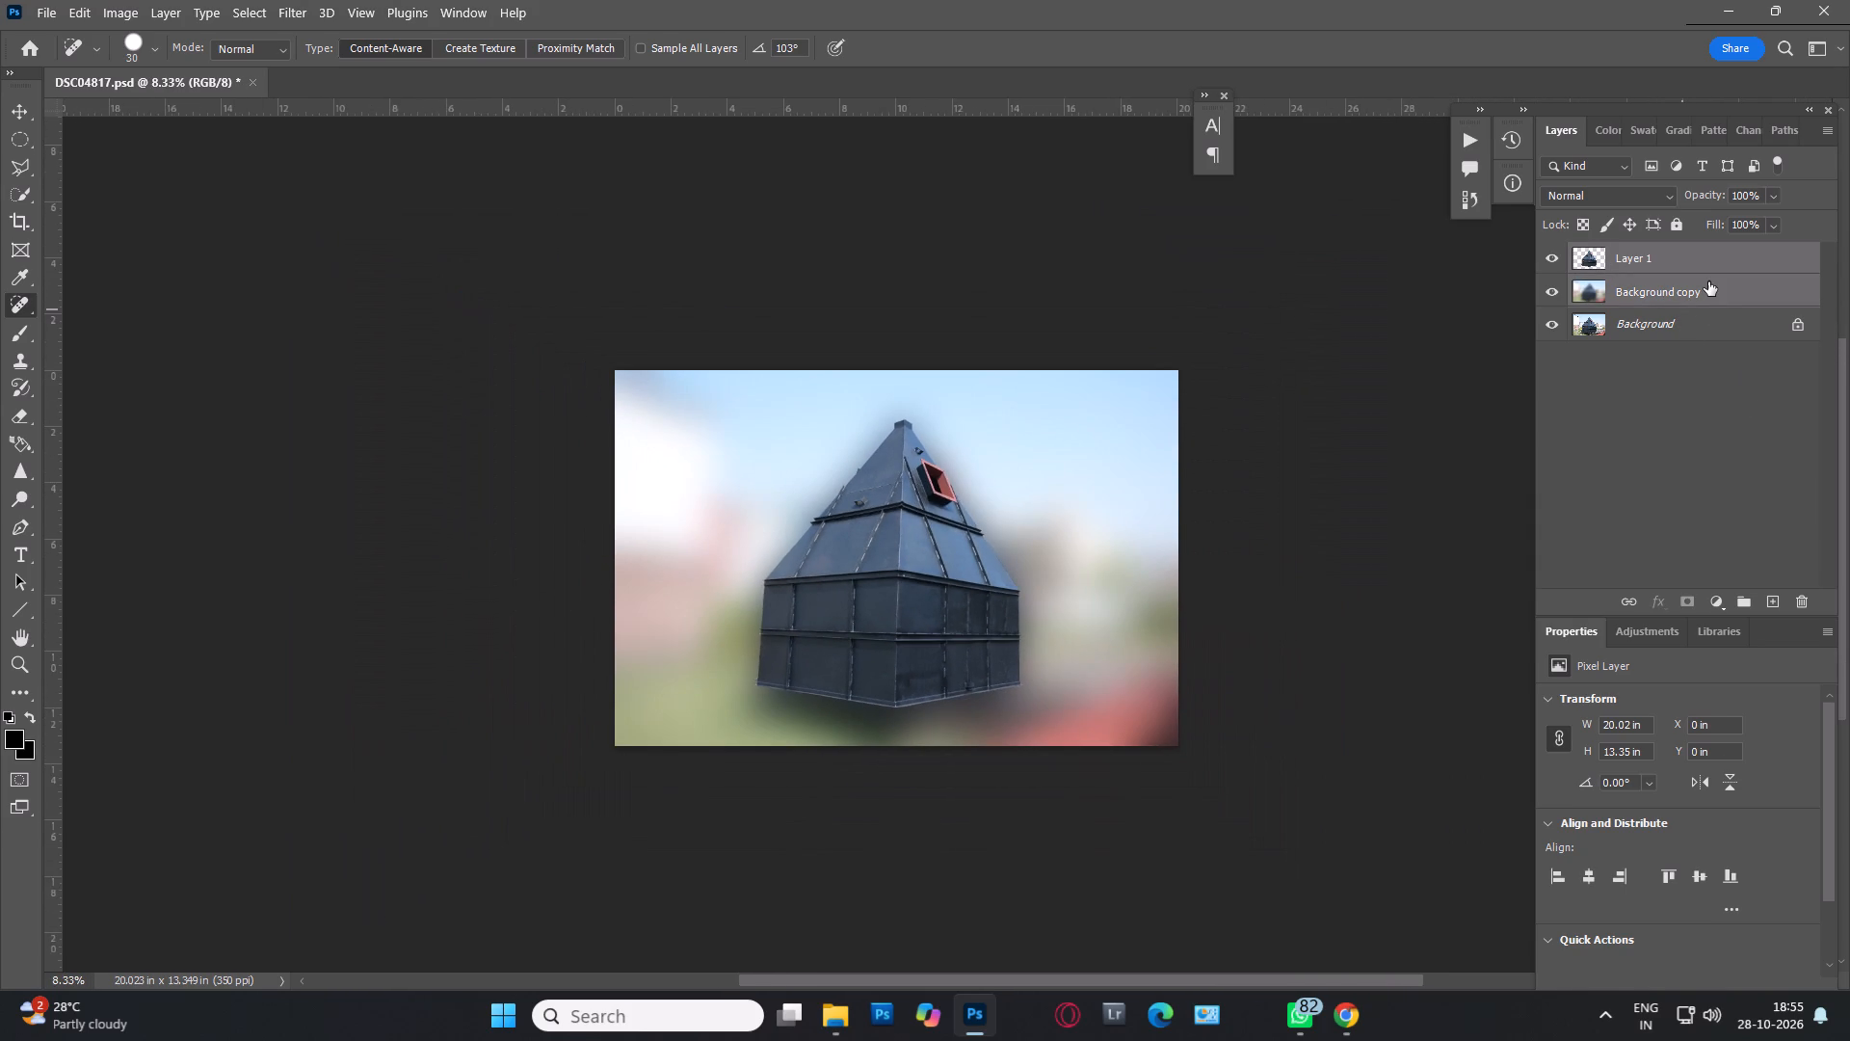
key("ctrl+t")
left_click_drag(1283, 713, 1299, 713)
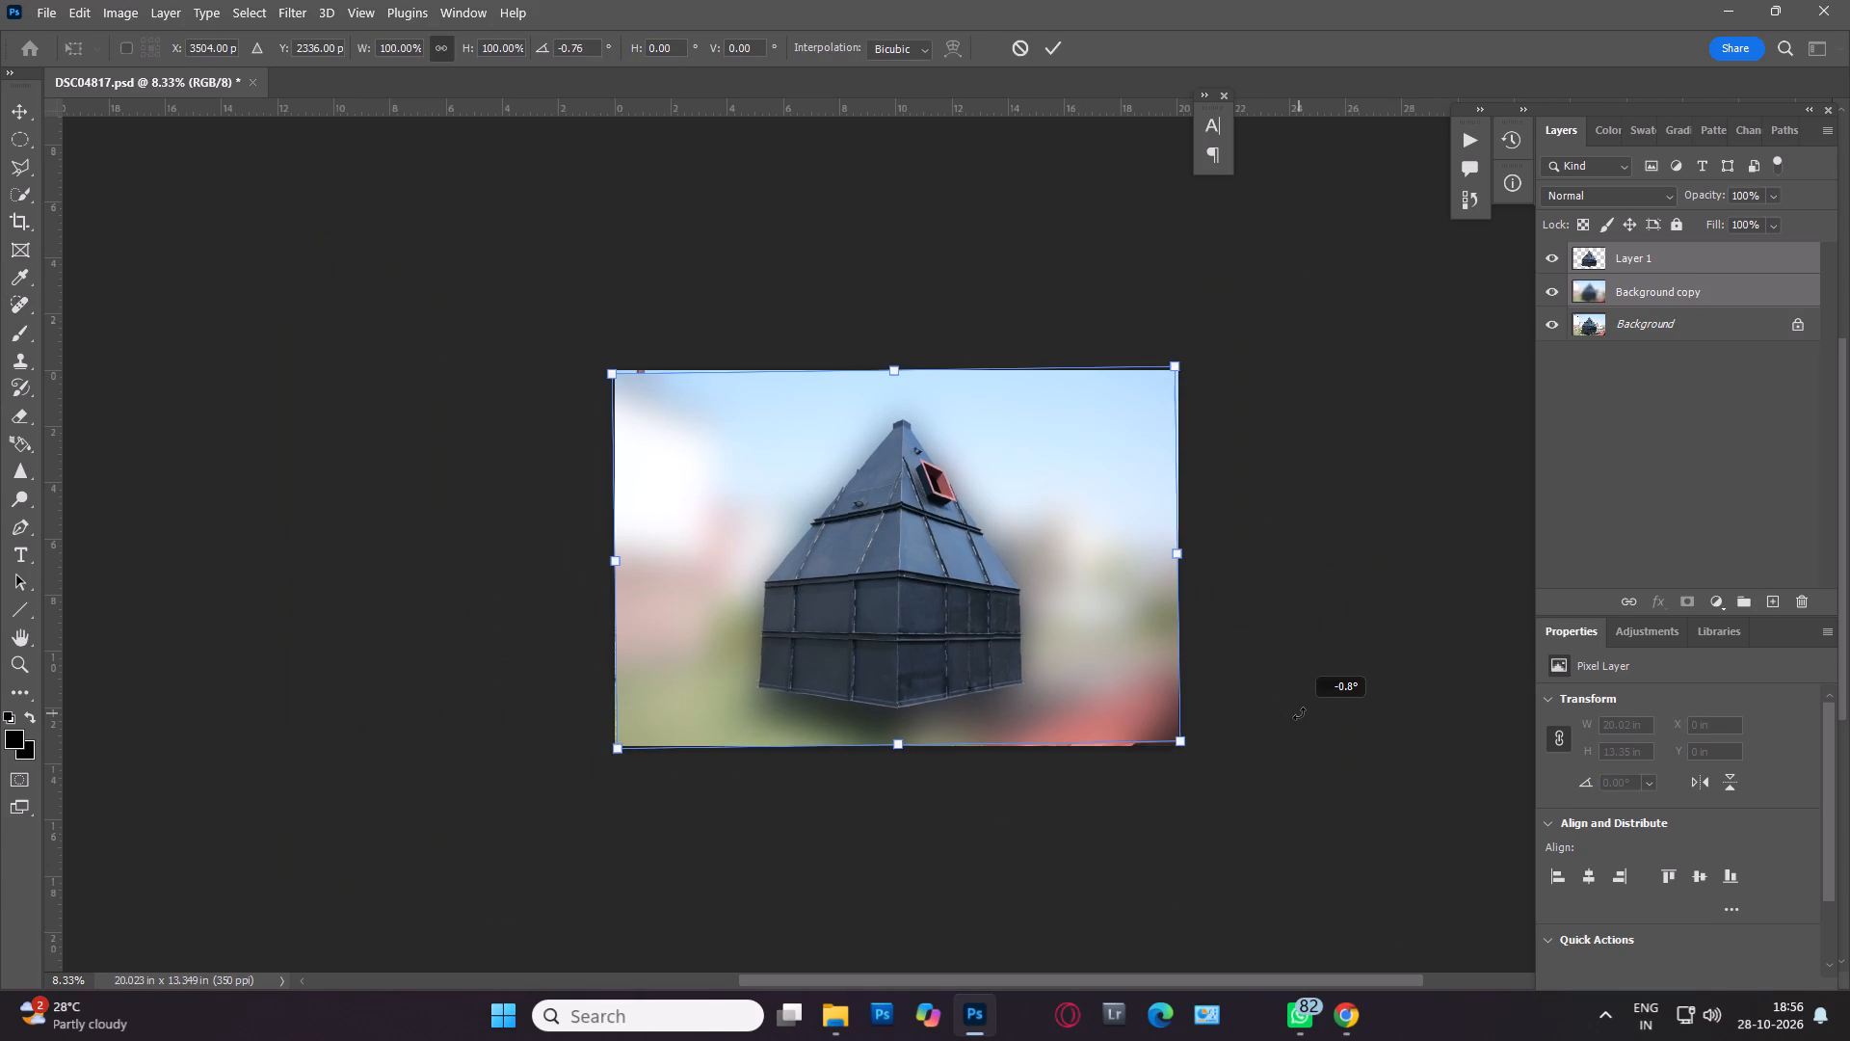
left_click_drag(1299, 713, 1307, 712)
left_click_drag(1182, 739, 1193, 754)
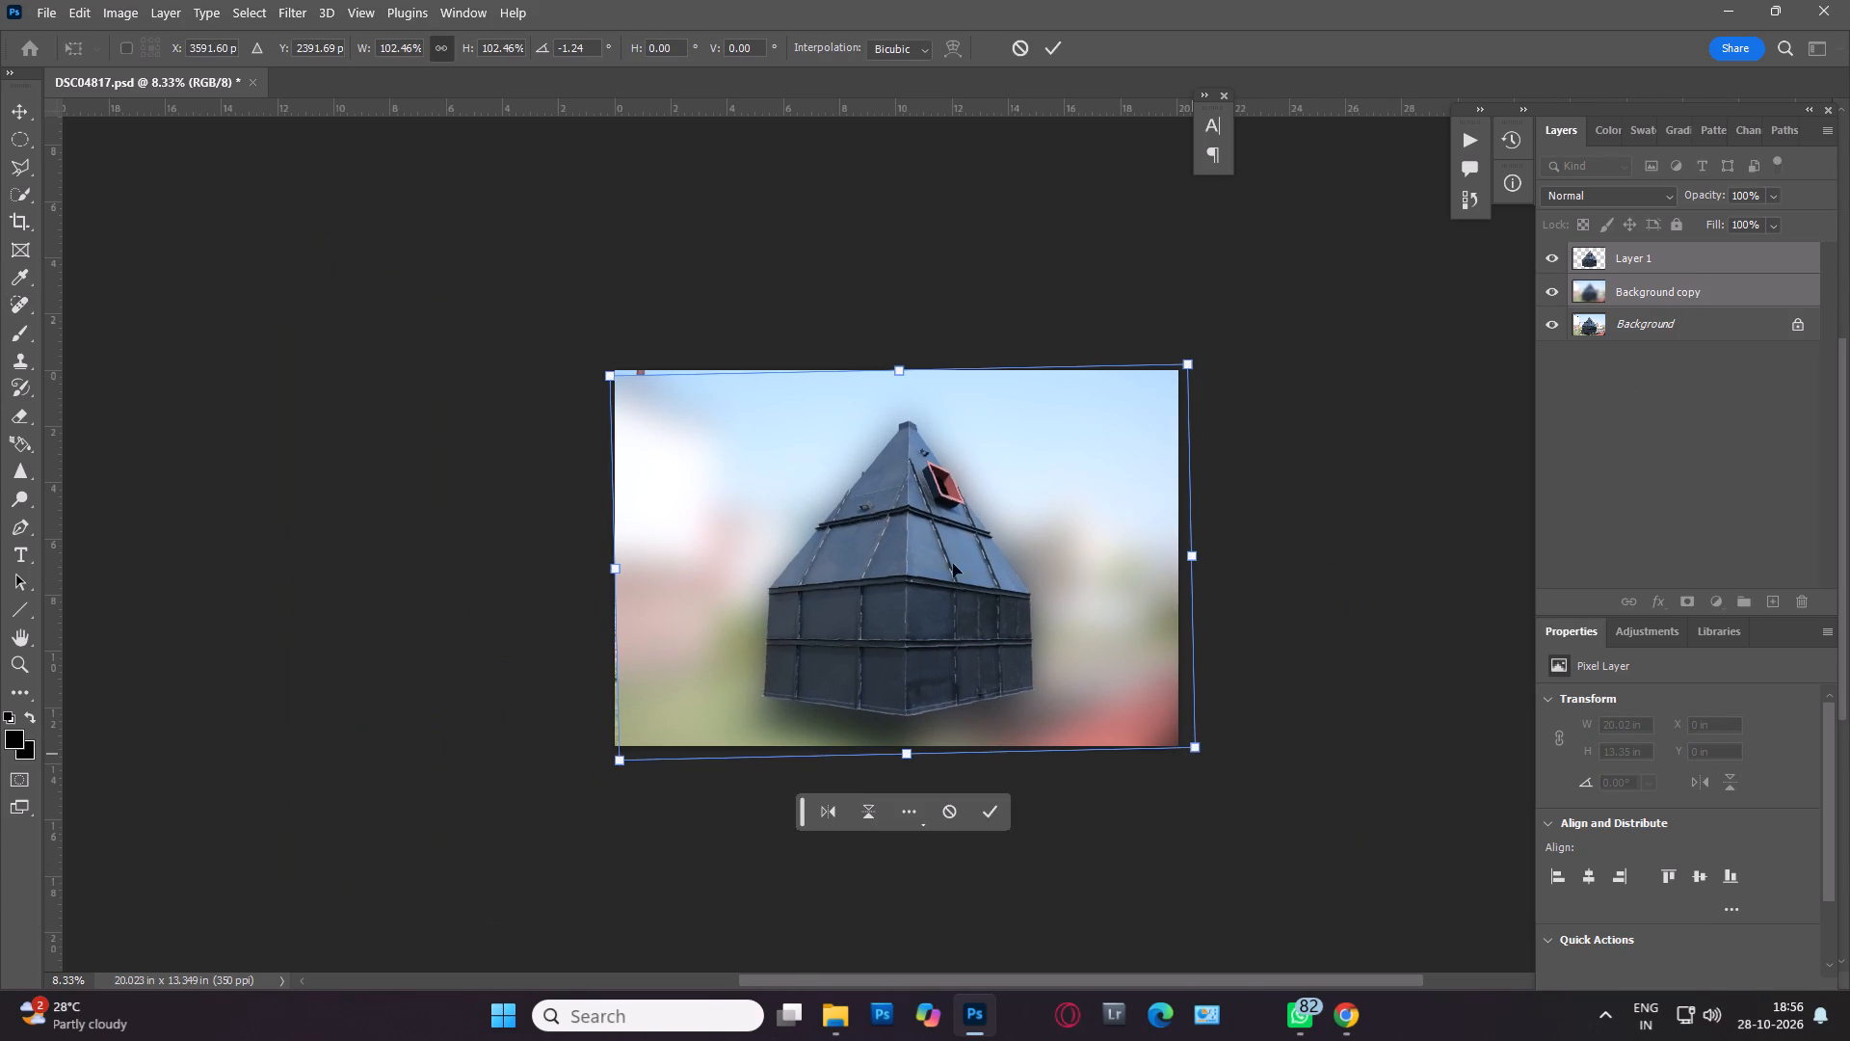
left_click_drag(614, 379, 585, 362)
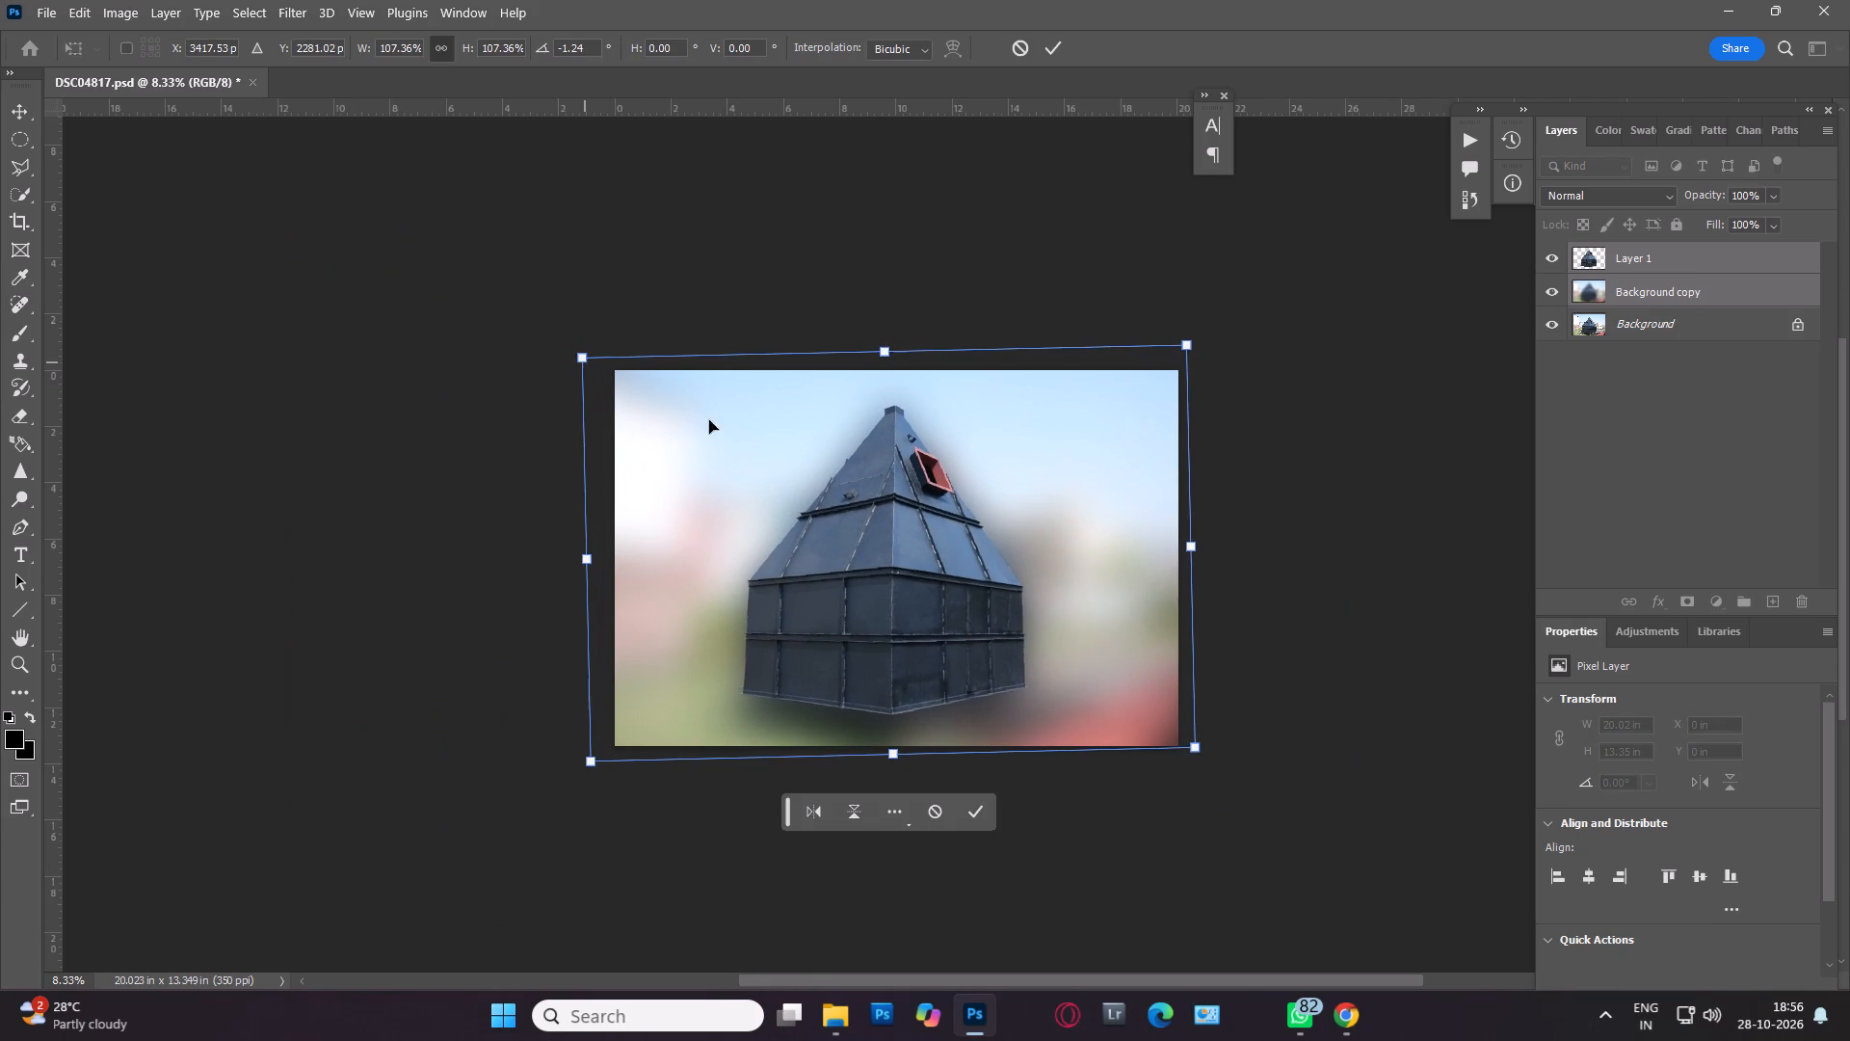
double_click(912, 507)
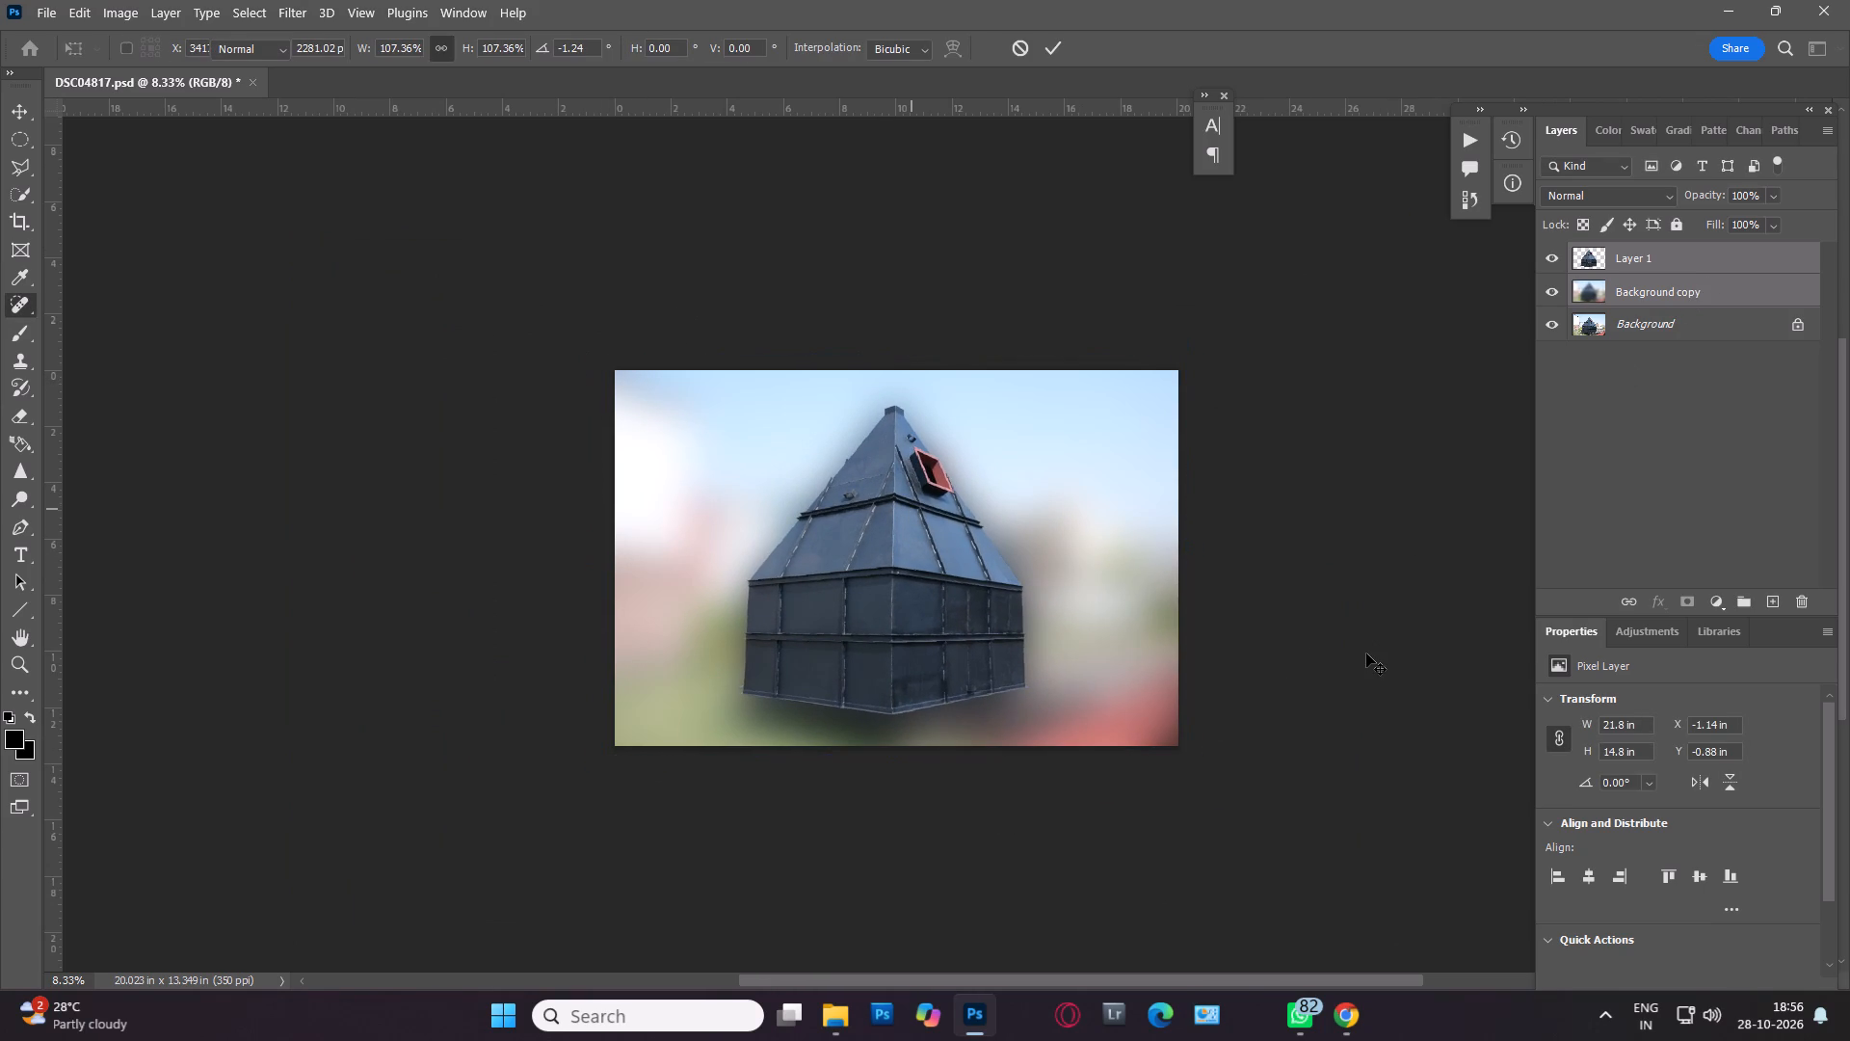
Save the retouched DSC04817.psd.
key("ctrl+s")
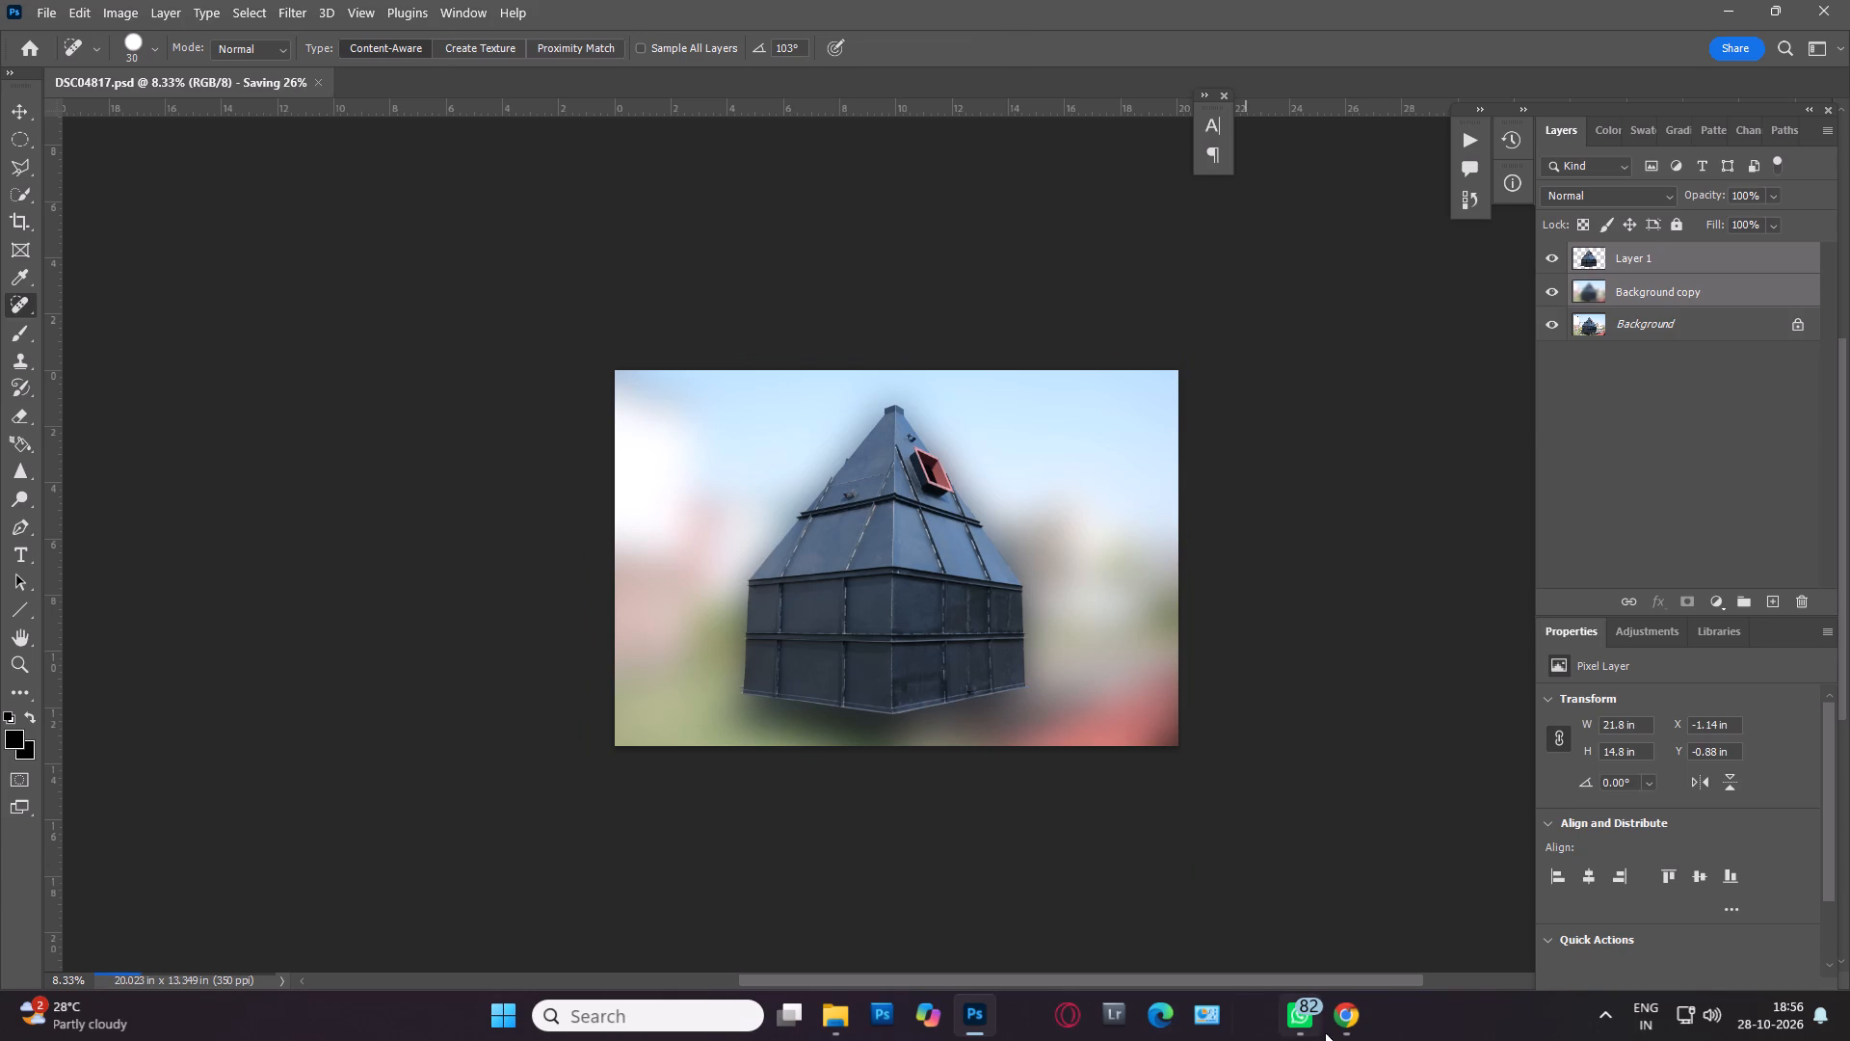